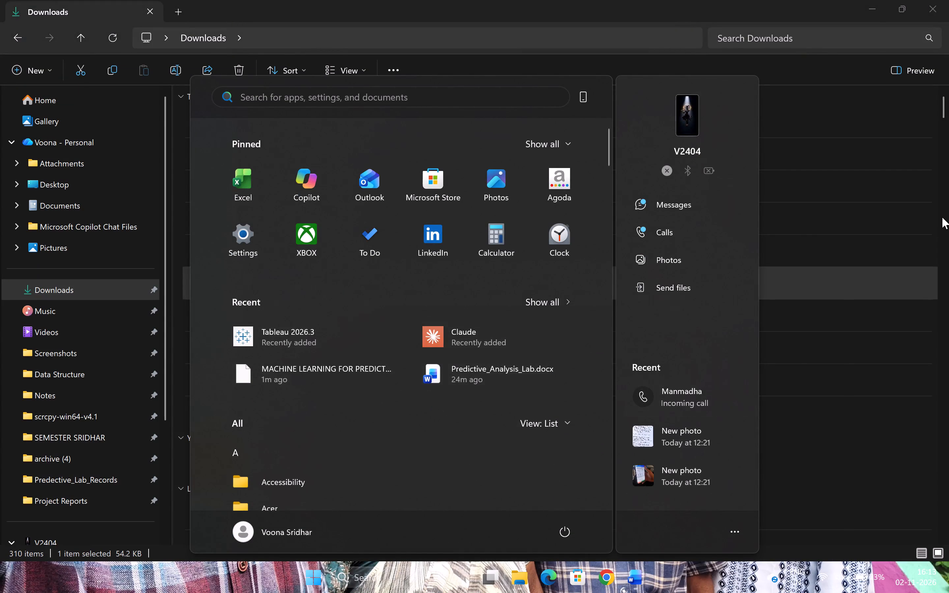
Dismiss the Start menu and minimize the Downloads window and the Word project report to reveal the desktop.
click(943, 217)
click(869, 2)
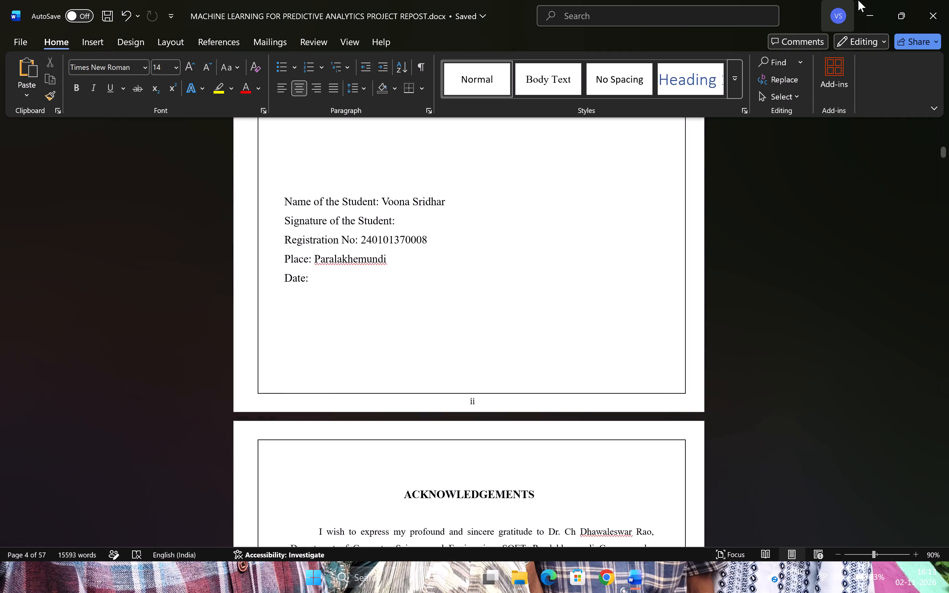
click(874, 12)
scroll(383, 592, up, 1)
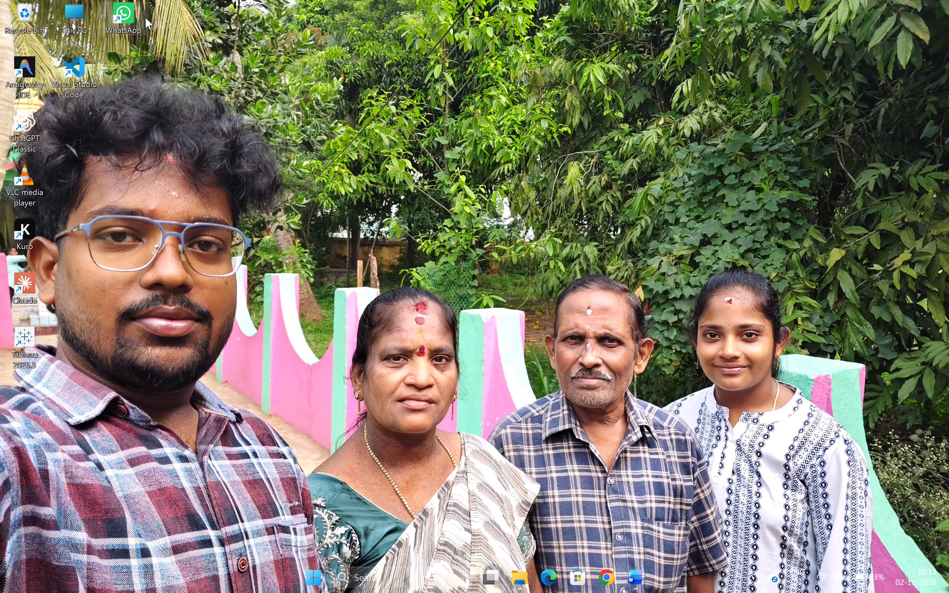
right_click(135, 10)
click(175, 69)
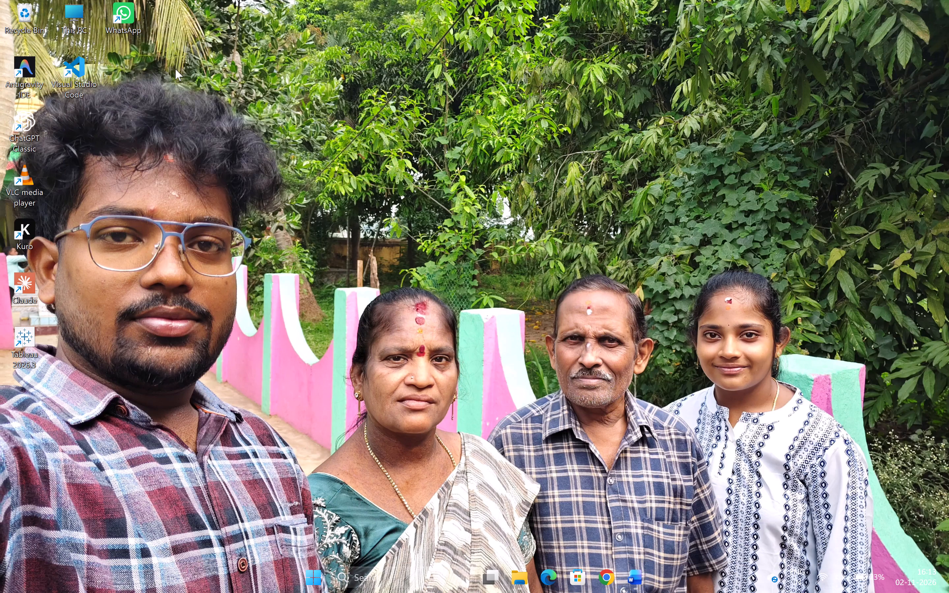
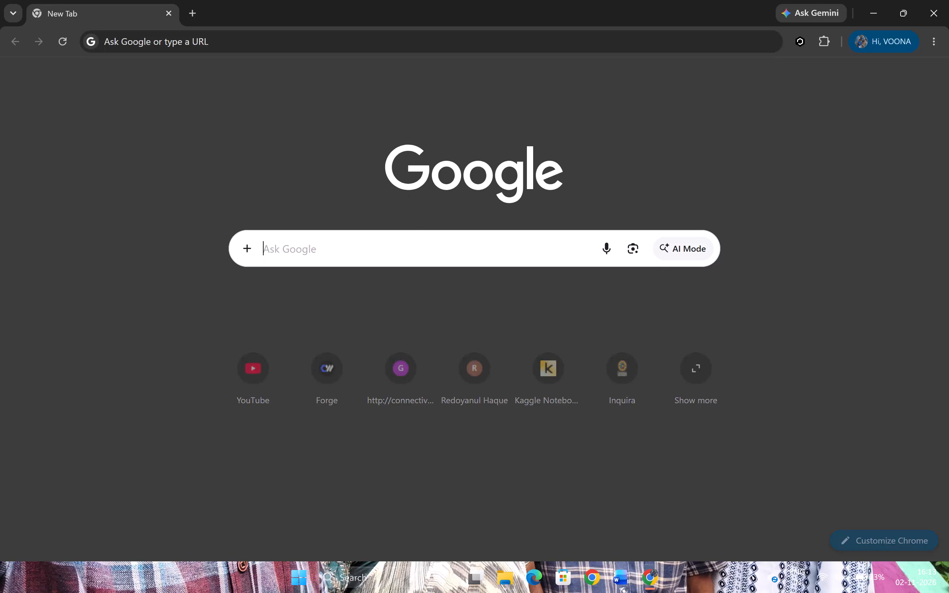
Begin a Google search query with the letter "w" on the new tab page.
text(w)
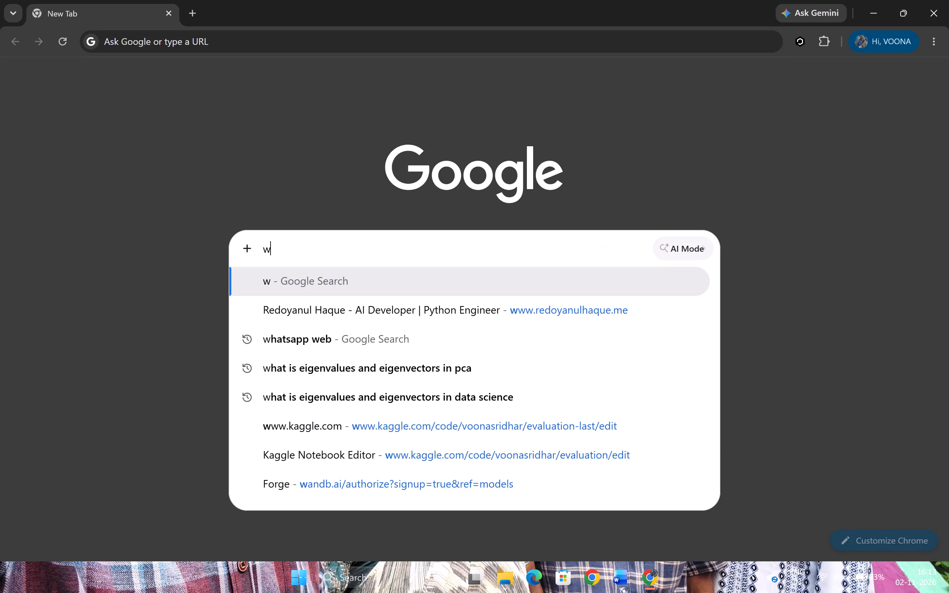
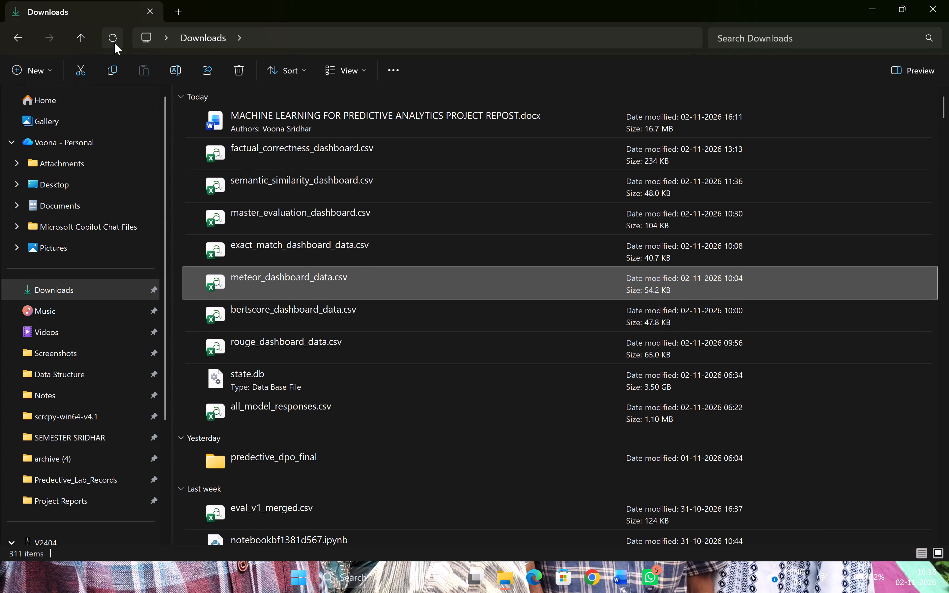
Open AAC_APP_REPORT.docx from the Downloads folder in Word.
right_click(269, 115)
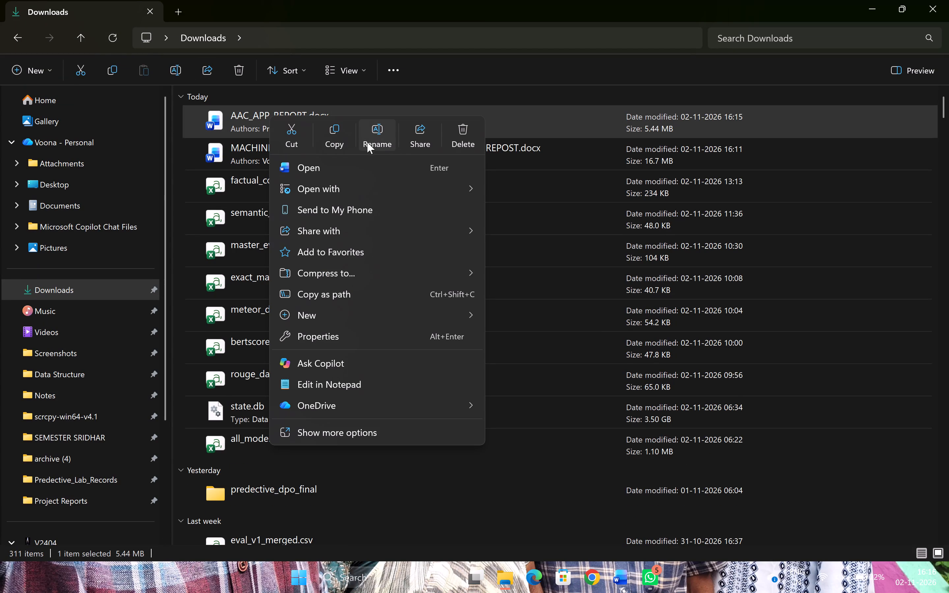
click(395, 171)
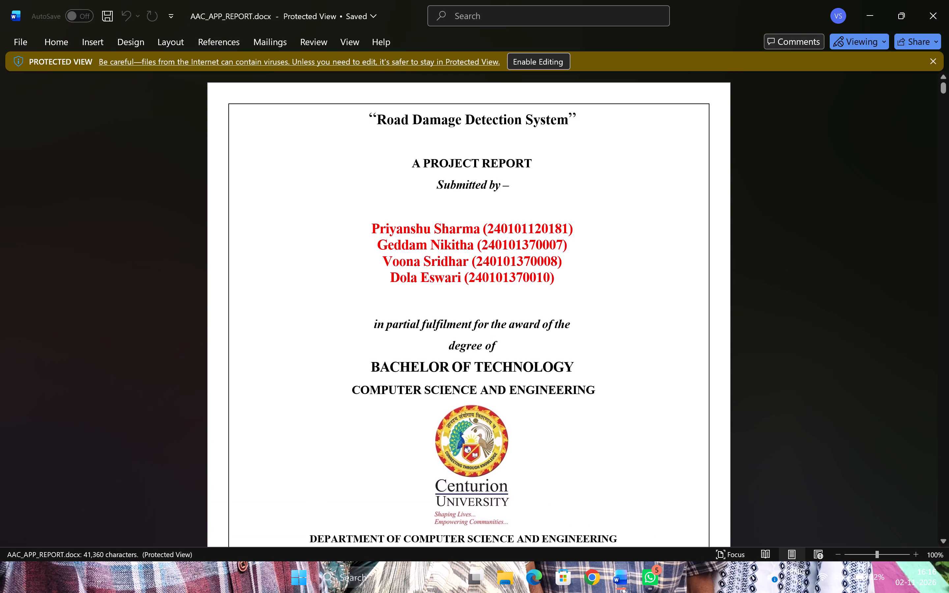
Compare the cover page of AAC_APP_REPORT.docx with the cover page of the MACHINE LEARNING FOR PREDICTIVE ANALYTICS report.
drag(558, 280, 405, 245)
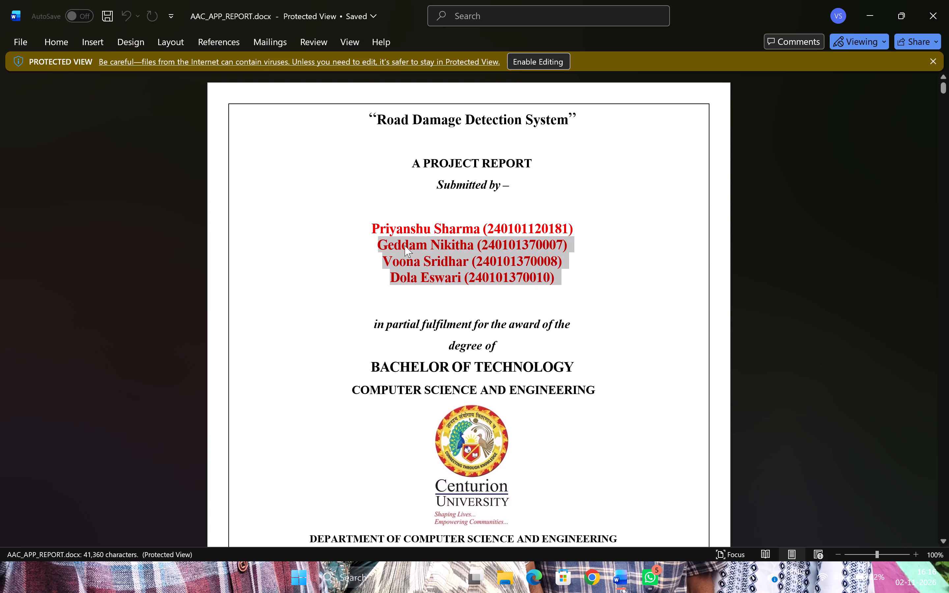
drag(405, 245, 404, 245)
click(570, 240)
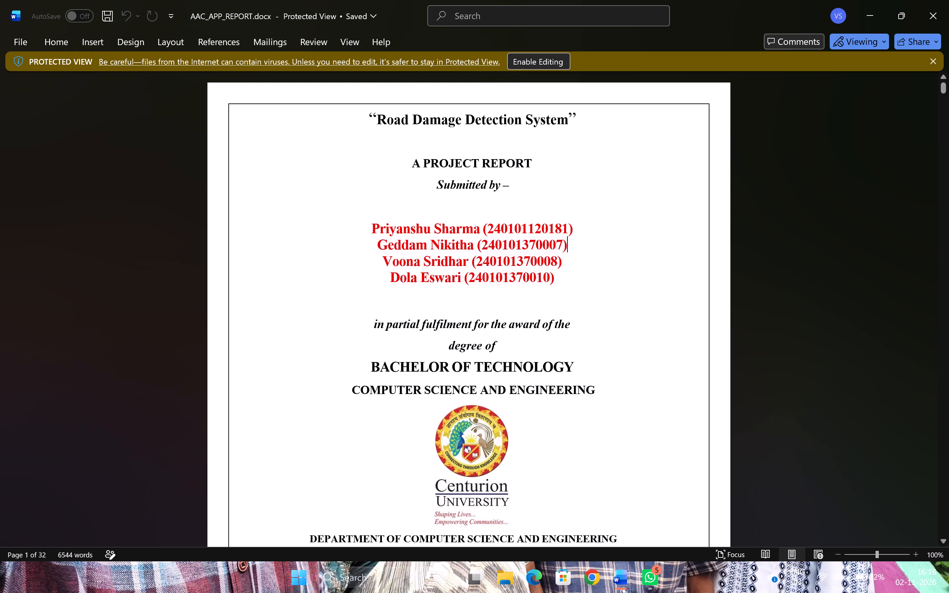
key(alt+Tab)
scroll(442, 289, up, 10)
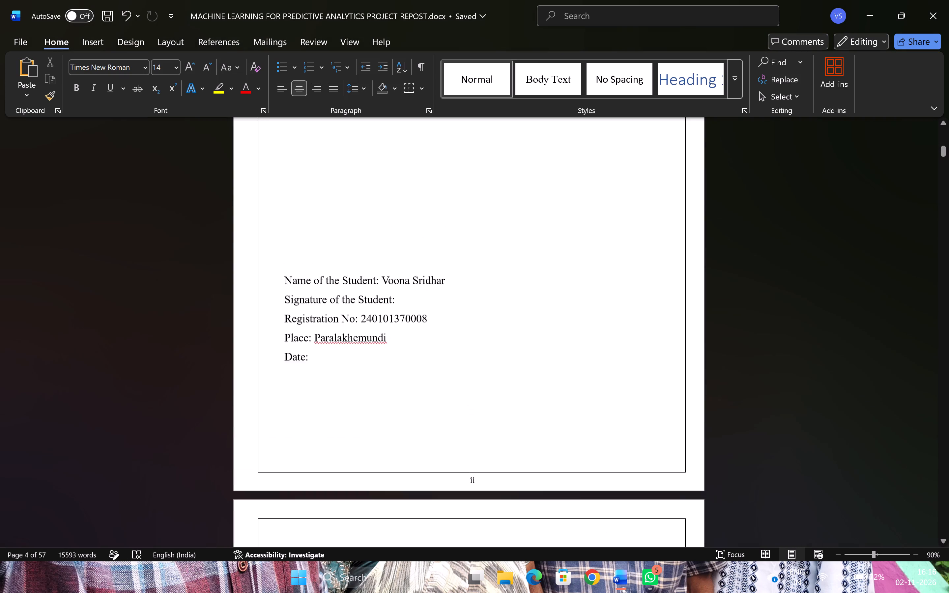
scroll(442, 289, up, 20)
scroll(442, 289, up, 20)
scroll(442, 289, up, 20)
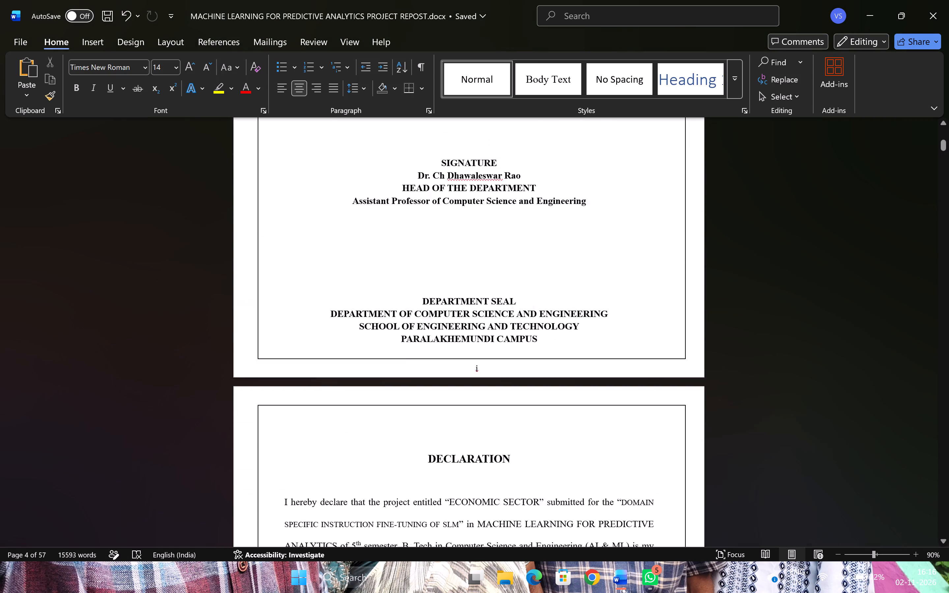
scroll(442, 289, up, 20)
scroll(442, 289, up, 17)
scroll(442, 289, up, 9)
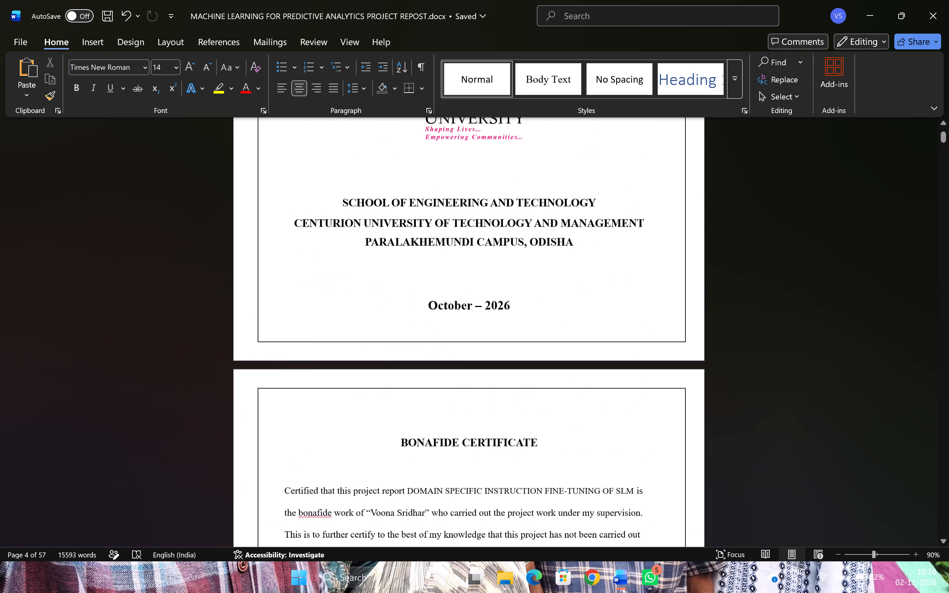
scroll(442, 289, up, 2)
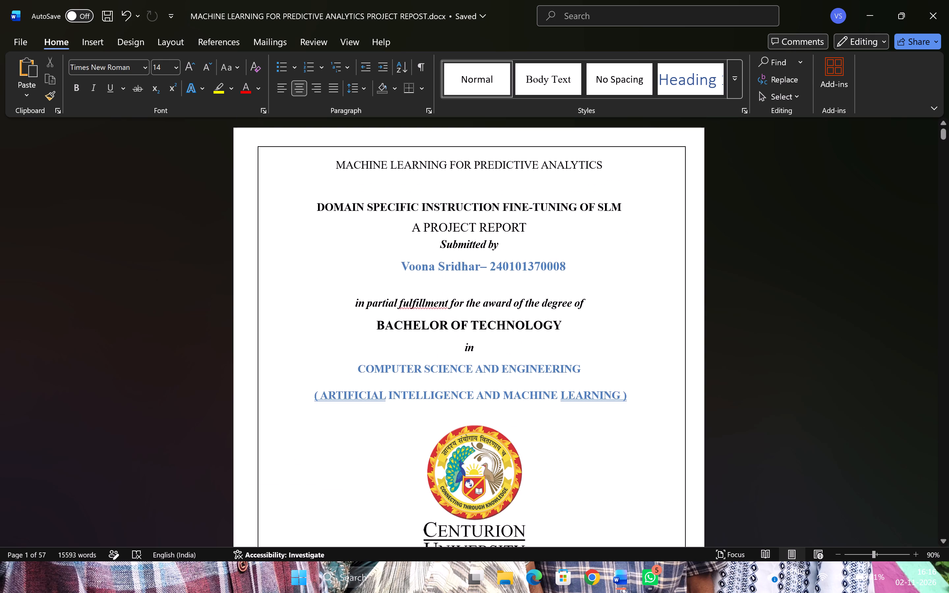
key(alt+Tab)
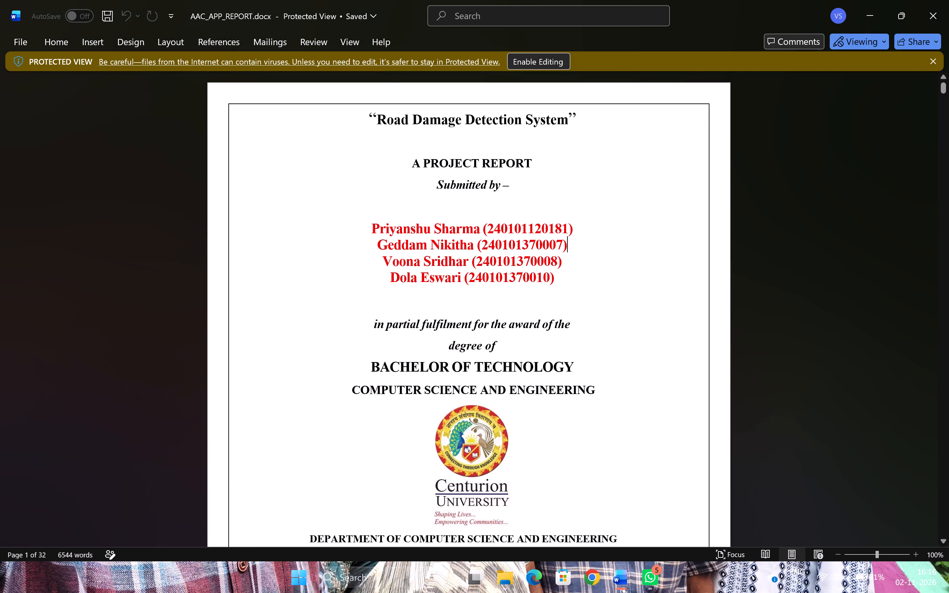
key(alt+Tab)
key(alt+Tab)
key(alt+Tab)
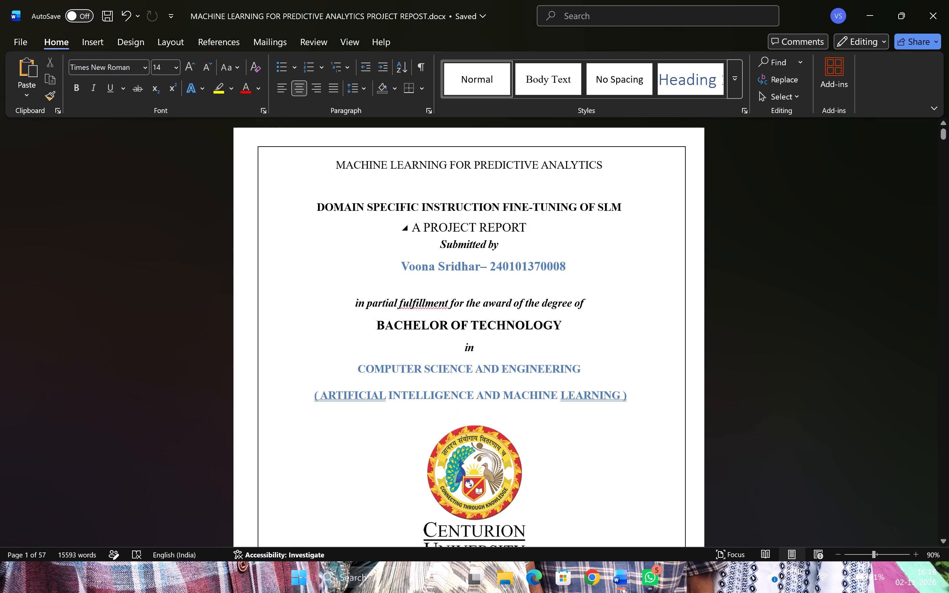
key(alt+Tab)
scroll(415, 304, down, 8)
scroll(432, 291, up, 1)
scroll(432, 291, down, 7)
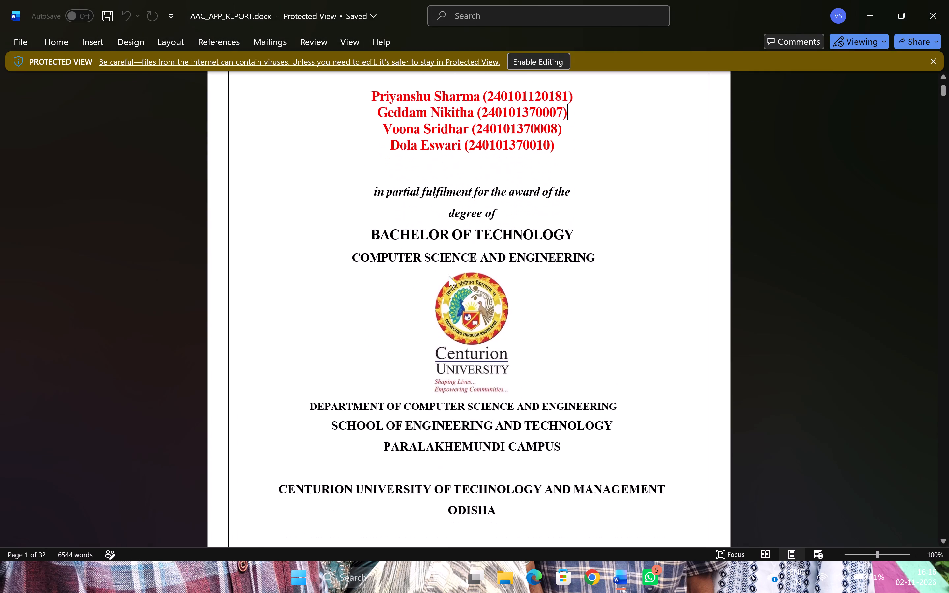
Enable editing for the protected AAC_APP_REPORT.docx document.
click(545, 59)
click(512, 108)
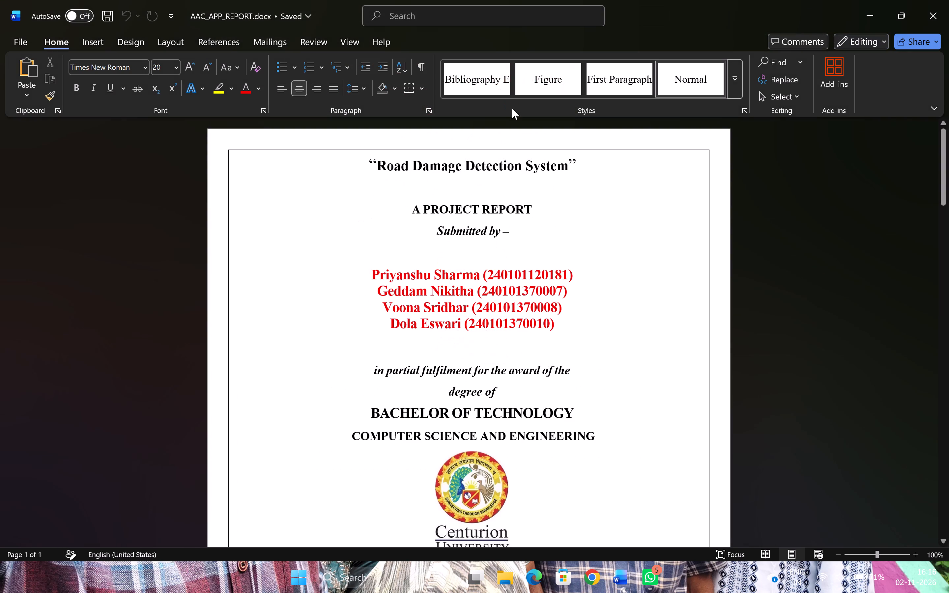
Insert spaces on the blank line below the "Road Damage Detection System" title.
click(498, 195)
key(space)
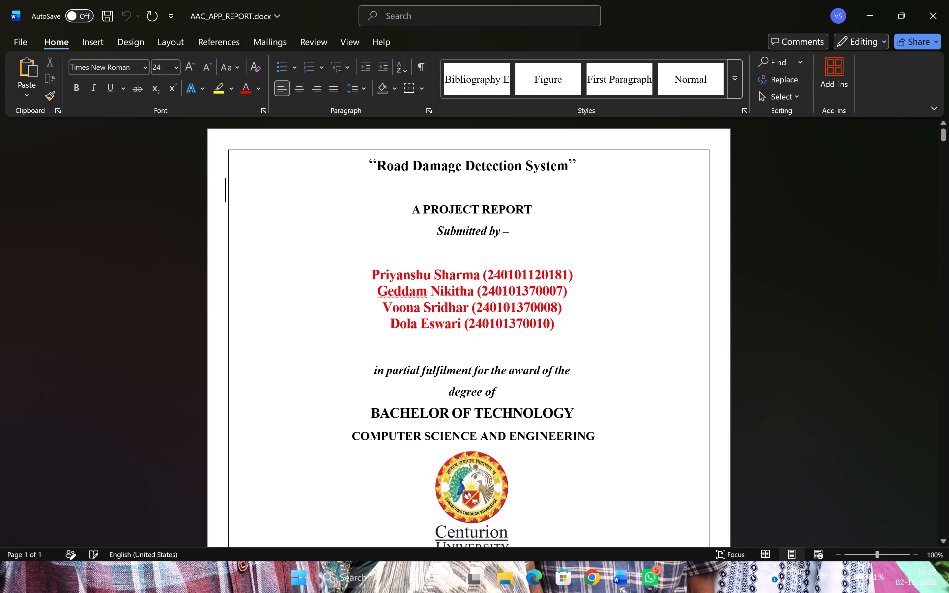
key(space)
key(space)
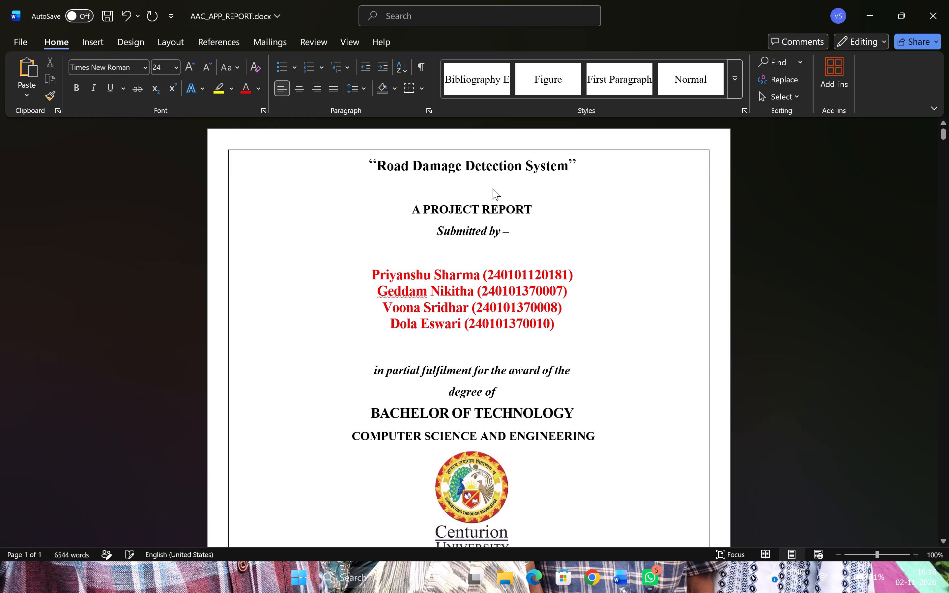
Examine the rest of the AAC_APP_REPORT.docx cover page down to its date line, and return to the MACHINE LEARNING FOR PREDICTIVE ANALYTICS report.
key(alt+super+Tab)
key(alt+Tab)
scroll(415, 215, down, 12)
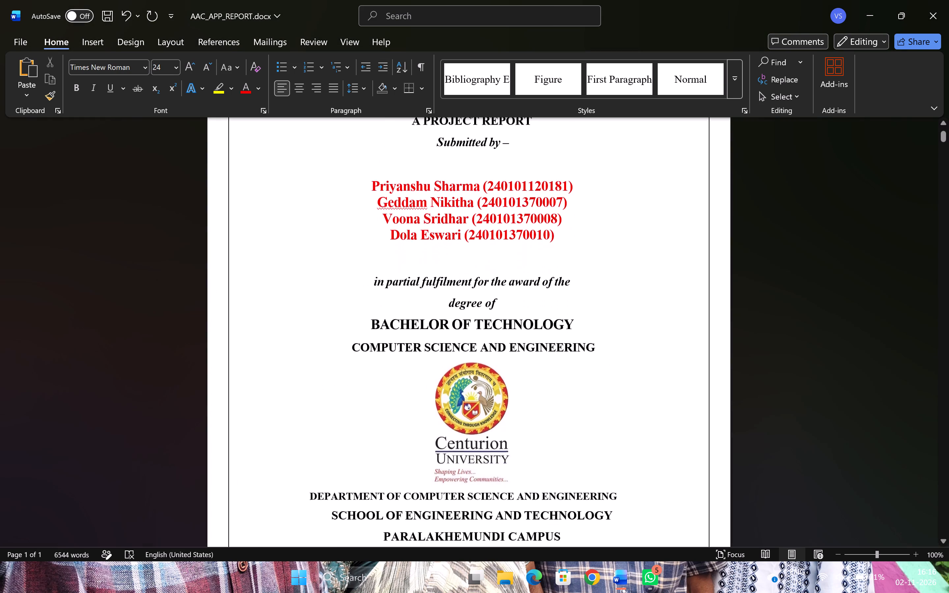
scroll(414, 212, down, 20)
scroll(414, 212, down, 6)
scroll(416, 239, down, 6)
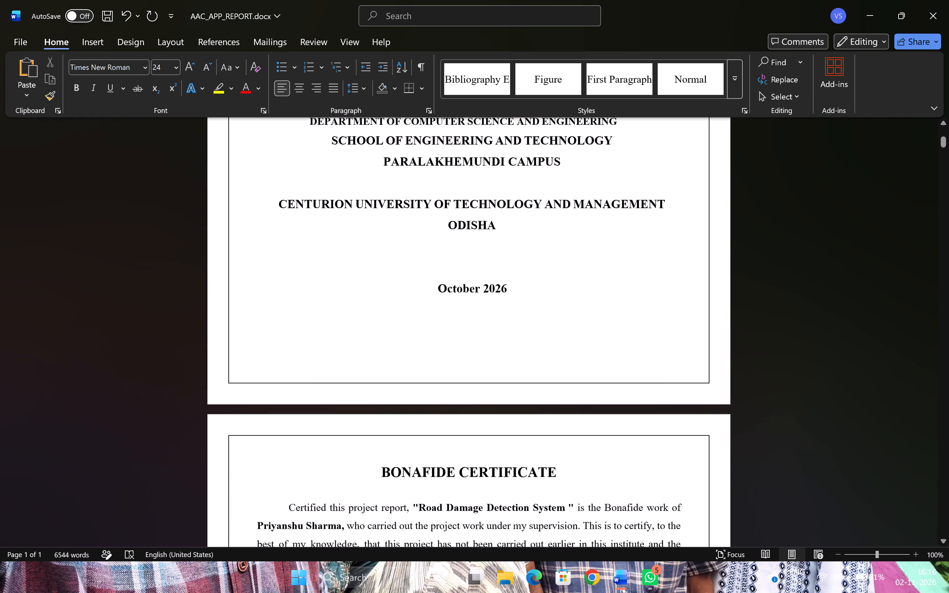
scroll(416, 239, up, 3)
key(alt+Tab)
key(alt+Tab)
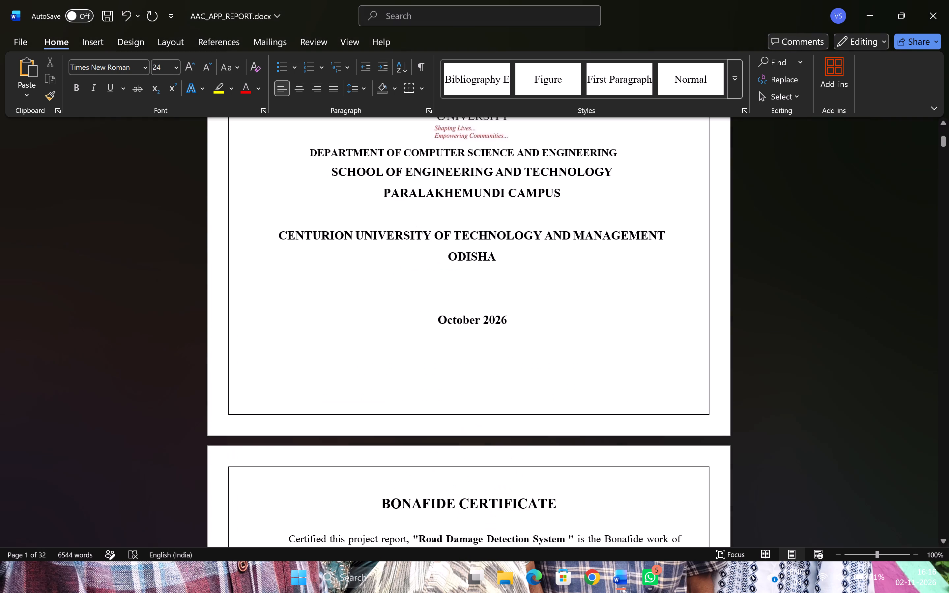
click(471, 479)
key(Up)
key(alt+Tab)
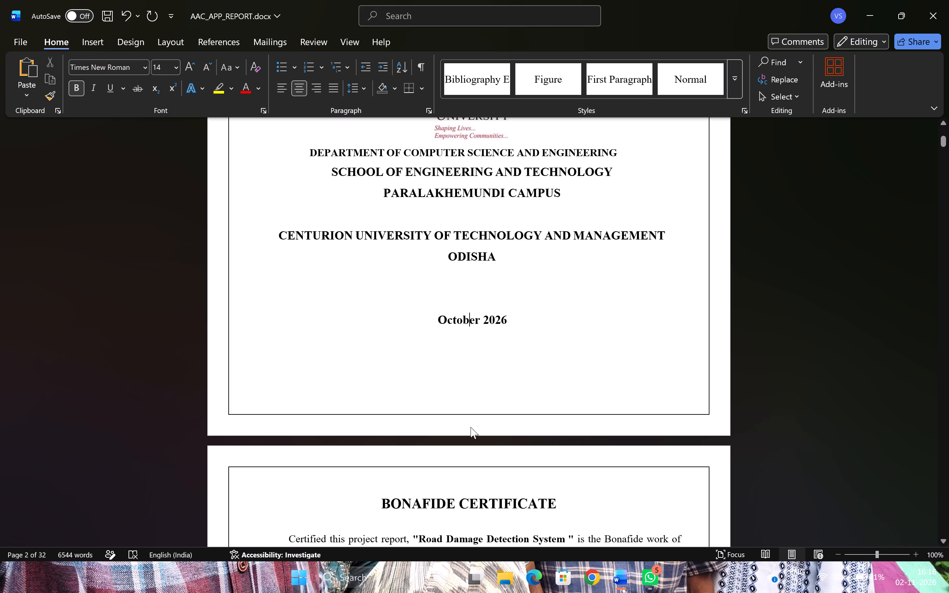
key(alt+Tab)
scroll(428, 338, up, 17)
key(alt+Tab)
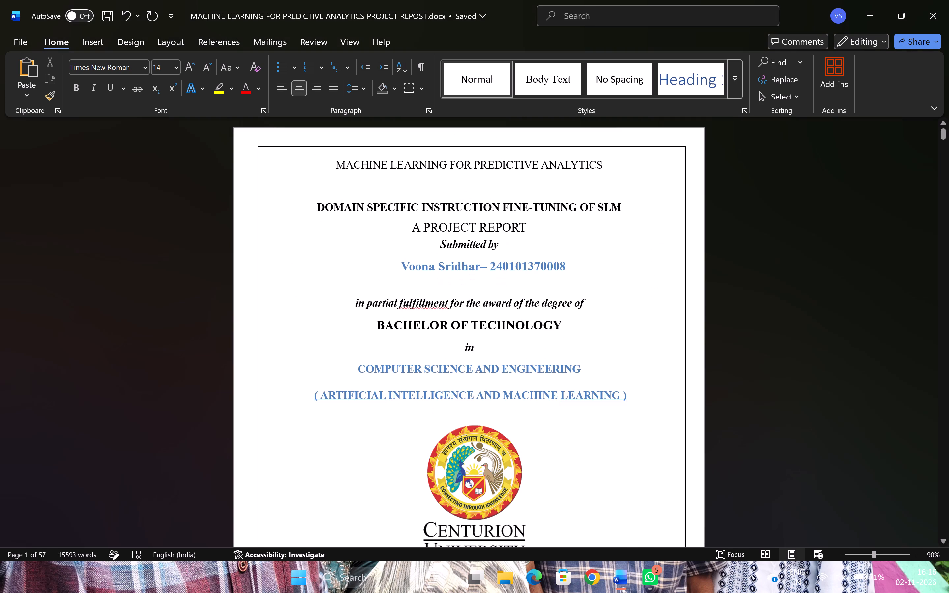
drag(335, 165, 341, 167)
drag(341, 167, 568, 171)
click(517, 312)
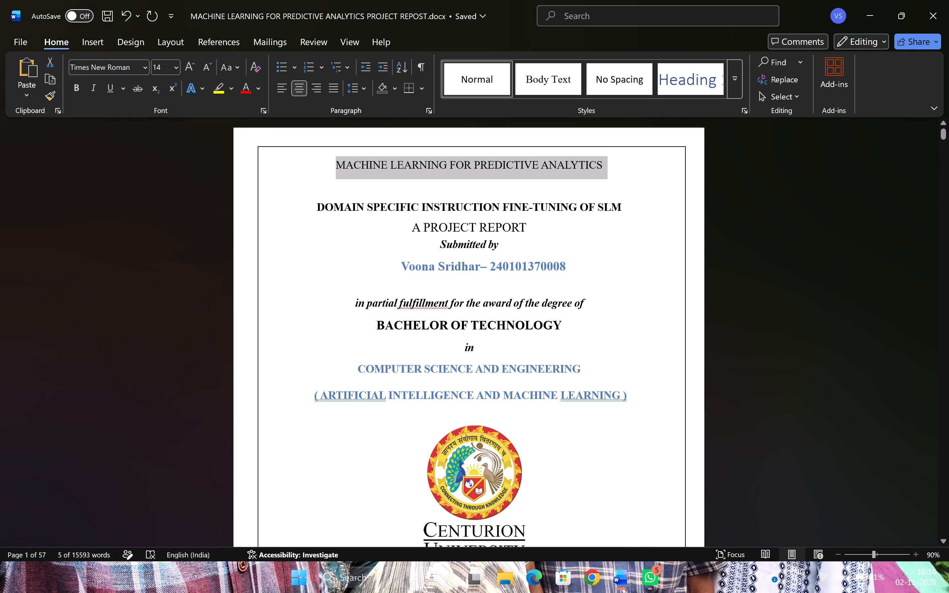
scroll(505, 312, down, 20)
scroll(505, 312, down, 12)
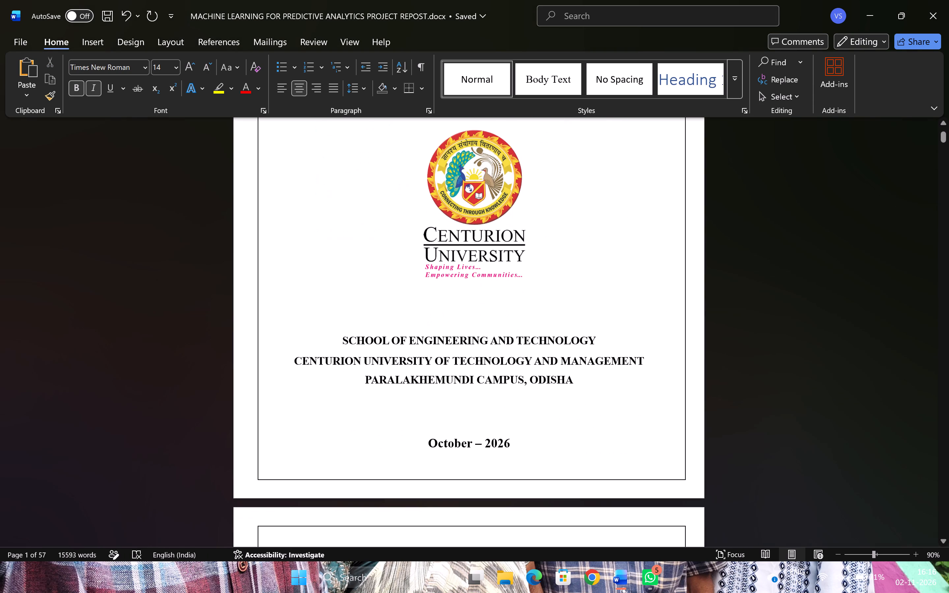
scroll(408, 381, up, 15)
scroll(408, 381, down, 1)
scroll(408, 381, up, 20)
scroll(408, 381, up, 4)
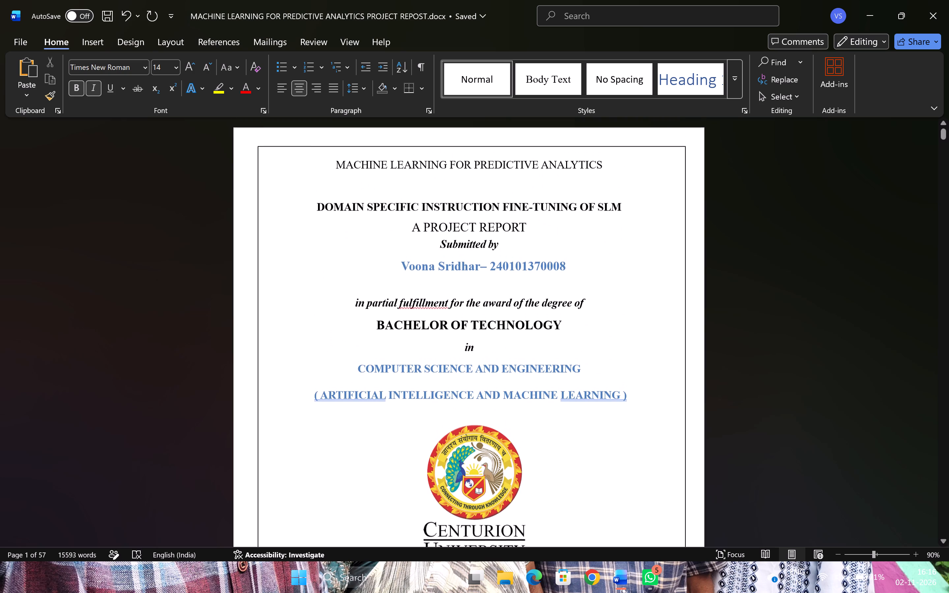
Copy the entire cover page, from the MACHINE LEARNING FOR PREDICTIVE ANALYTICS heading through the October – 2026 date.
drag(335, 162, 420, 289)
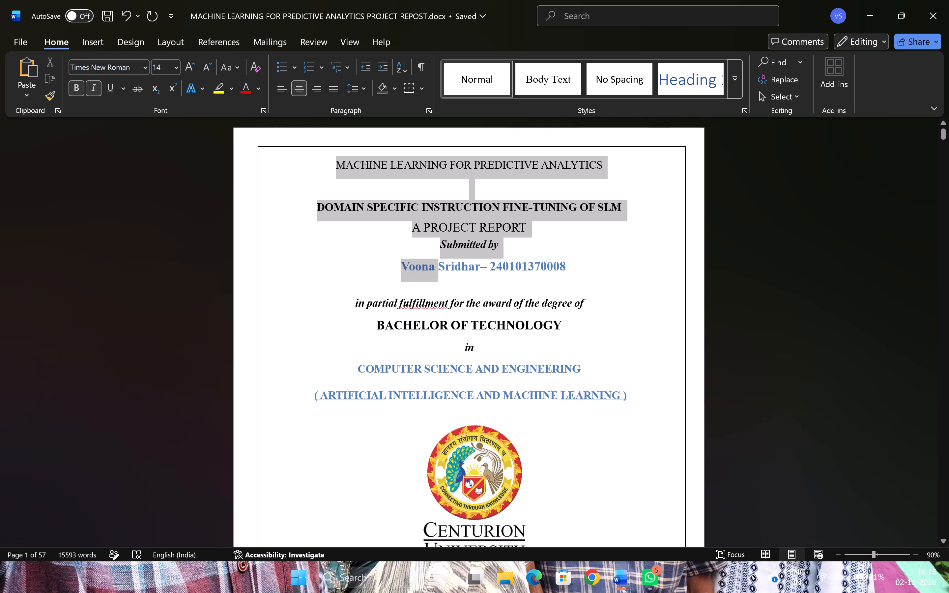
drag(420, 289, 490, 416)
scroll(470, 390, down, 14)
scroll(483, 411, down, 19)
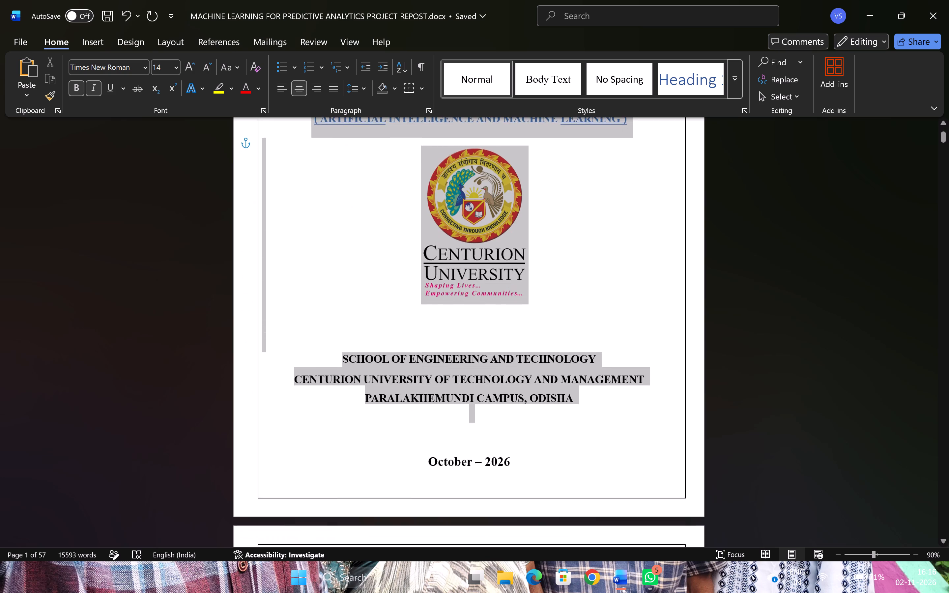
scroll(490, 416, down, 4)
drag(490, 416, 489, 430)
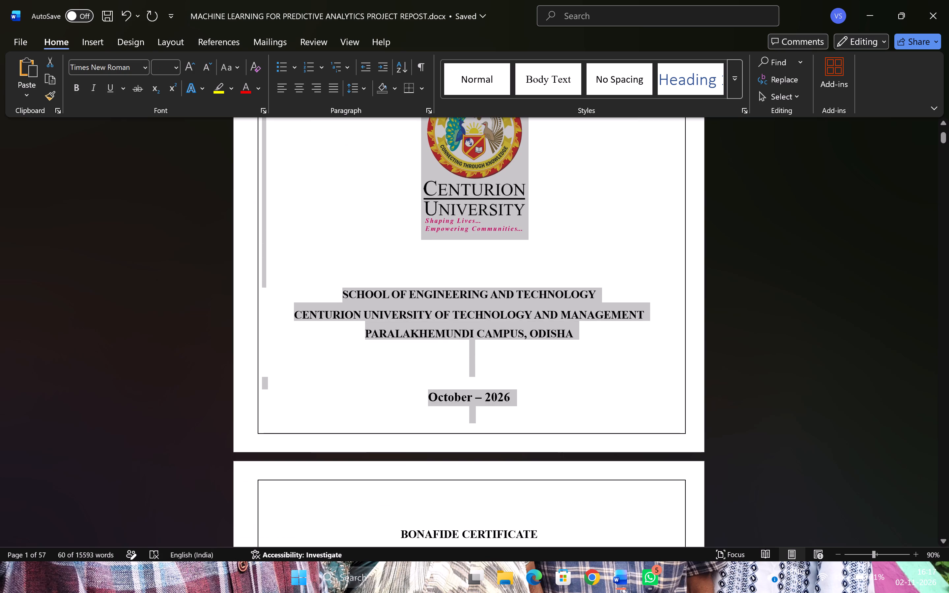
key(ctrl+c)
In AAC_APP_REPORT.docx, replace the cover page content from the "Road Damage Detection System" title through "October" with the copied cover page.
key(alt+Tab)
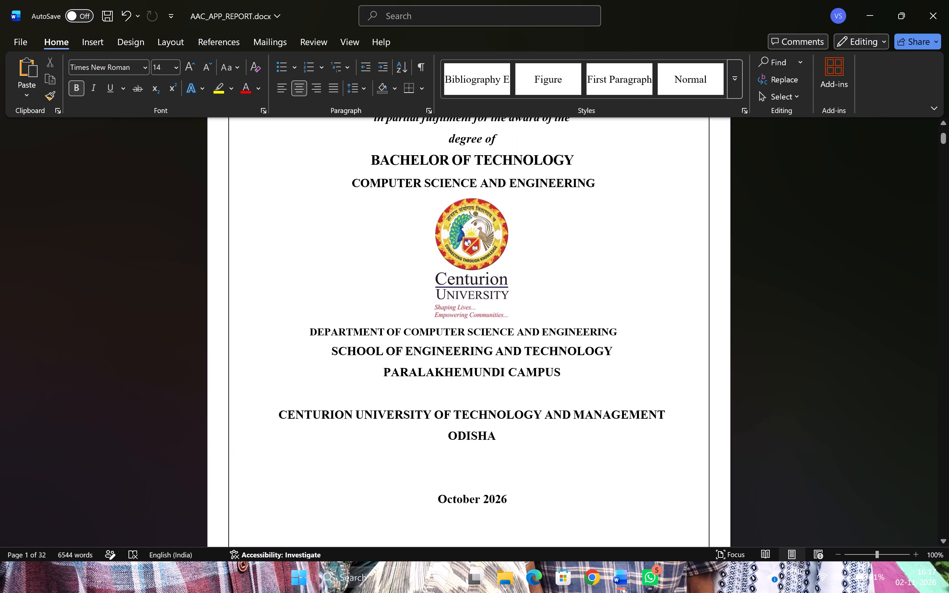
scroll(394, 335, up, 20)
scroll(394, 335, up, 6)
scroll(394, 335, down, 1)
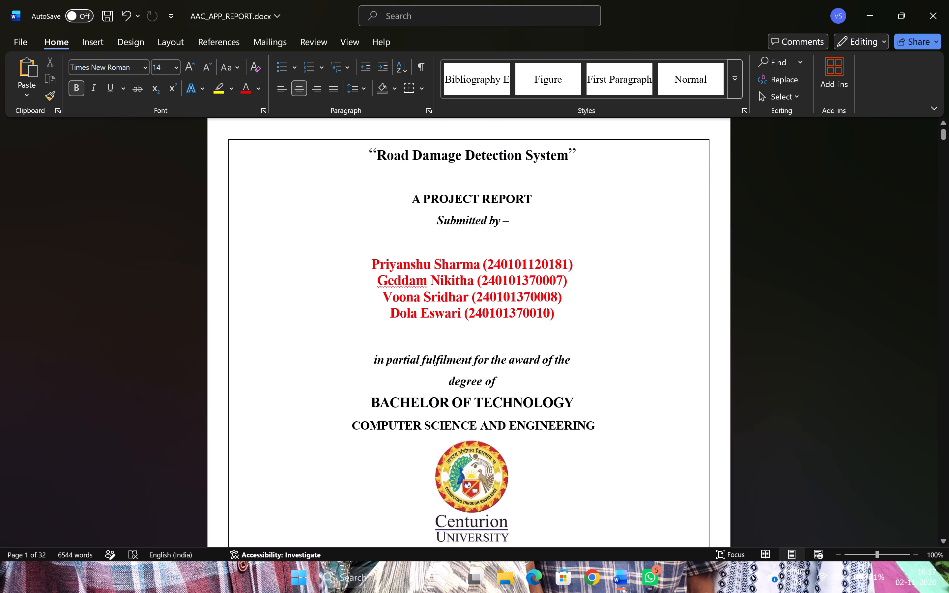
click(274, 208)
scroll(410, 322, down, 20)
scroll(410, 322, down, 3)
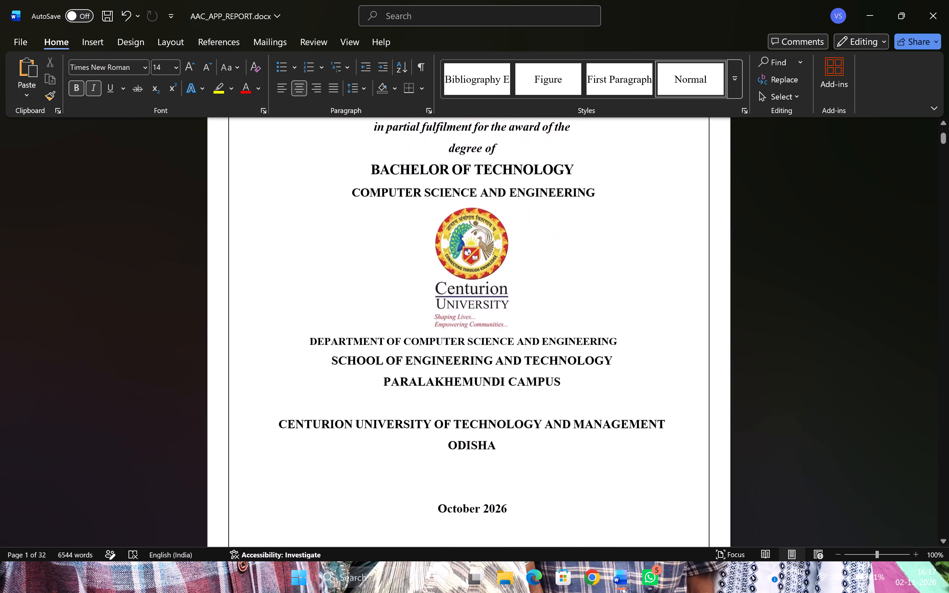
scroll(493, 406, down, 15)
click(485, 433)
drag(482, 420, 483, 409)
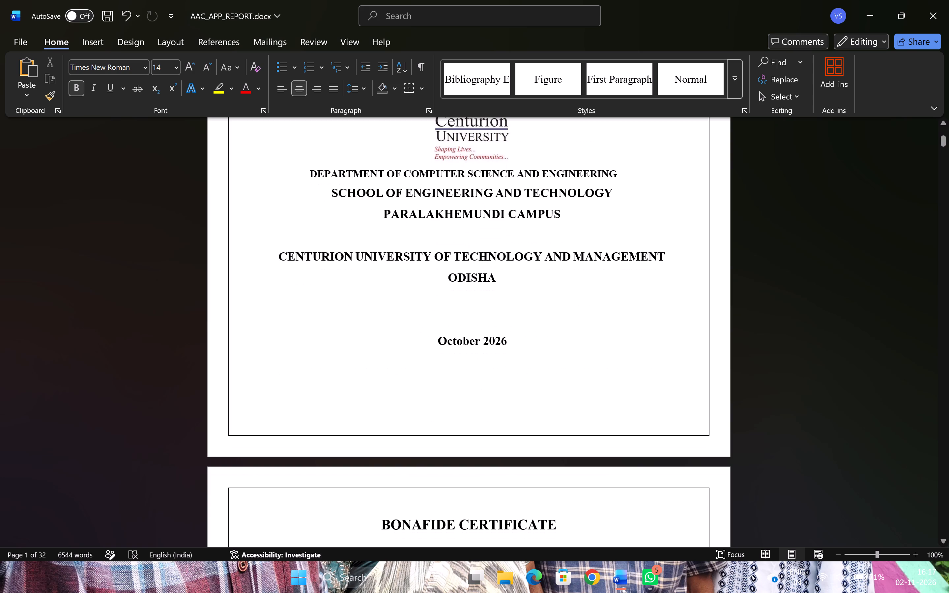
drag(483, 409, 372, 72)
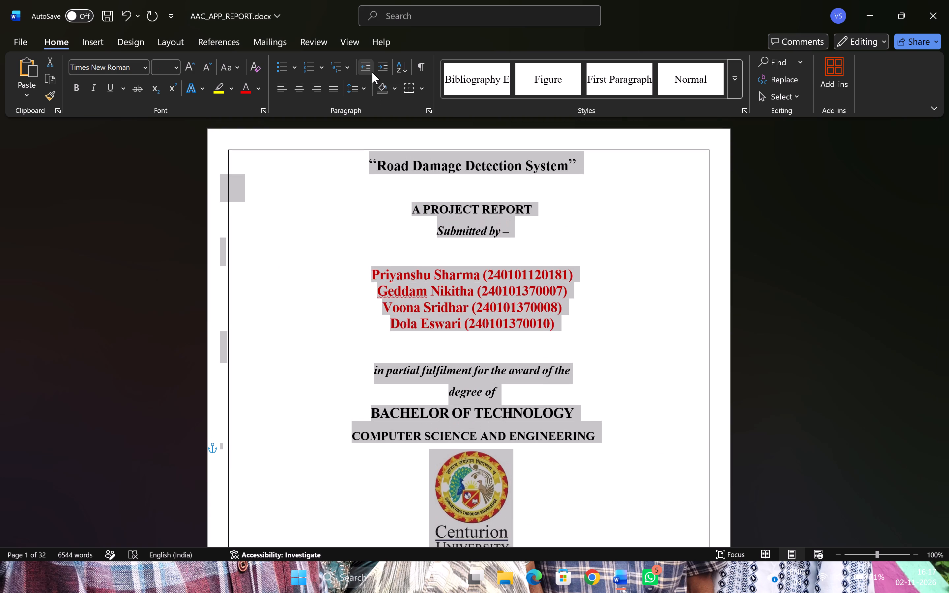
key(BackSpace)
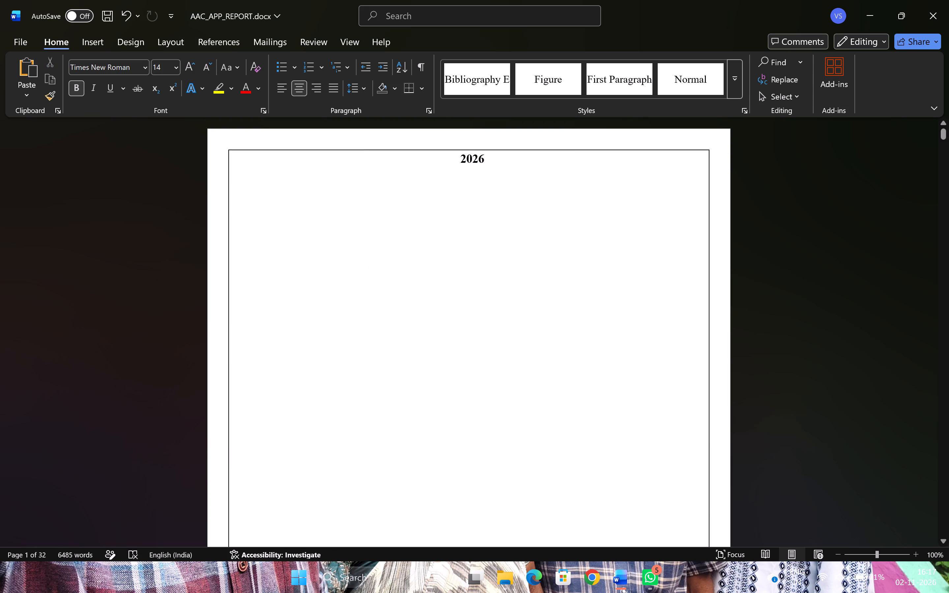
key(ctrl+v)
scroll(462, 178, up, 12)
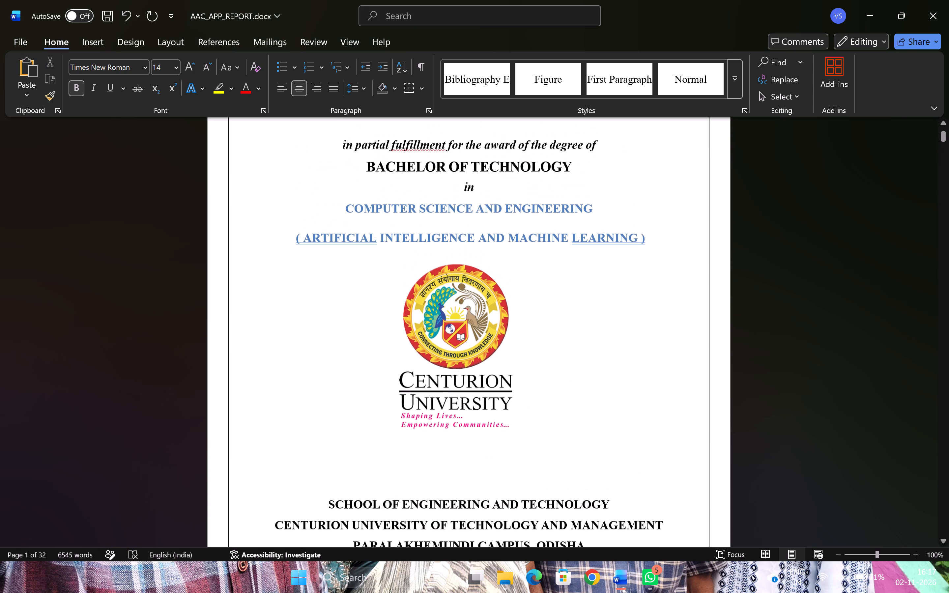
Delete the leftover "2026" below the October – 2026 date line on the AAC_APP_REPORT.docx cover page.
scroll(462, 178, down, 5)
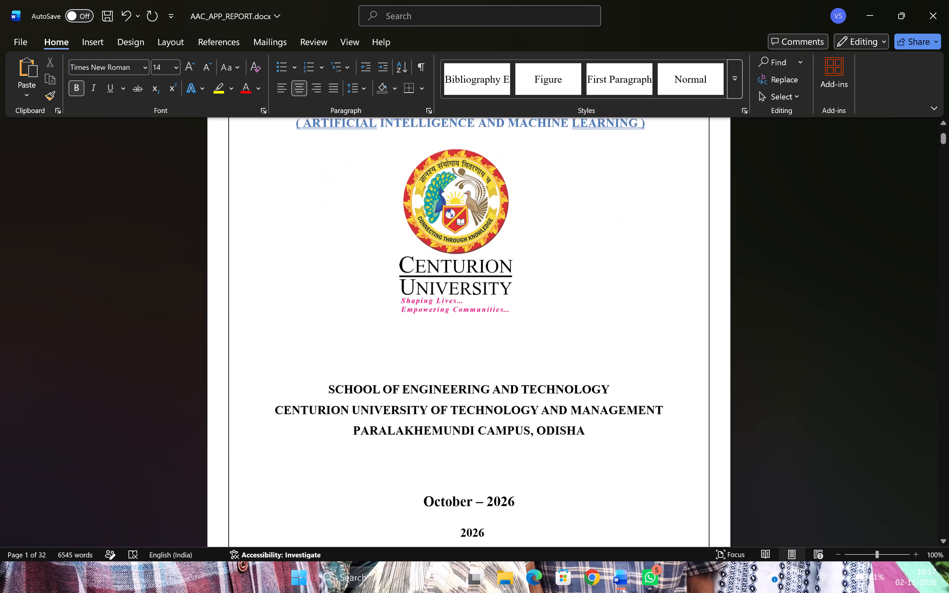
key(ctrl+Delete)
Compare the pasted AAC_APP_REPORT.docx cover page with the original cover page in the MACHINE LEARNING FOR PREDICTIVE ANALYTICS report.
scroll(462, 178, up, 2)
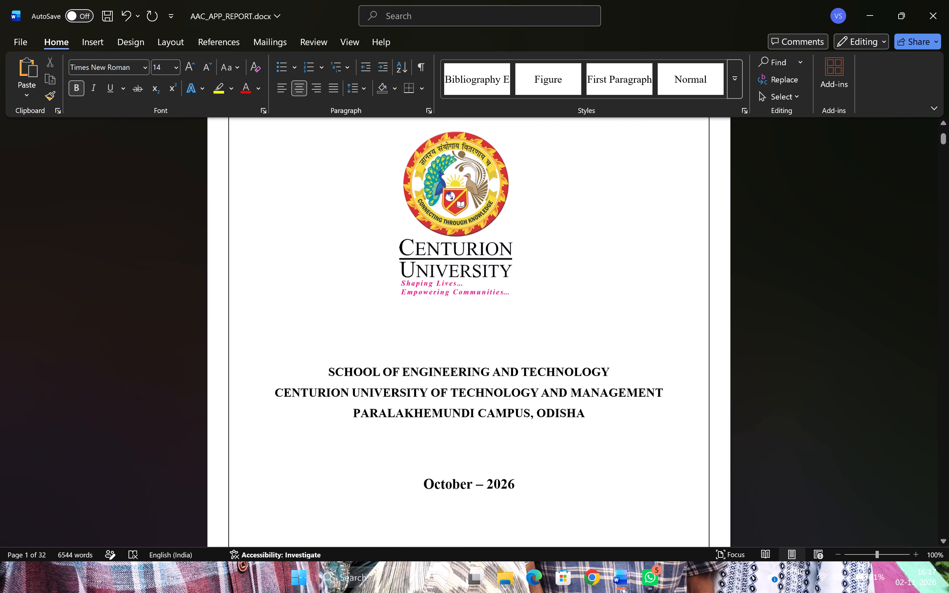
scroll(462, 178, up, 5)
ctrl+scroll(462, 178, down, 4)
scroll(462, 178, up, 1)
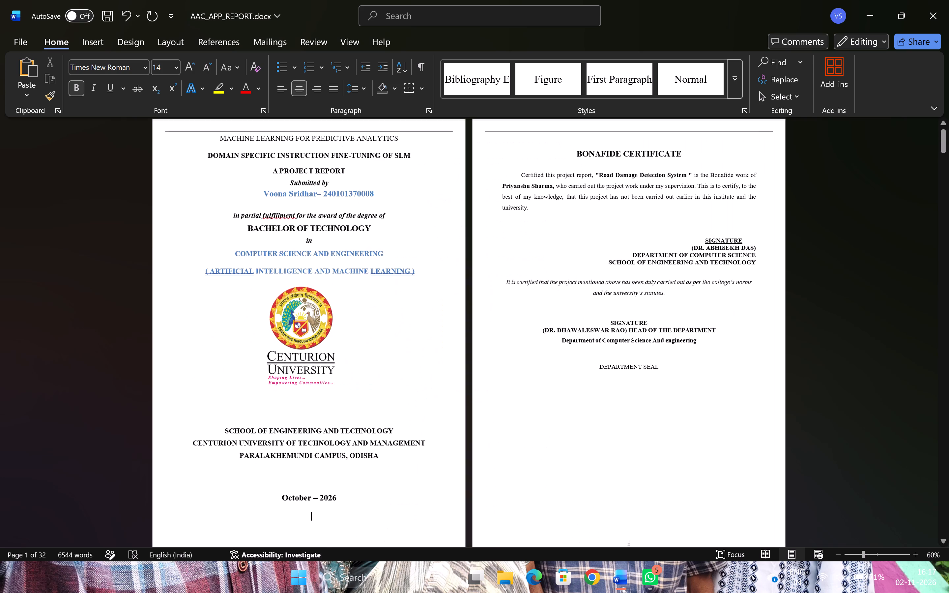
scroll(462, 178, up, 1)
key(alt+Tab)
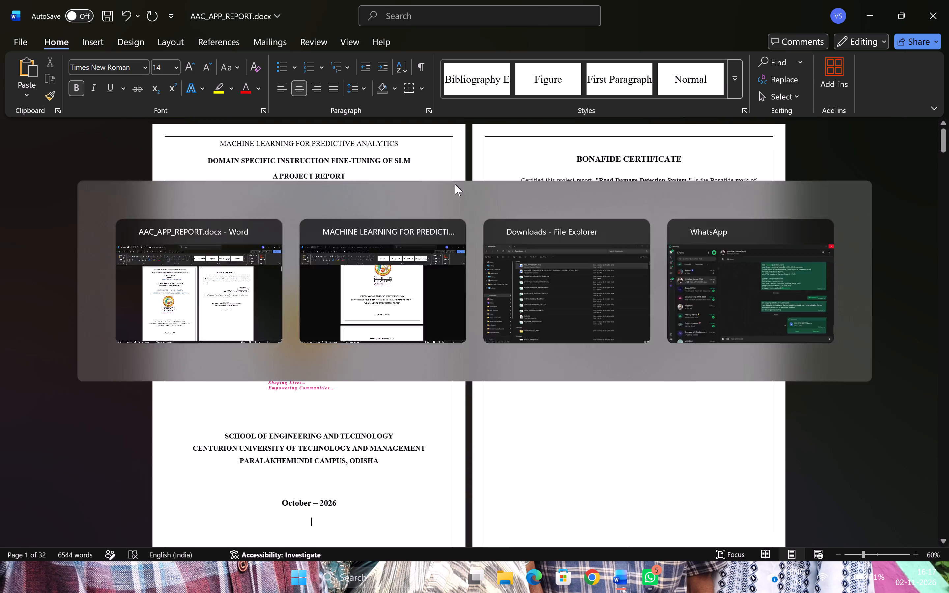
scroll(404, 160, up, 20)
scroll(404, 160, up, 20)
scroll(404, 160, up, 1)
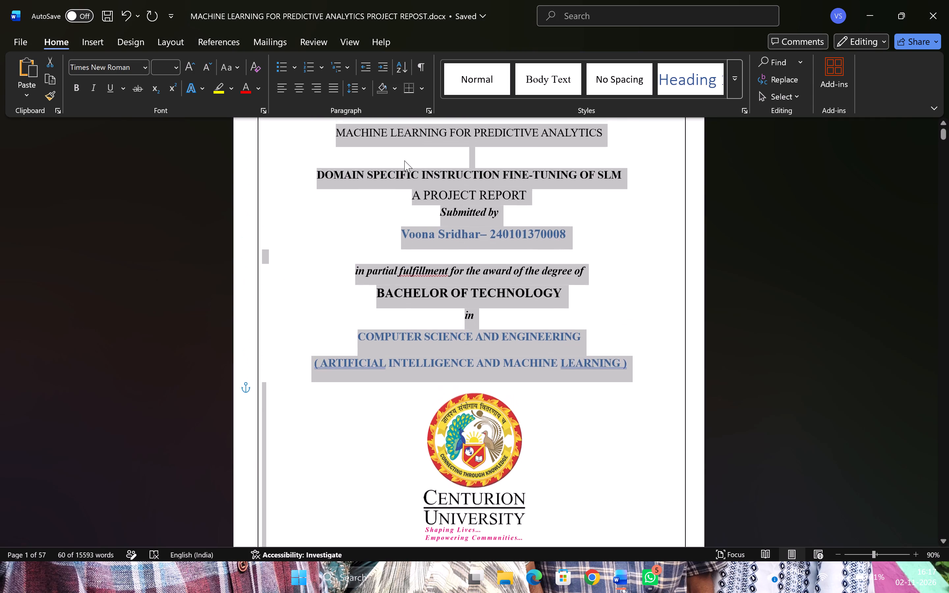
click(500, 250)
key(alt+Tab)
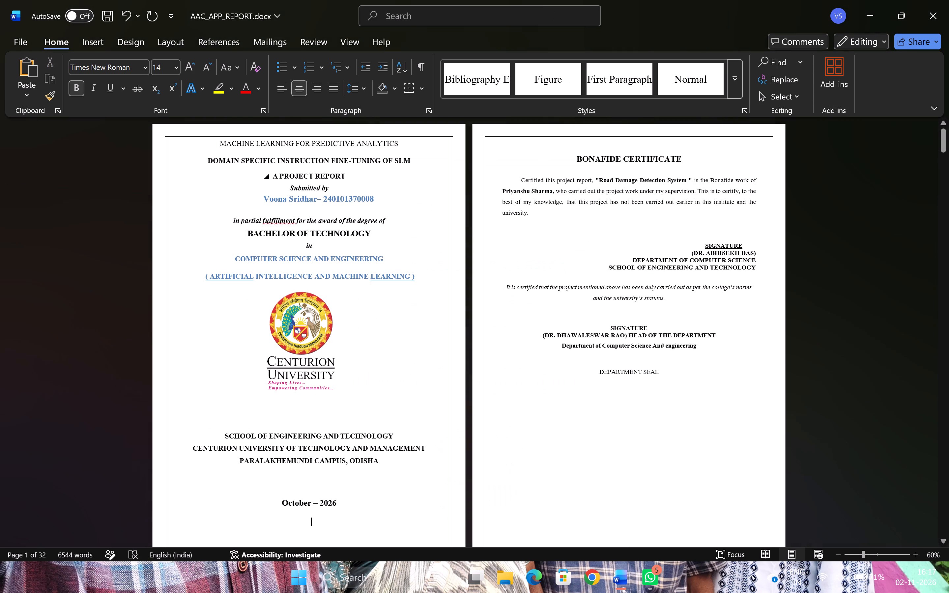
key(alt+Tab)
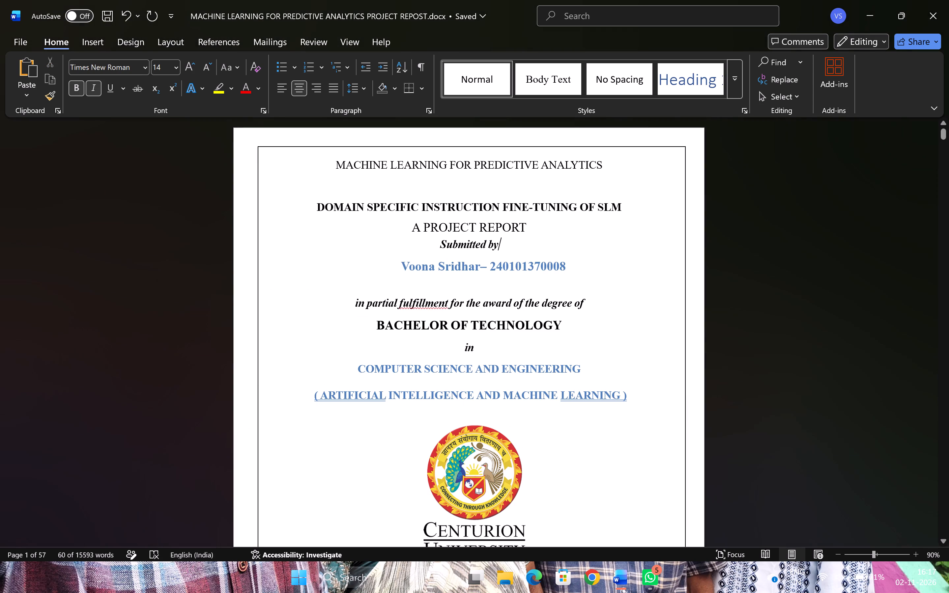
click(400, 154)
key(alt+Tab)
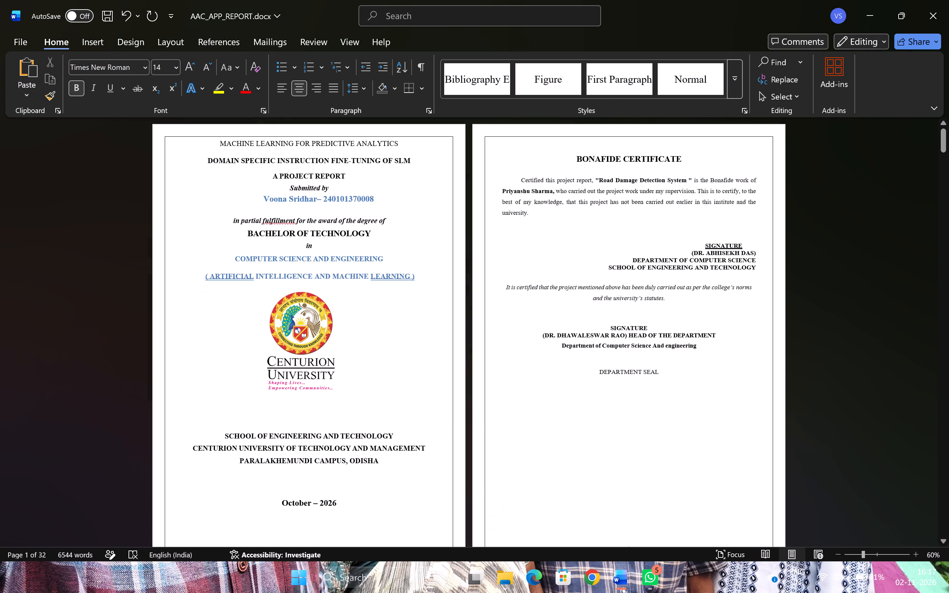
key(alt+Tab)
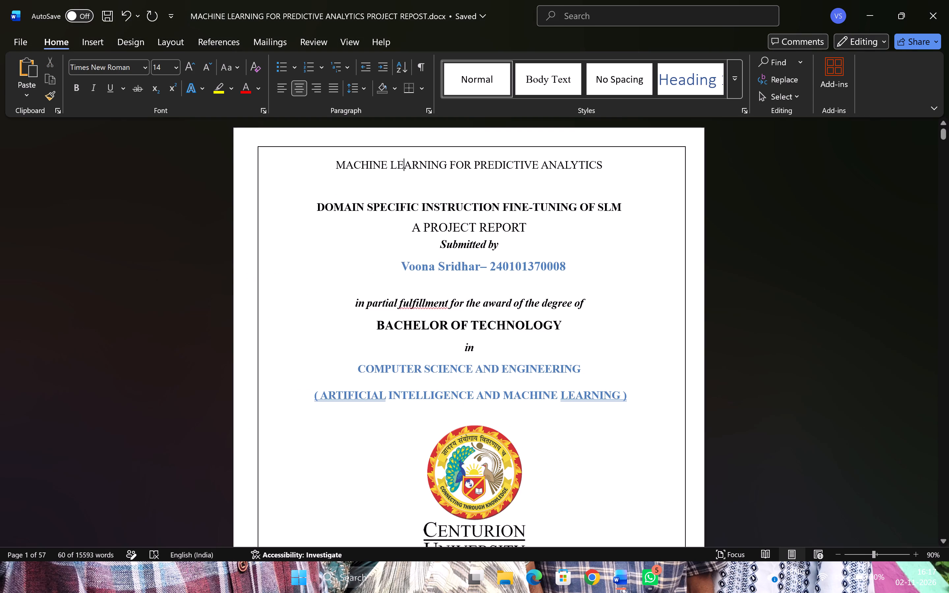
click(354, 163)
key(alt+Tab)
click(284, 146)
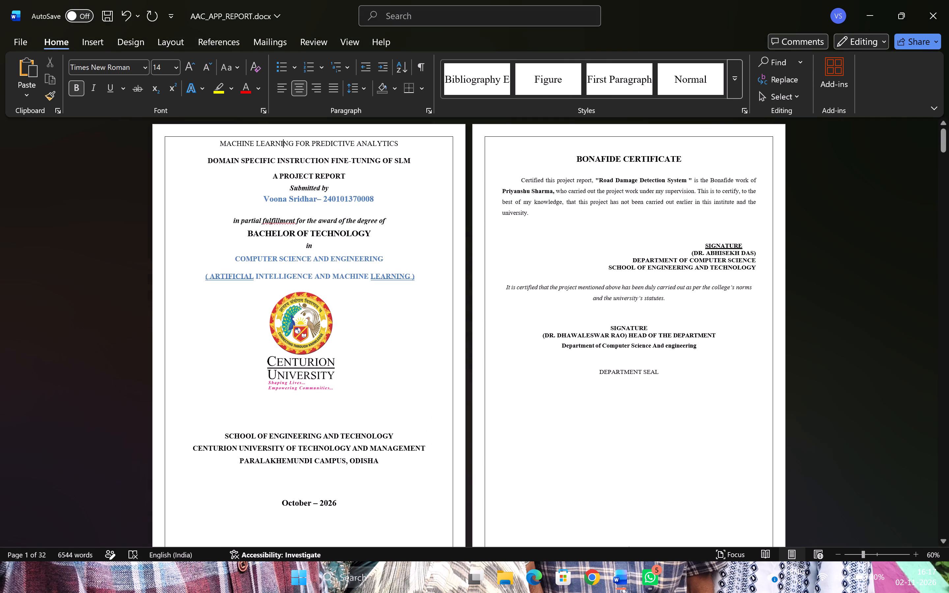
In the MACHINE LEARNING FOR PREDICTIVE ANALYTICS report, set the cover heading's paragraph spacing before to 6 pt.
key(alt+Tab)
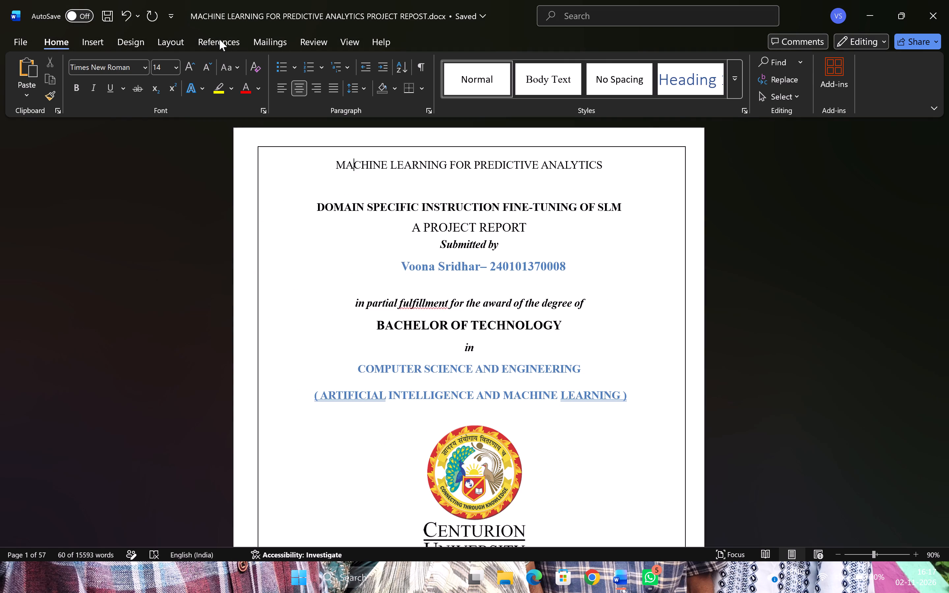
click(180, 46)
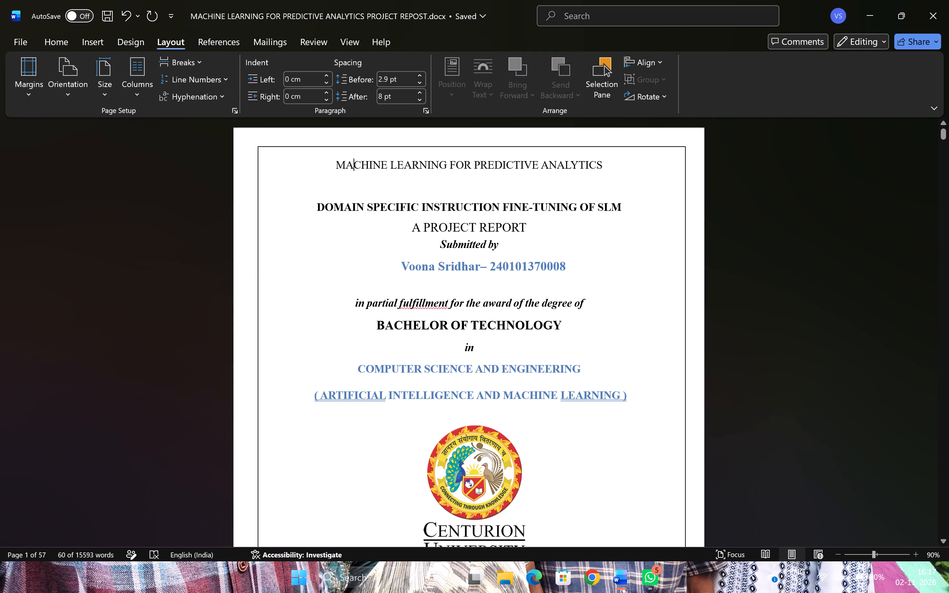
click(401, 161)
key(alt+Tab)
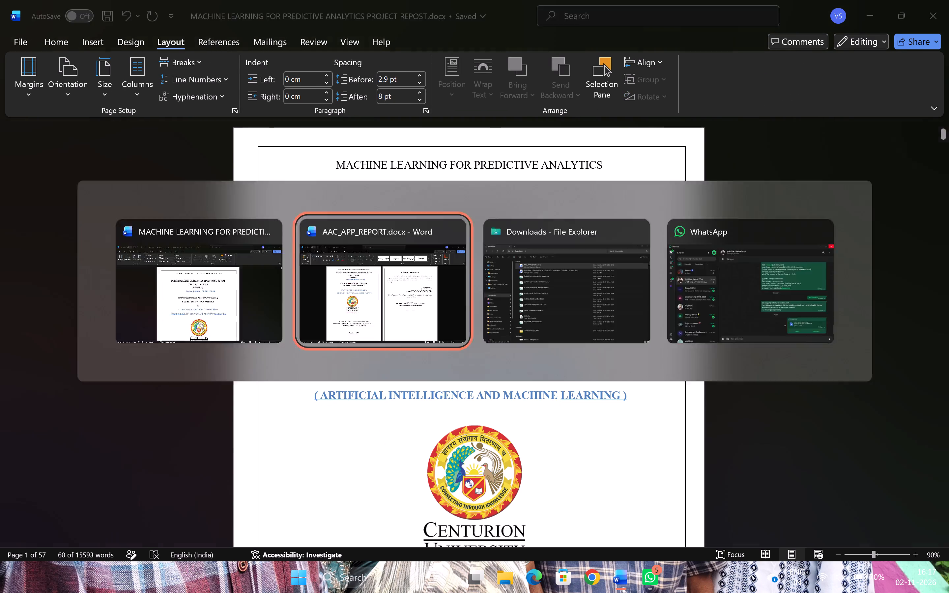
key(alt+Tab)
click(416, 85)
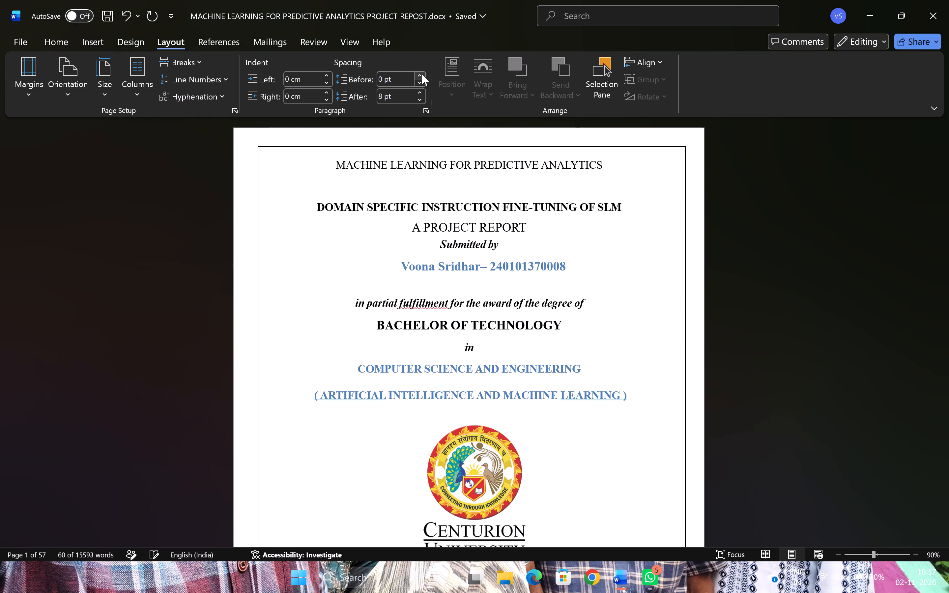
click(420, 72)
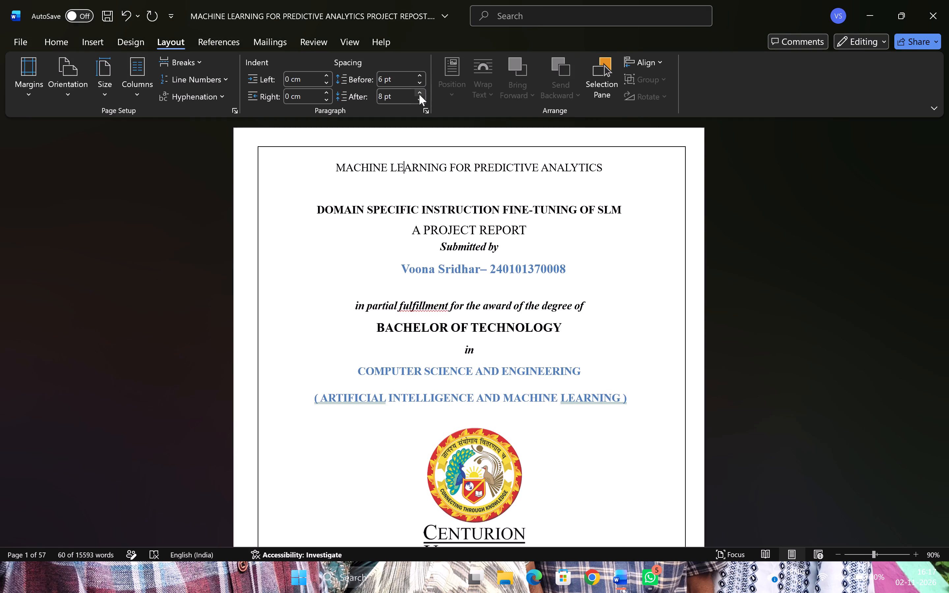
Examine the reference report's layout from its cover and front matter through the opening chapters, and return to its first page.
scroll(404, 171, down, 17)
scroll(417, 203, up, 2)
scroll(417, 203, down, 1)
scroll(417, 203, up, 1)
scroll(417, 203, down, 13)
scroll(417, 203, up, 1)
scroll(417, 203, down, 3)
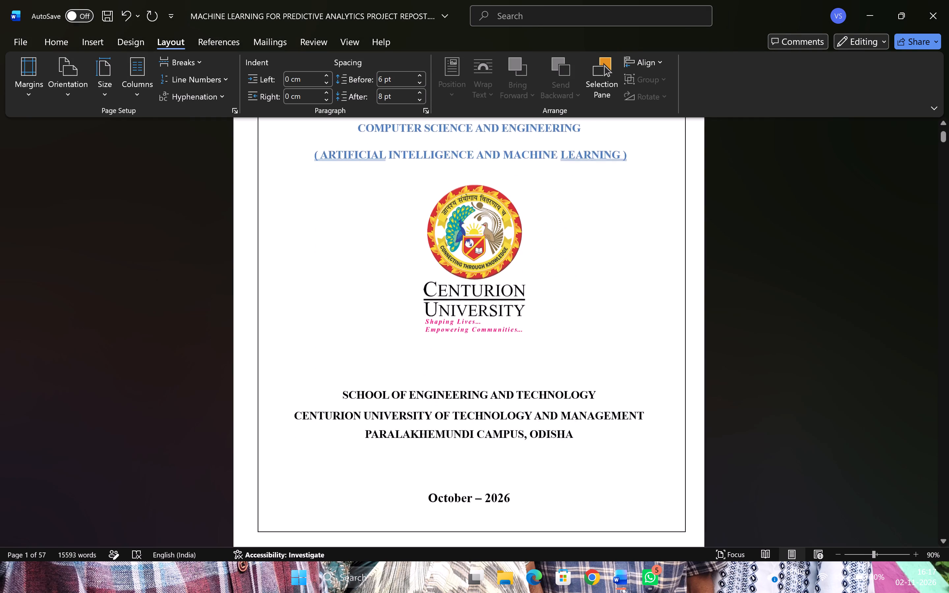
scroll(417, 203, down, 17)
scroll(417, 203, up, 13)
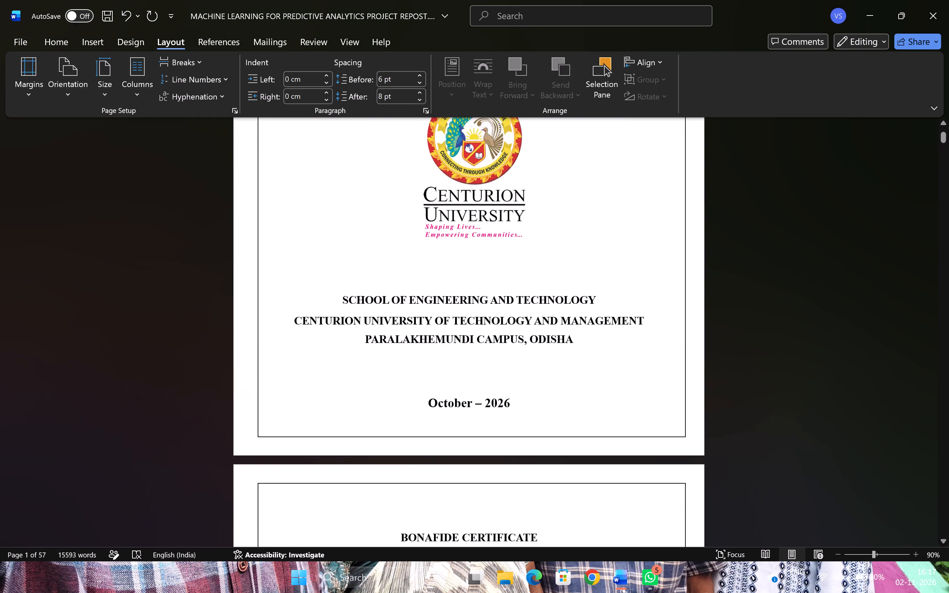
scroll(417, 203, up, 9)
ctrl+scroll(417, 203, down, 4)
scroll(481, 336, down, 1)
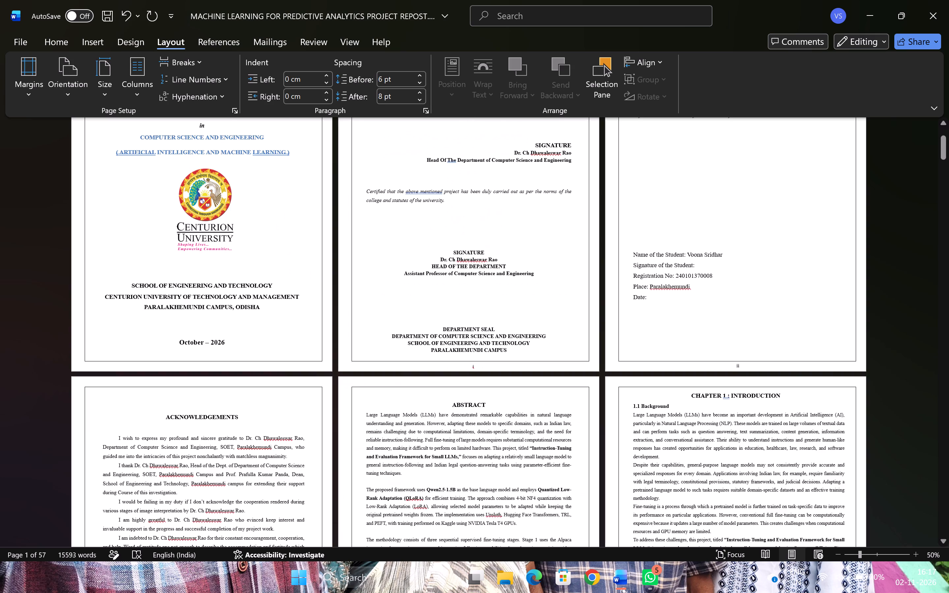
scroll(481, 336, down, 11)
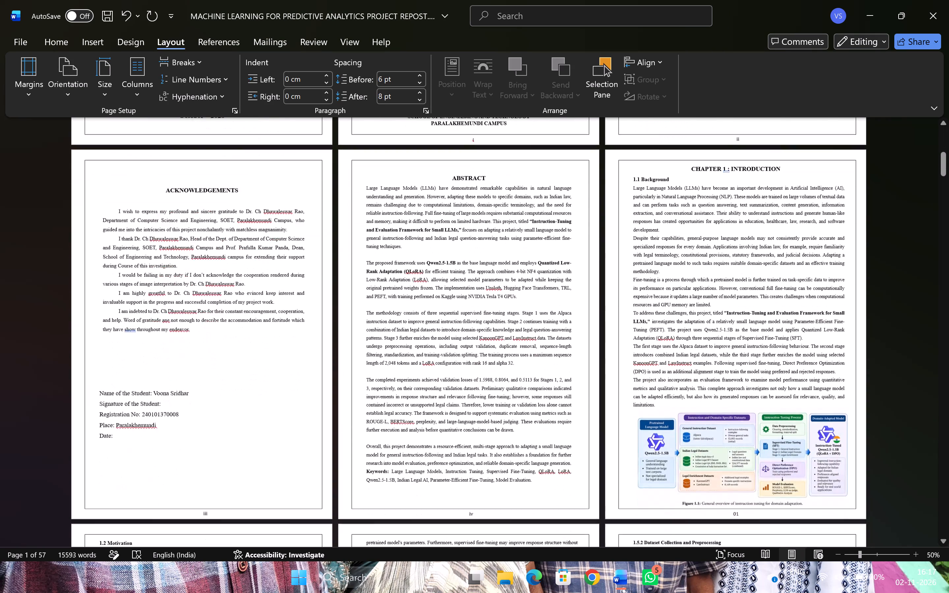
scroll(481, 336, down, 9)
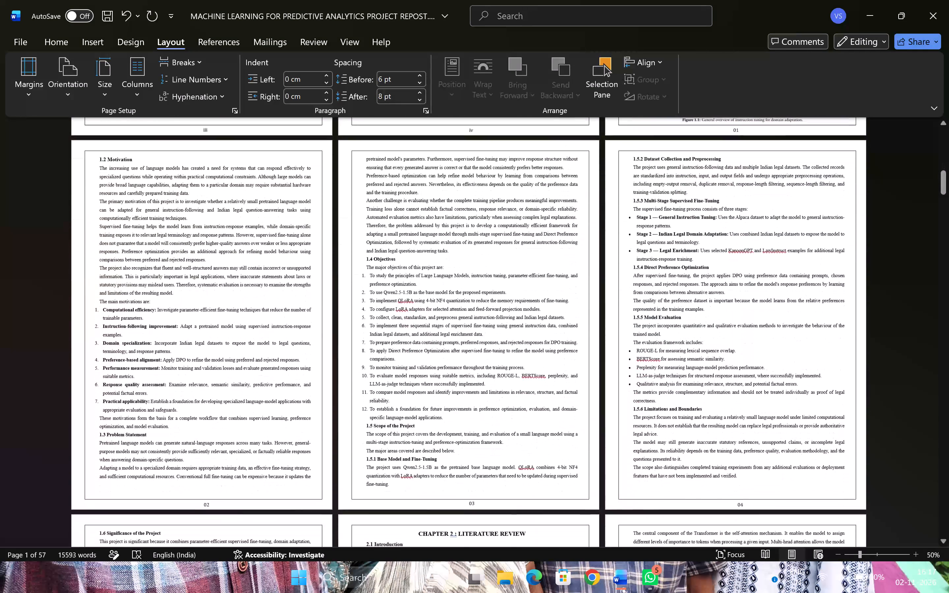
scroll(481, 336, down, 1)
scroll(481, 336, up, 20)
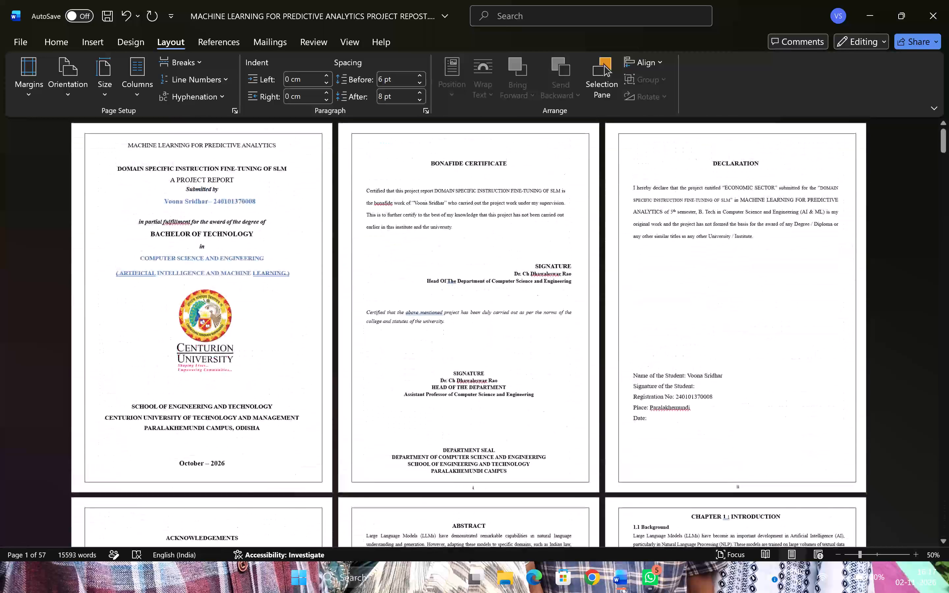
Examine AAC_APP_REPORT.docx from the cover page through the table of contents to Chapter 1, and return to the first page.
key(alt+Tab)
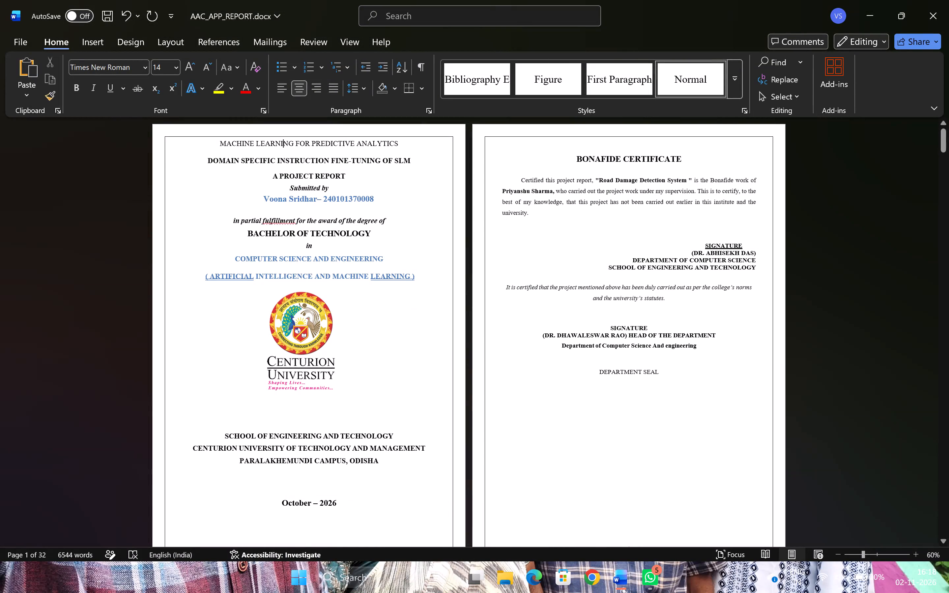
scroll(676, 370, down, 1)
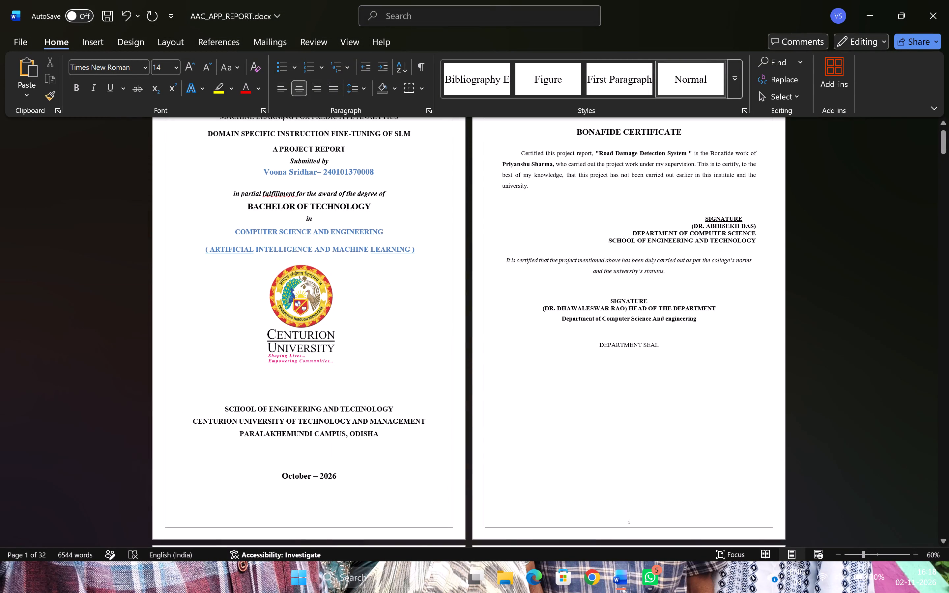
scroll(673, 362, down, 8)
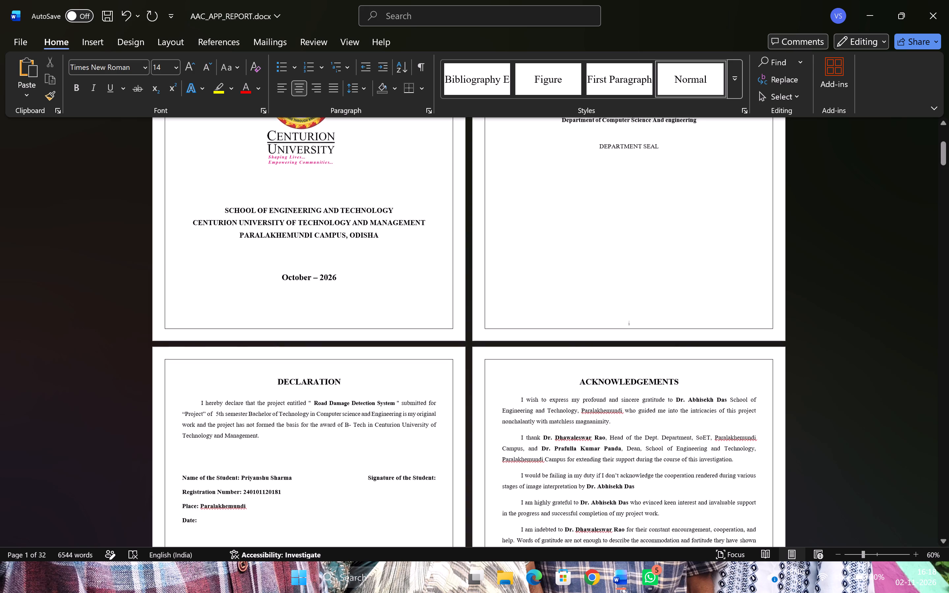
scroll(673, 362, down, 10)
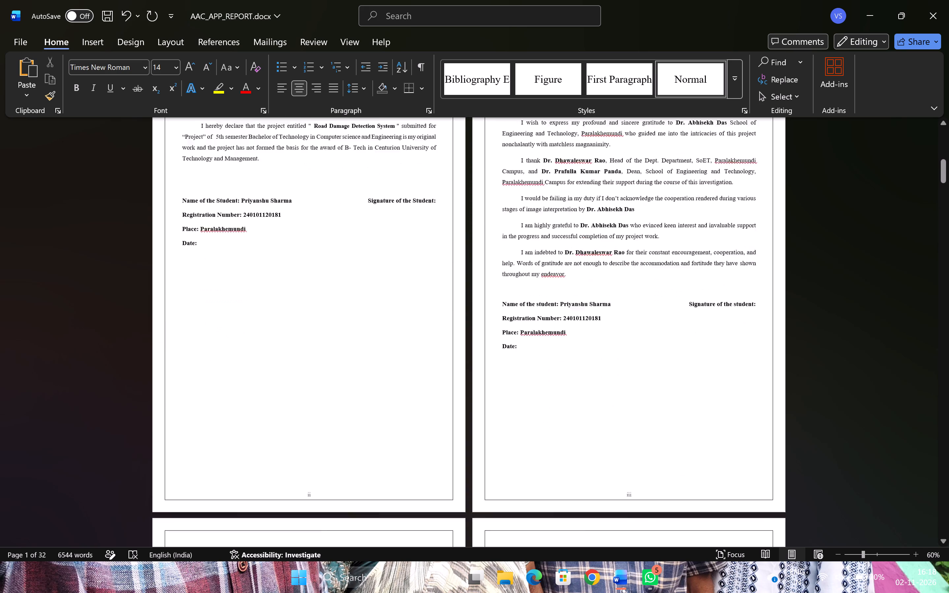
scroll(673, 362, down, 7)
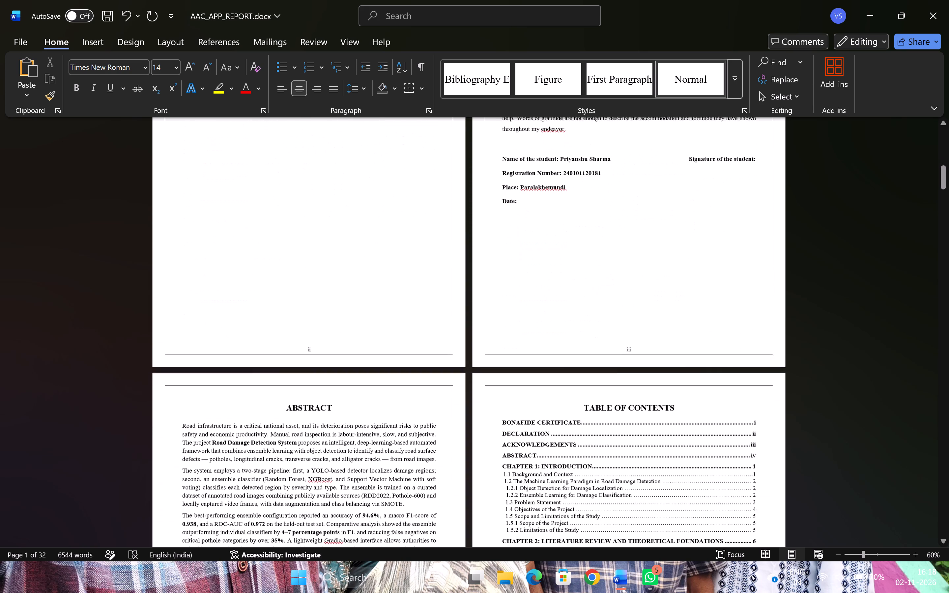
scroll(673, 362, down, 7)
scroll(673, 362, up, 4)
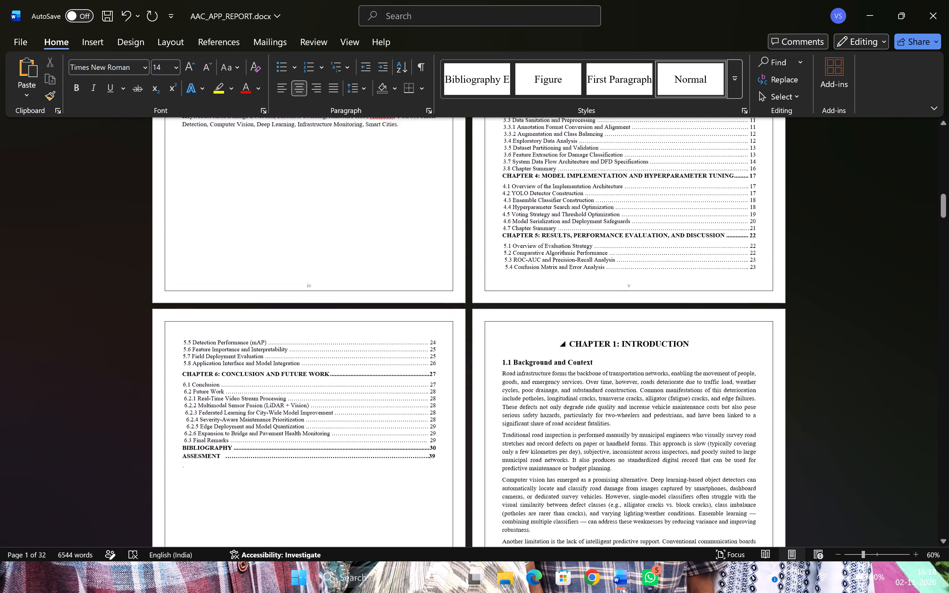
scroll(673, 362, up, 13)
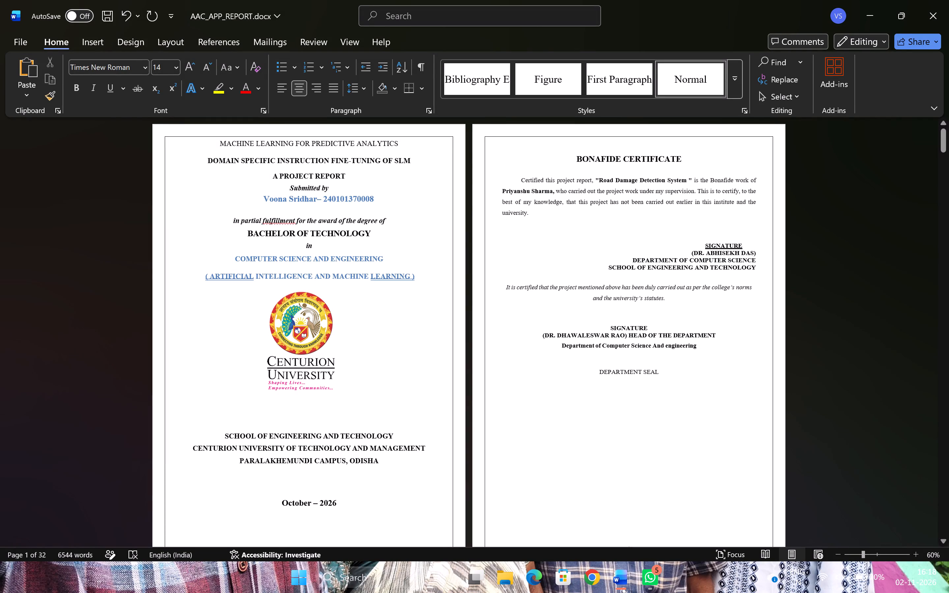
Insert two blank lines above the first SIGNATURE block on the Bonafide Certificate page.
click(660, 275)
click(620, 225)
key(Return)
key(Return)
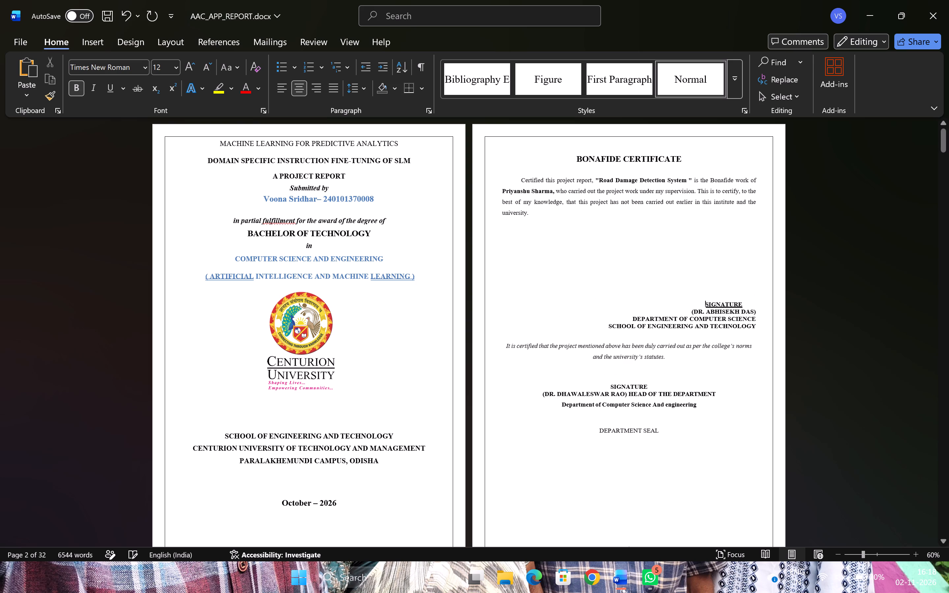
Insert a blank line between the second, centred SIGNATURE heading and the head of department's name on the Bonafide Certificate page.
click(672, 372)
key(Return)
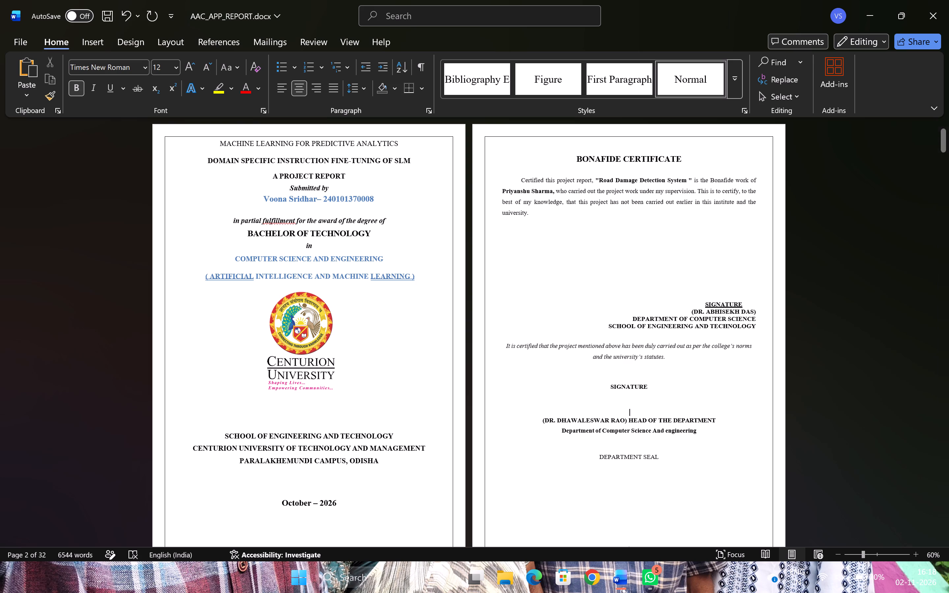
Compare the Bonafide Certificate page layout with that page in the MACHINE LEARNING FOR PREDICTIVE ANALYTICS report.
key(alt+Tab)
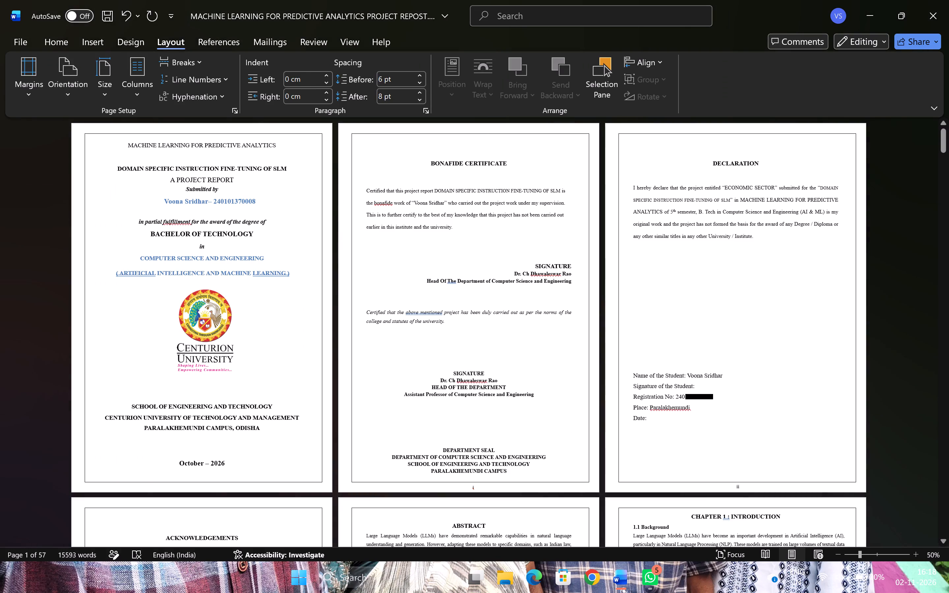
key(alt+Tab)
key(alt+Tab)
key(alt+Tab)
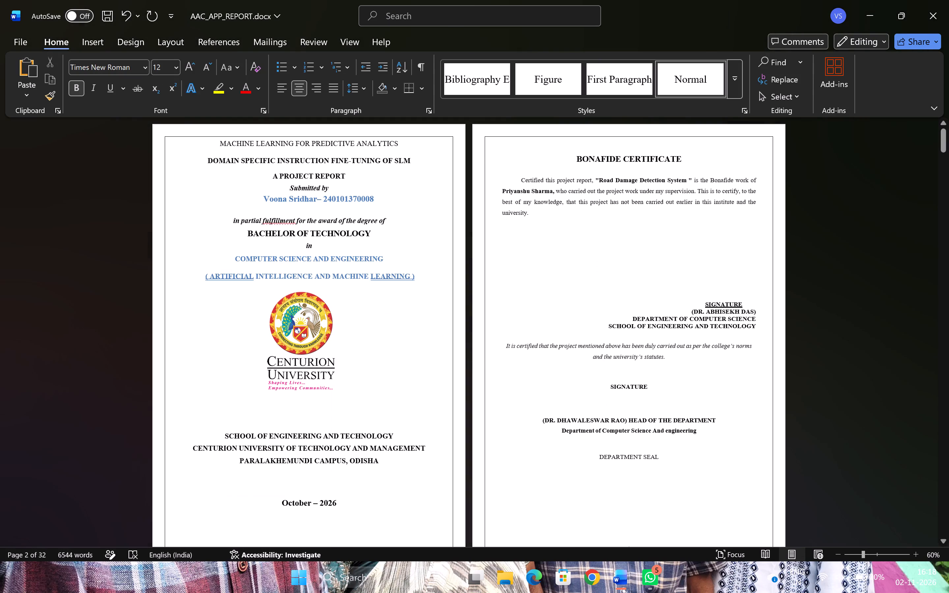
Set the spacing after the cover page's top line, MACHINE LEARNING FOR PREDICTIVE ANALYTICS, to 8 pt as in the reference report.
key(alt+Tab)
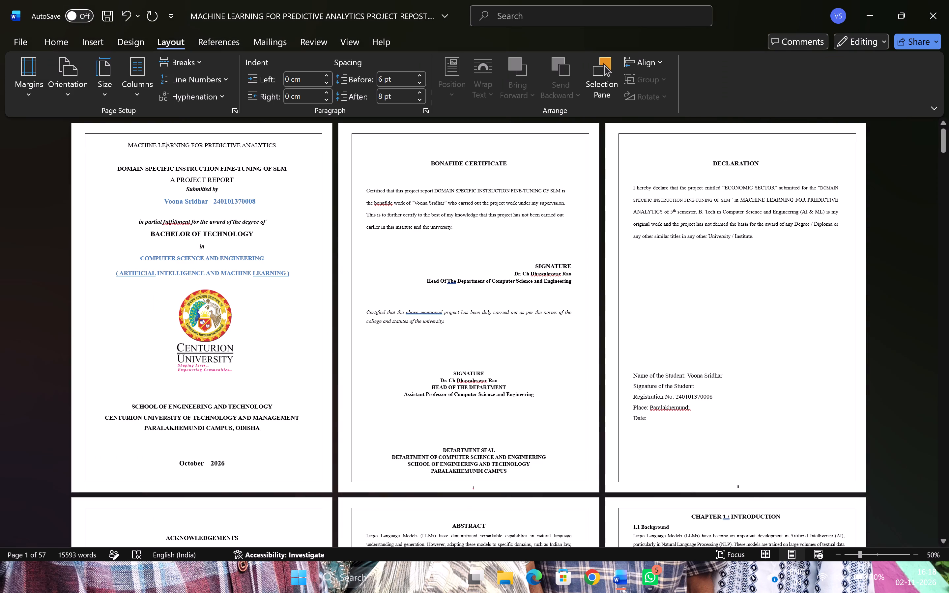
click(277, 149)
key(alt+Tab)
click(400, 146)
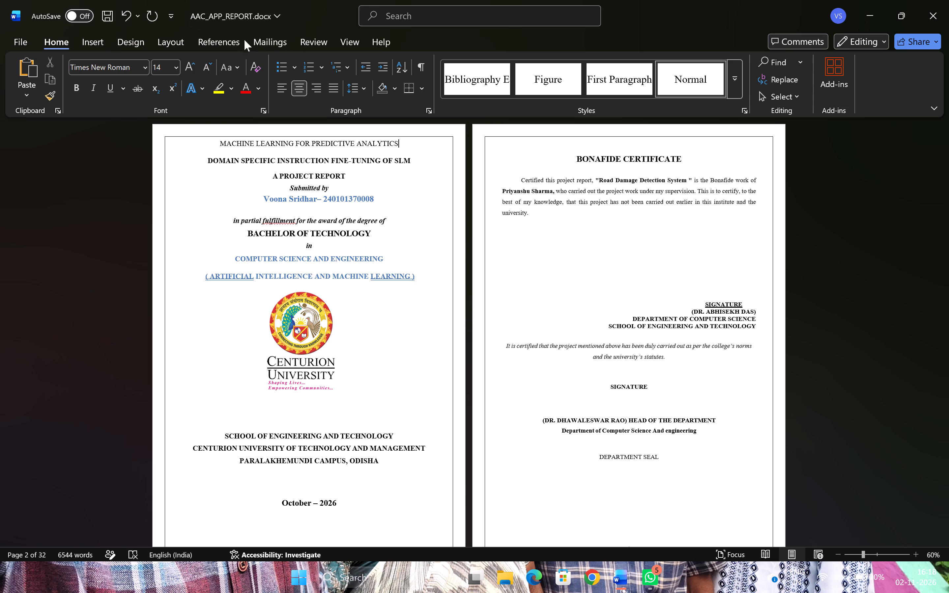
click(173, 41)
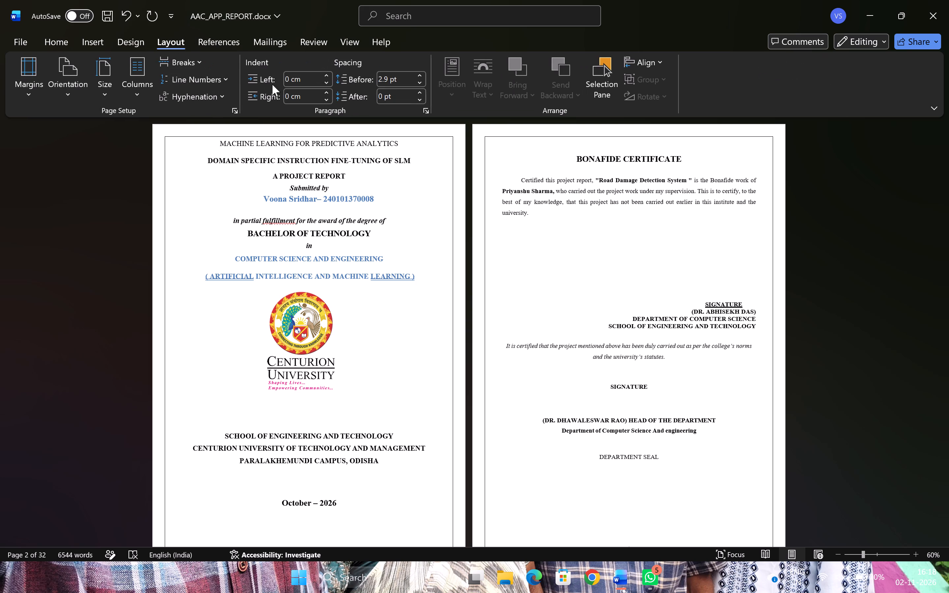
click(422, 98)
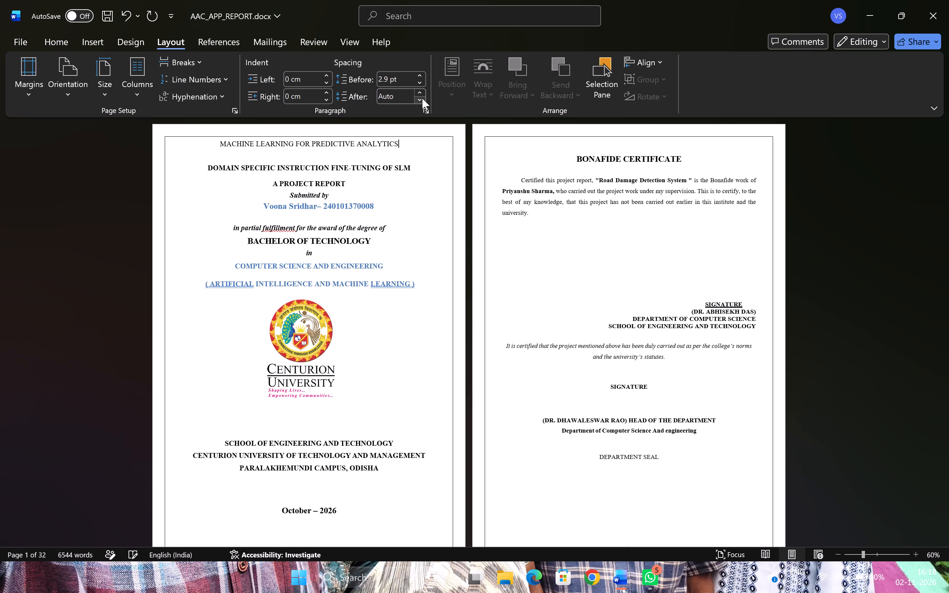
double_click(421, 90)
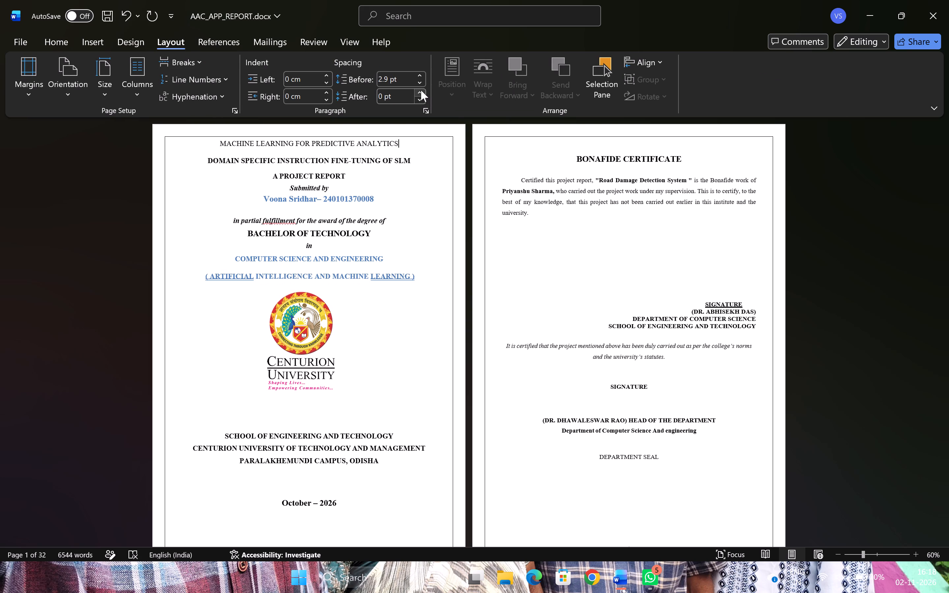
click(421, 90)
click(421, 90)
key(alt+Tab)
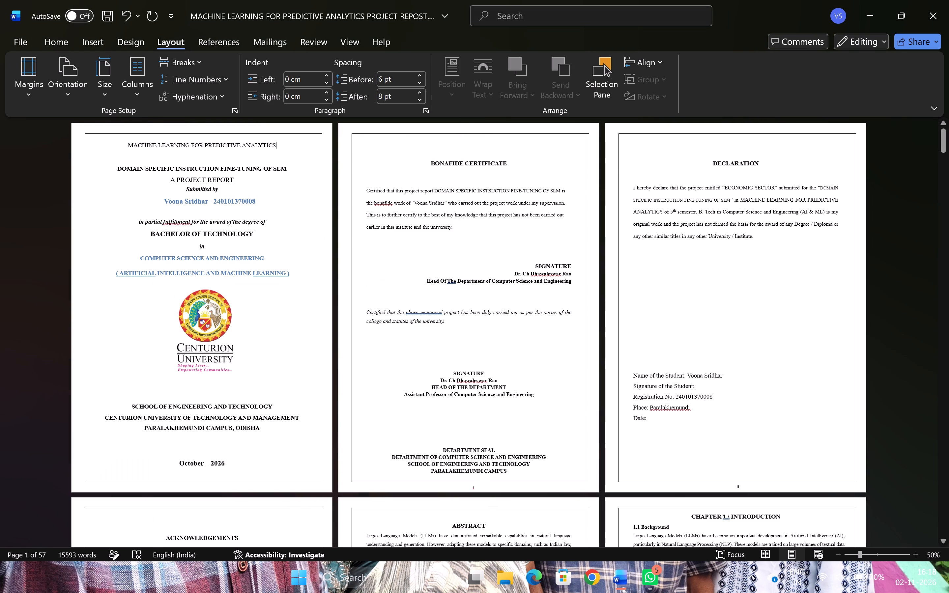
key(alt+Tab)
click(392, 99)
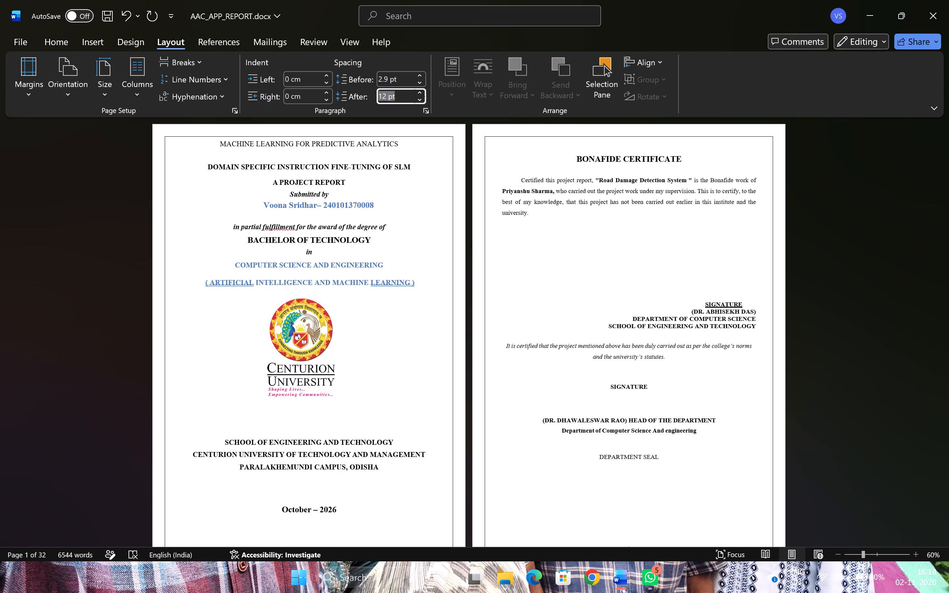
key(BackSpace)
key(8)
key(Return)
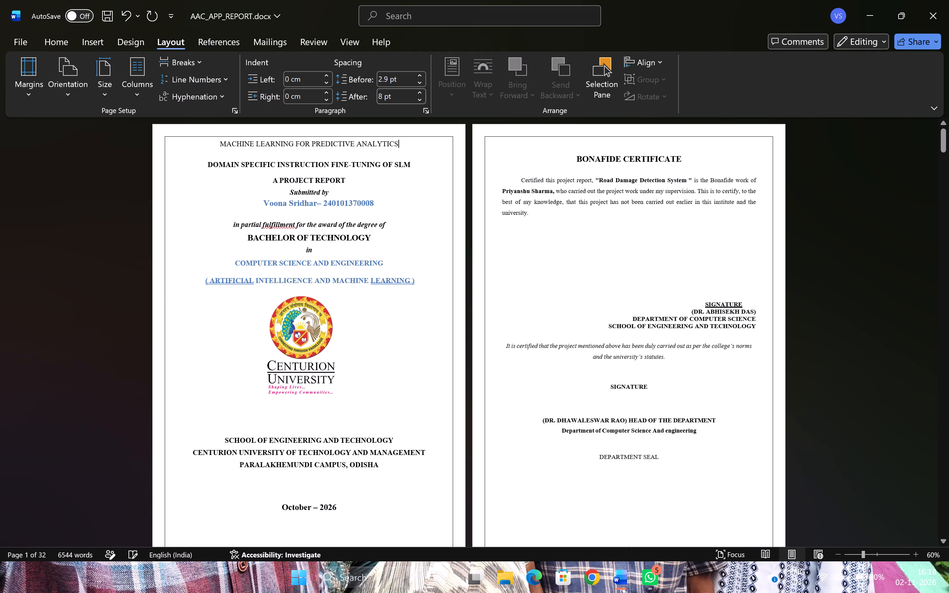
key(alt+Tab)
key(alt+Tab)
Insert a blank line above the cover page's top line, MACHINE LEARNING FOR PREDICTIVE ANALYTICS, and compare with the reference report.
click(265, 142)
key(ctrl+Left)
key(ctrl+Left)
key(ctrl+Left)
key(Return)
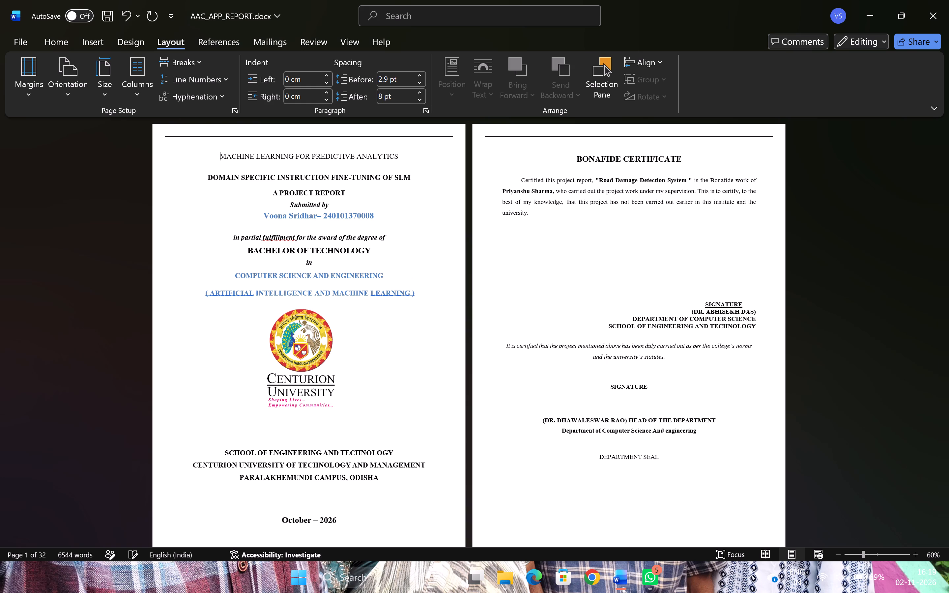
click(312, 179)
key(alt+Tab)
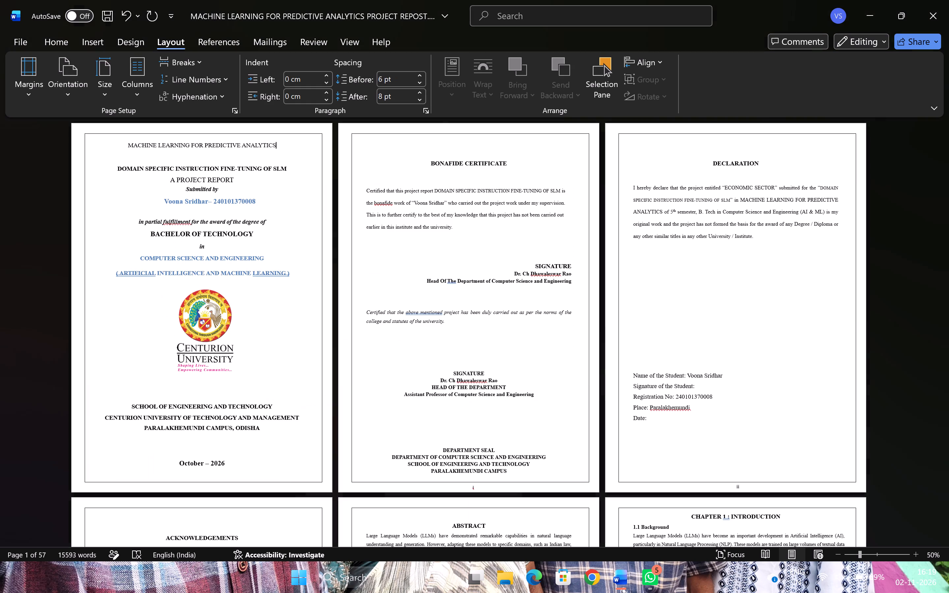
key(alt+Tab)
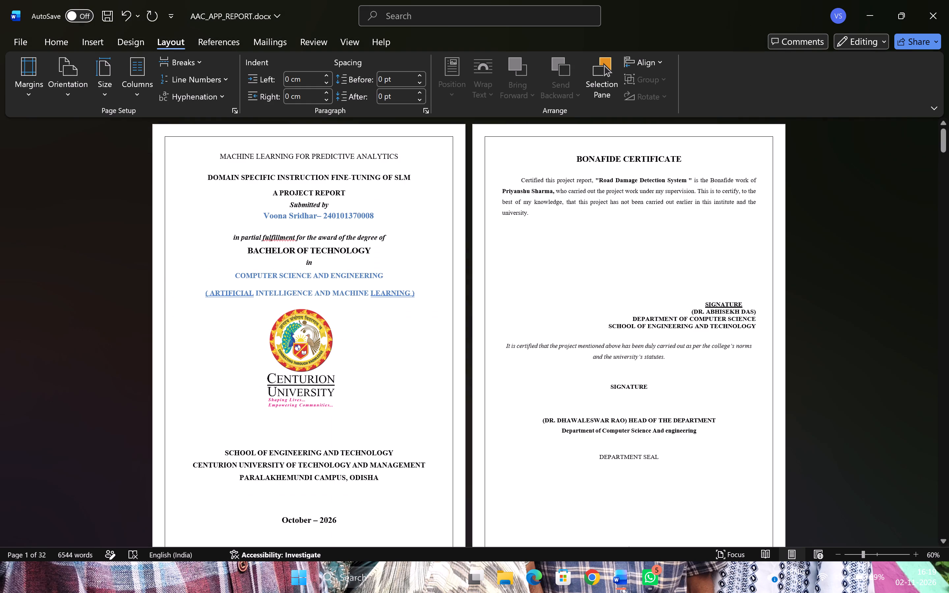
Replace the cover page's top line with DEEP LEARNINIG FOR IMAGE ANALYTICS.
click(398, 159)
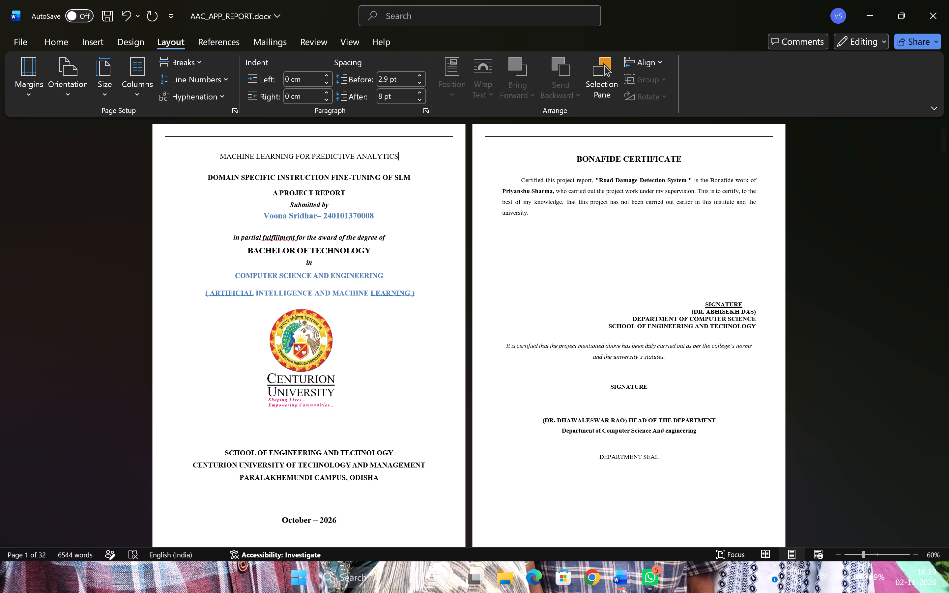
key(ctrl+BackSpace)
key(ctrl+BackSpace)
key(ctrl+BackSpace)
key(ctrl+BackSpace)
key(ctrl+BackSpace)
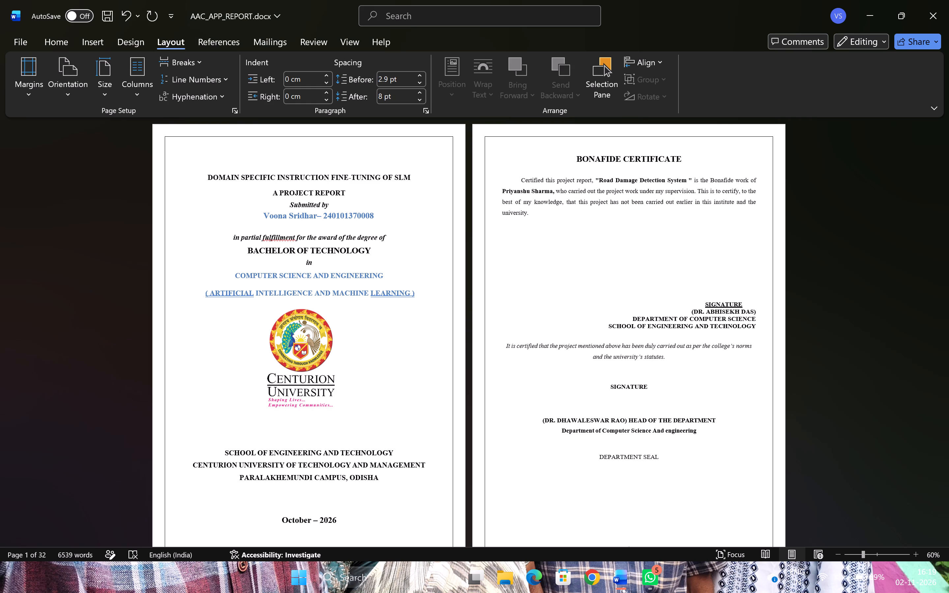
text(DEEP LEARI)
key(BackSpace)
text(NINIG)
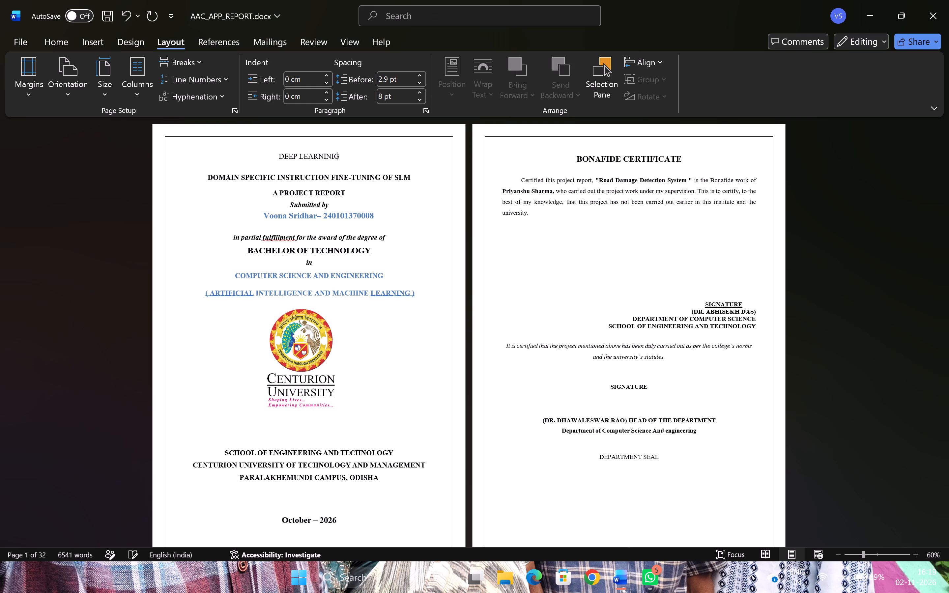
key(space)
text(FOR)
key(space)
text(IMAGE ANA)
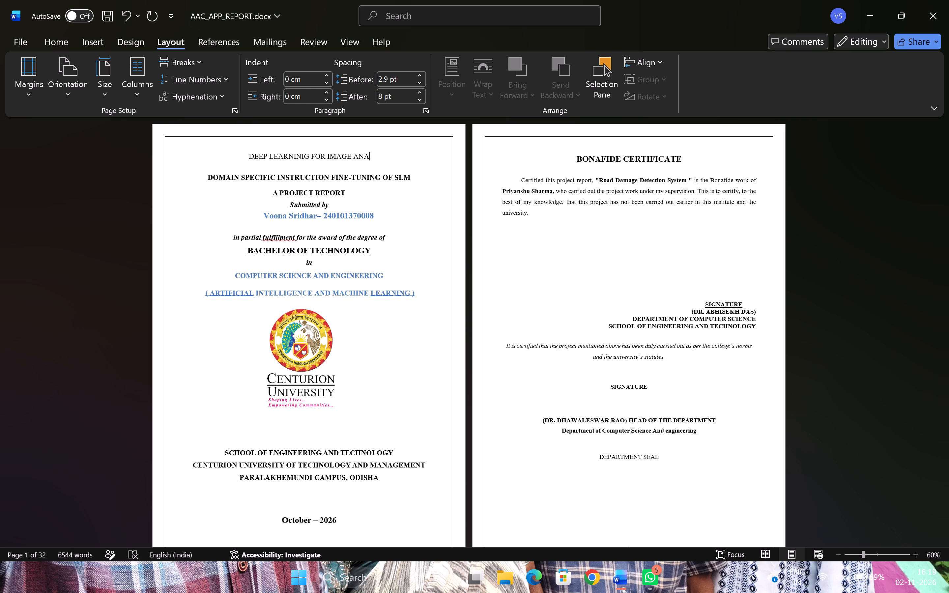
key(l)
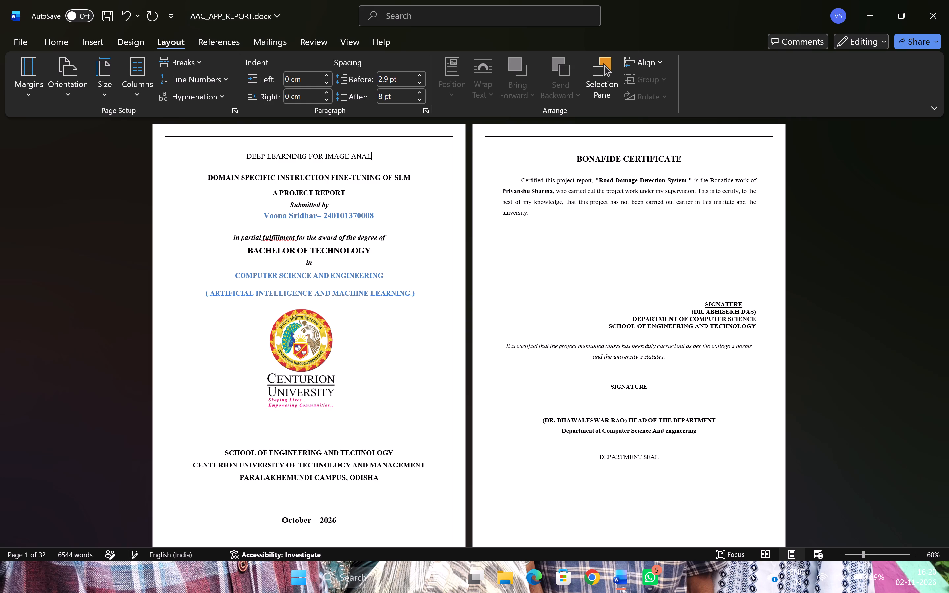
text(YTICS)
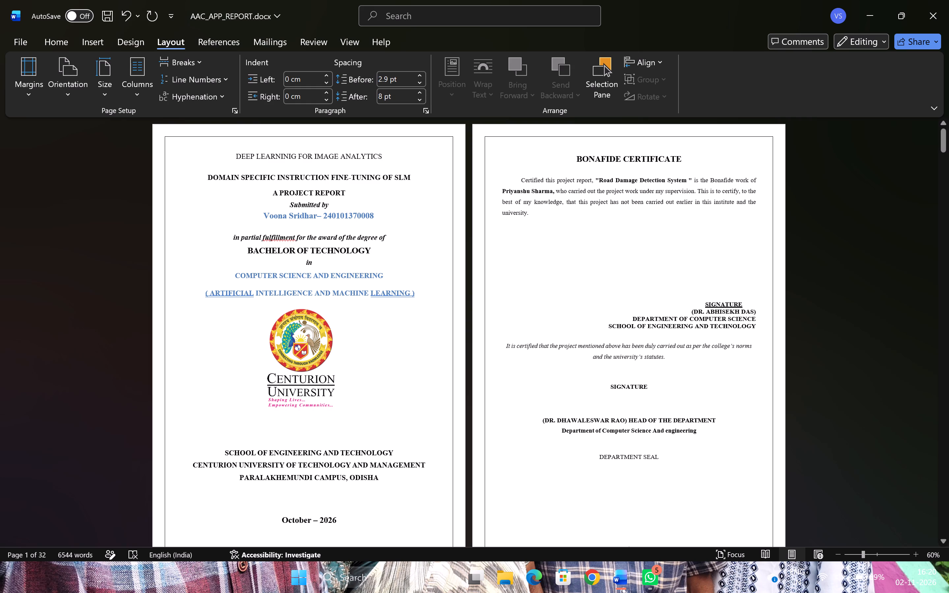
Replace the bold project title on the cover page with ROAD DAMAGE DETECTION USING YOLOV26.
click(423, 179)
key(ctrl+BackSpace)
key(ctrl+BackSpace)
key(ctrl+BackSpace)
key(ctrl+BackSpace)
key(ctrl+BackSpace)
key(ctrl+BackSpace)
key(ctrl+BackSpace)
key(ctrl+BackSpace)
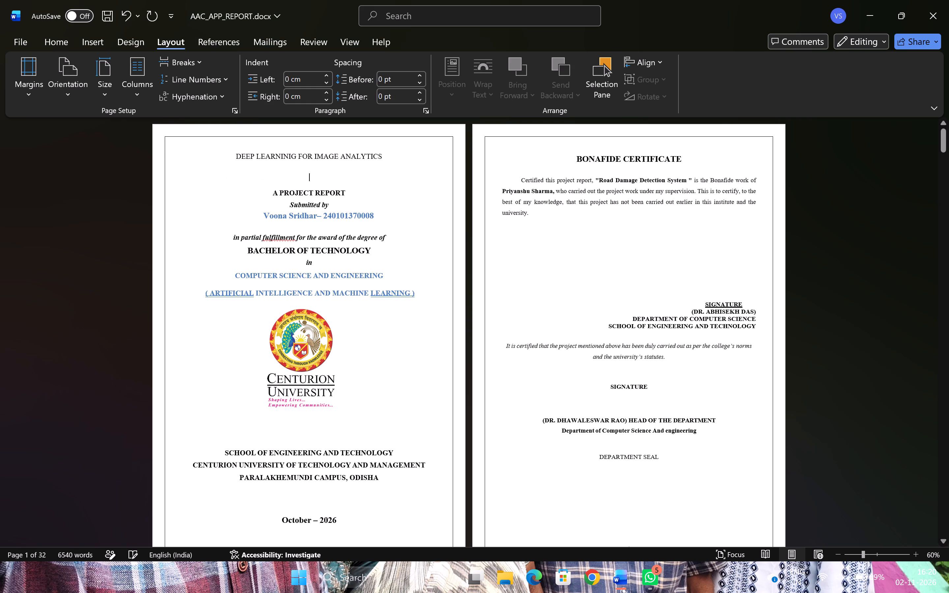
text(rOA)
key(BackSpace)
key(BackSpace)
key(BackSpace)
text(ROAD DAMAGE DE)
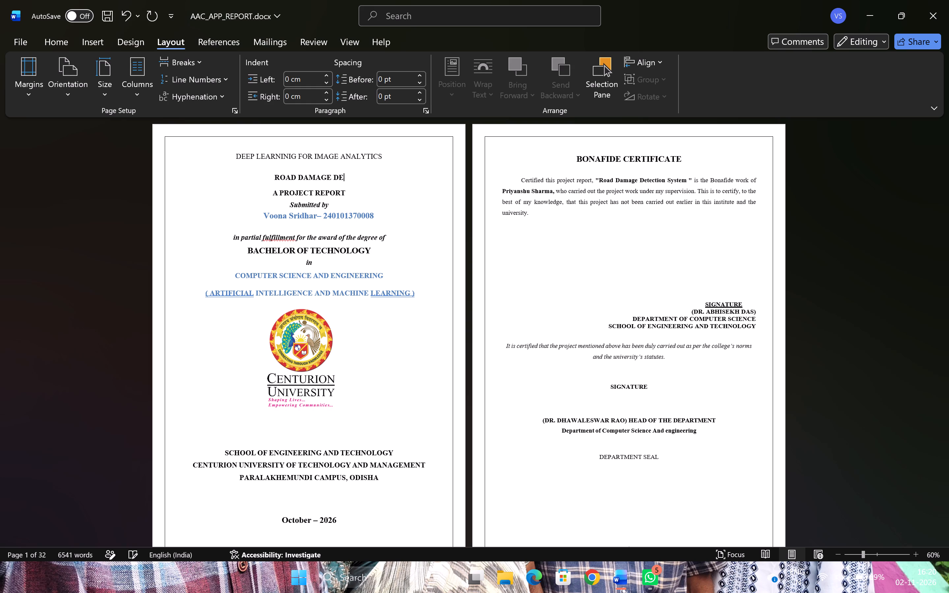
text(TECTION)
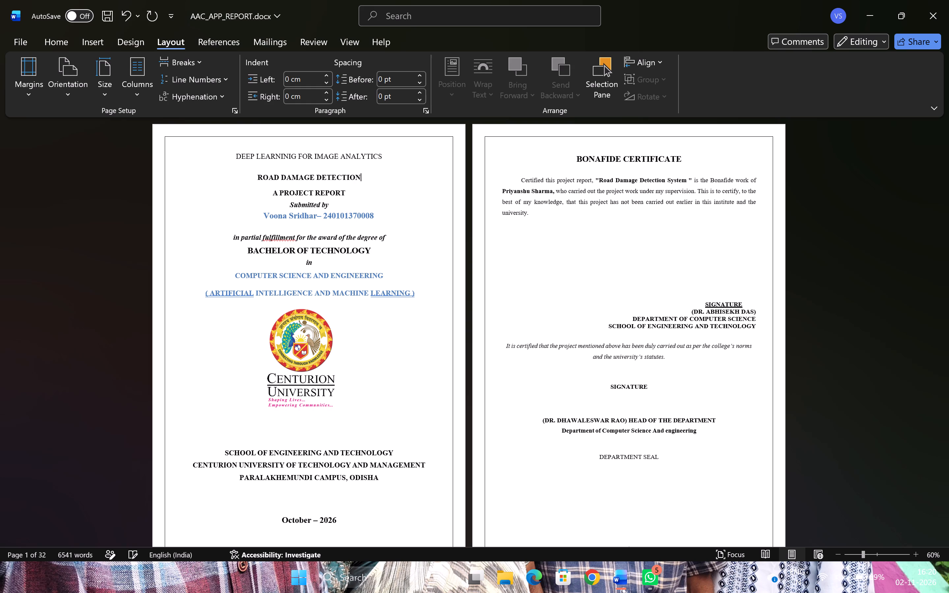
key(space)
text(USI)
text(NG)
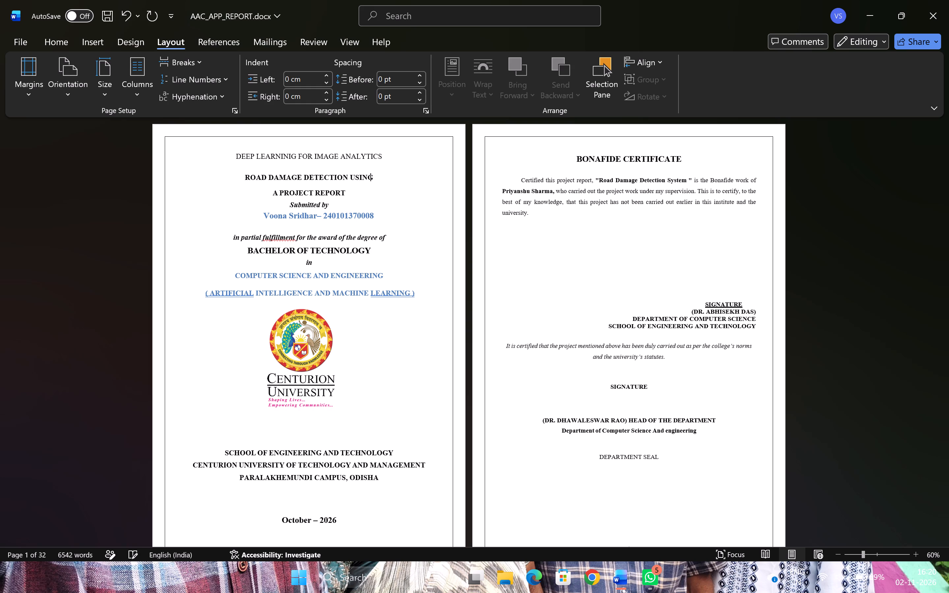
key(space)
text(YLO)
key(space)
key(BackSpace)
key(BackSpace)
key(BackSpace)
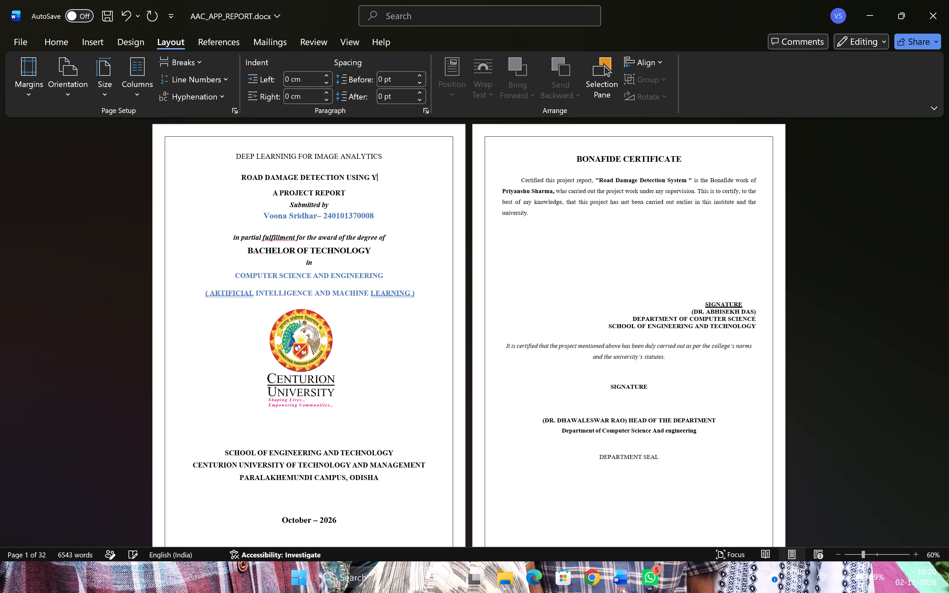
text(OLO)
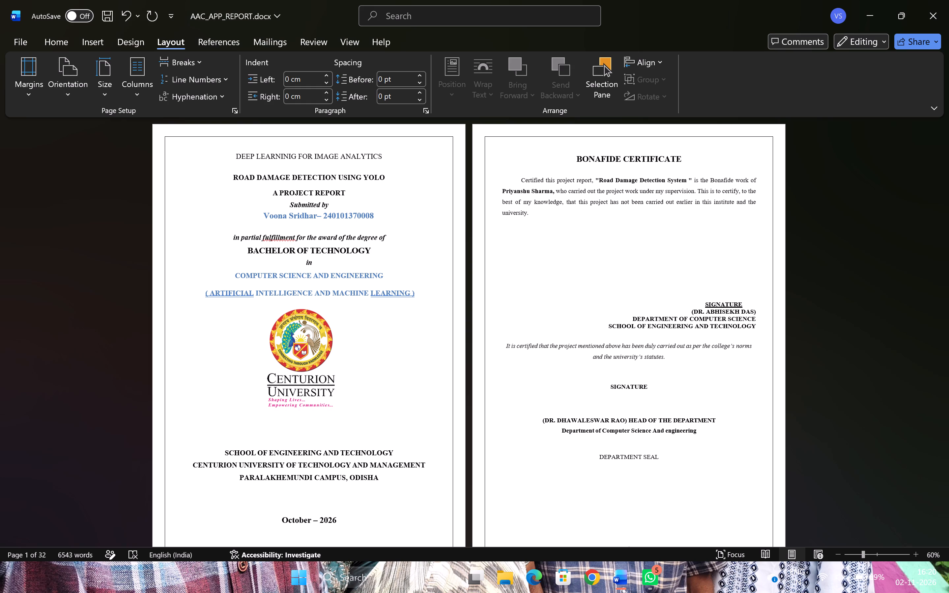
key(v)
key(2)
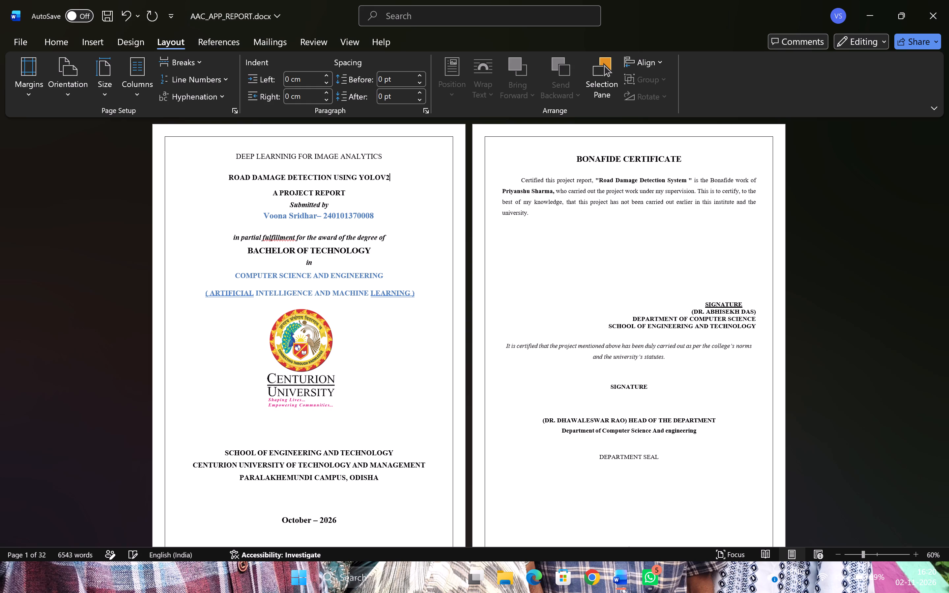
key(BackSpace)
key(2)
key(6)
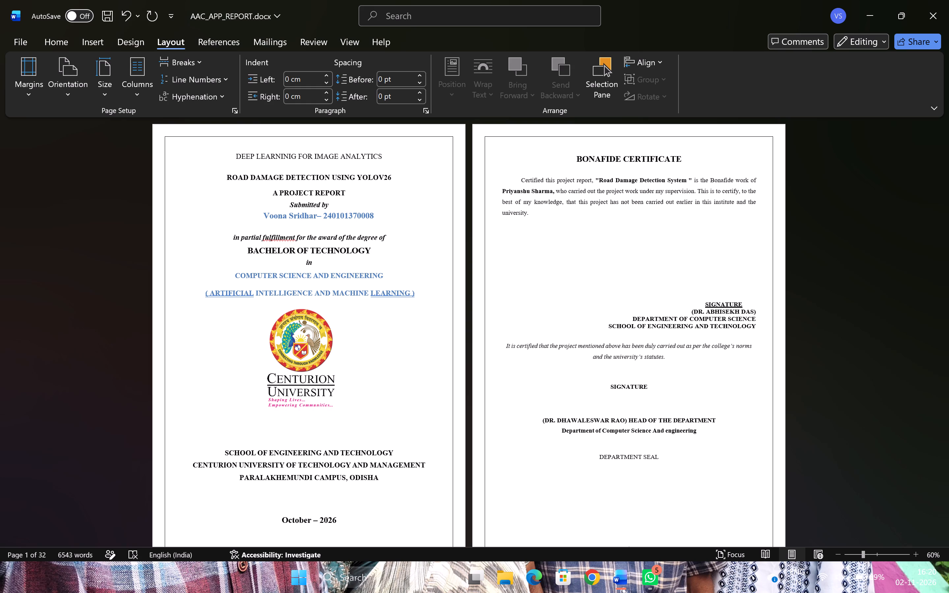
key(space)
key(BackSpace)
Add a blank line below the cover page's logo, above SCHOOL OF ENGINEERING AND TECHNOLOGY, keeping the spacing above October – 2026.
scroll(344, 266, down, 1)
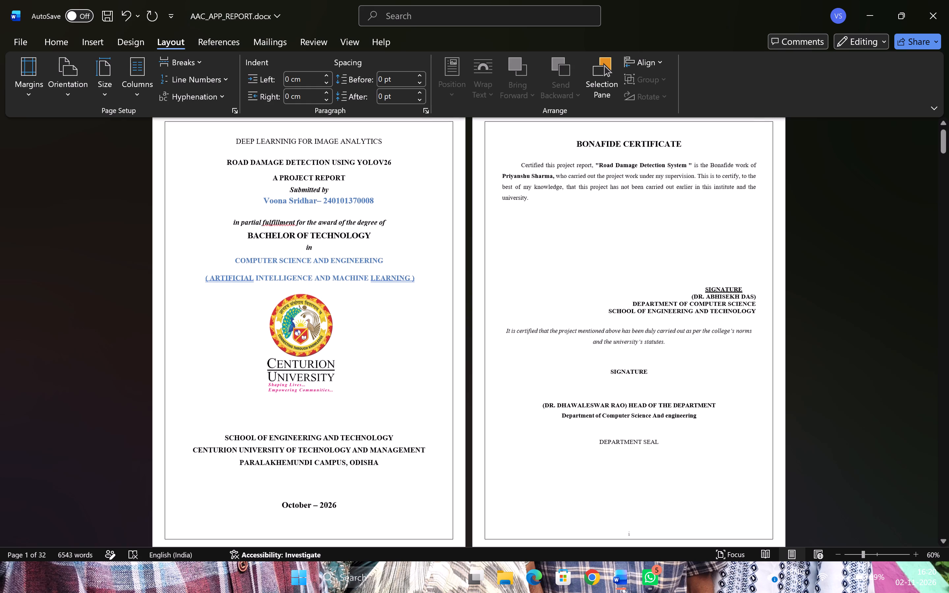
click(316, 346)
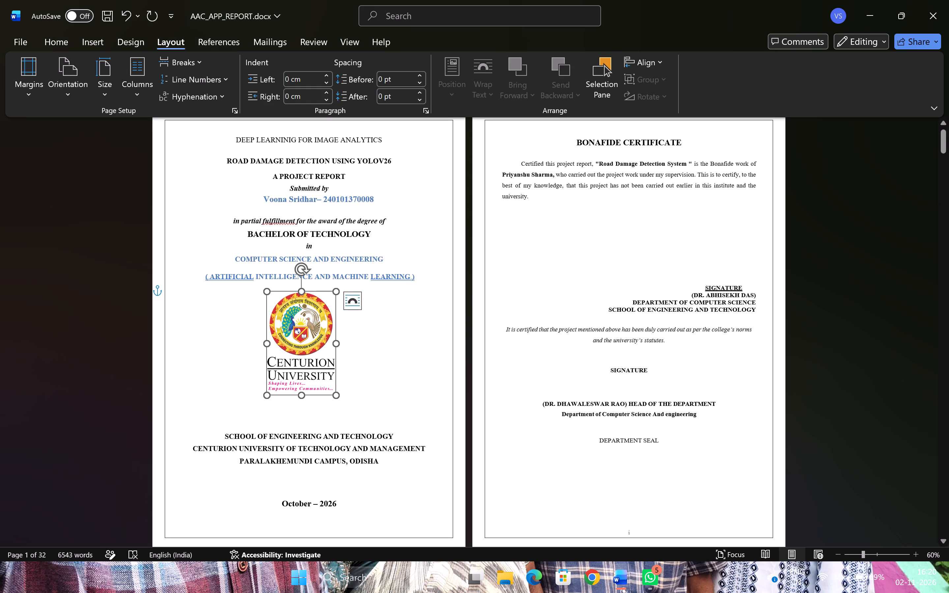
click(325, 489)
key(alt+Tab)
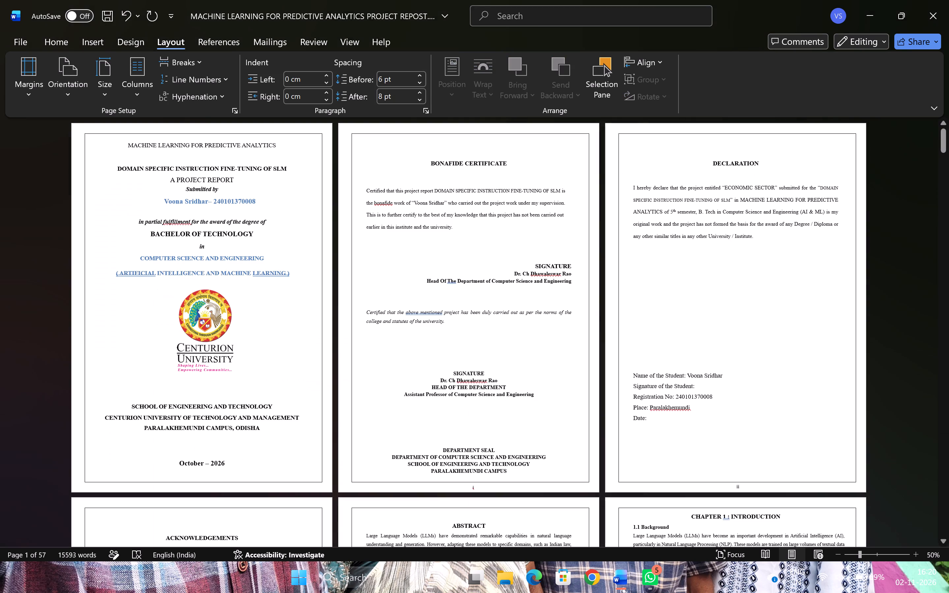
key(alt+Tab)
key(Return)
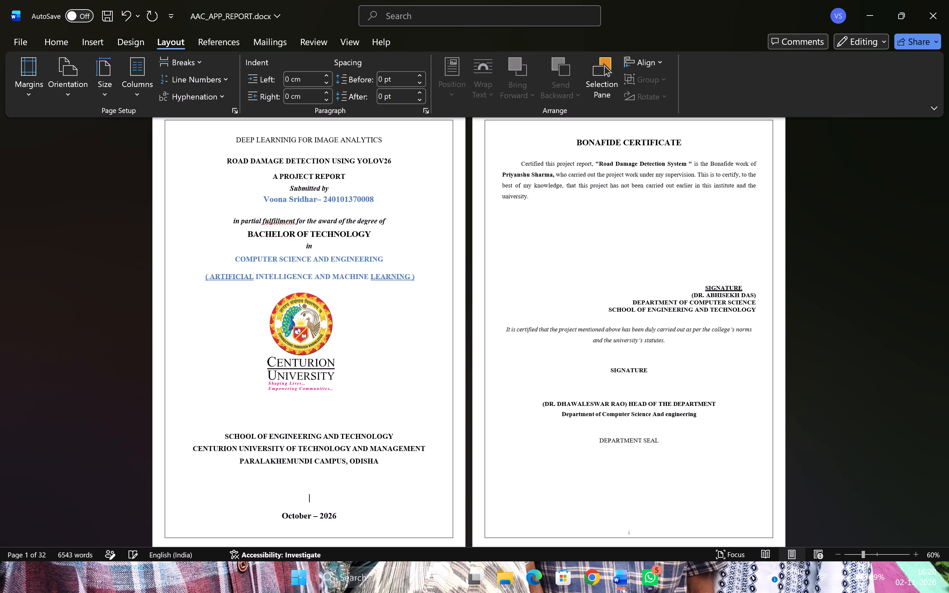
click(312, 406)
key(Return)
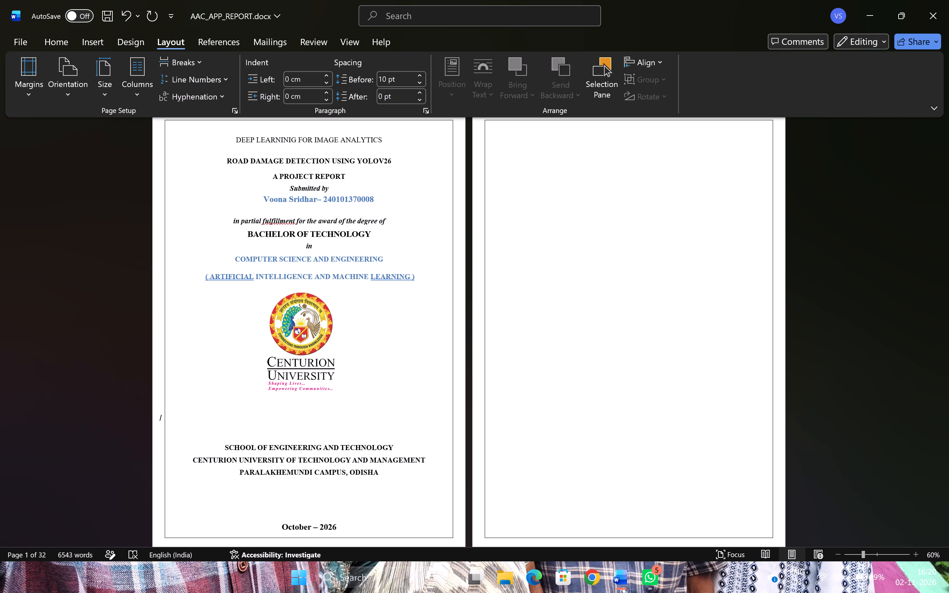
click(323, 514)
key(BackSpace)
Move the Centurion University logo slightly down and across so it sits centred between the cover page's text blocks.
click(328, 388)
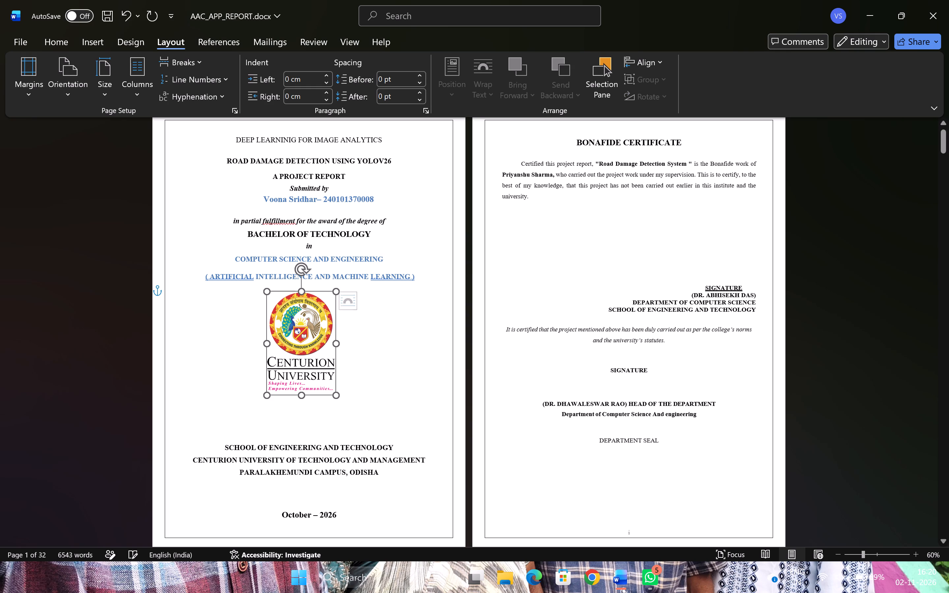
click(317, 364)
drag(317, 364, 327, 379)
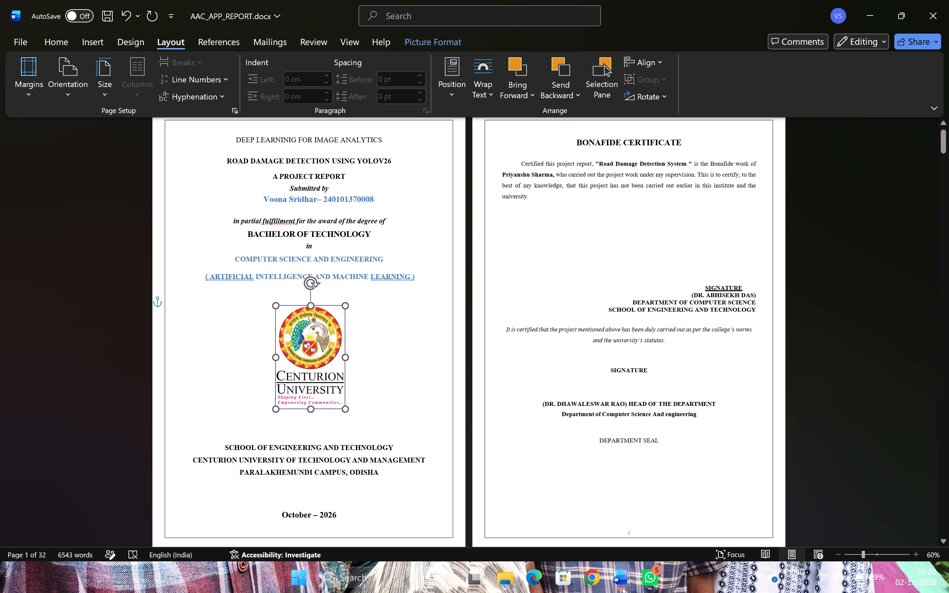
drag(327, 379, 328, 384)
click(394, 287)
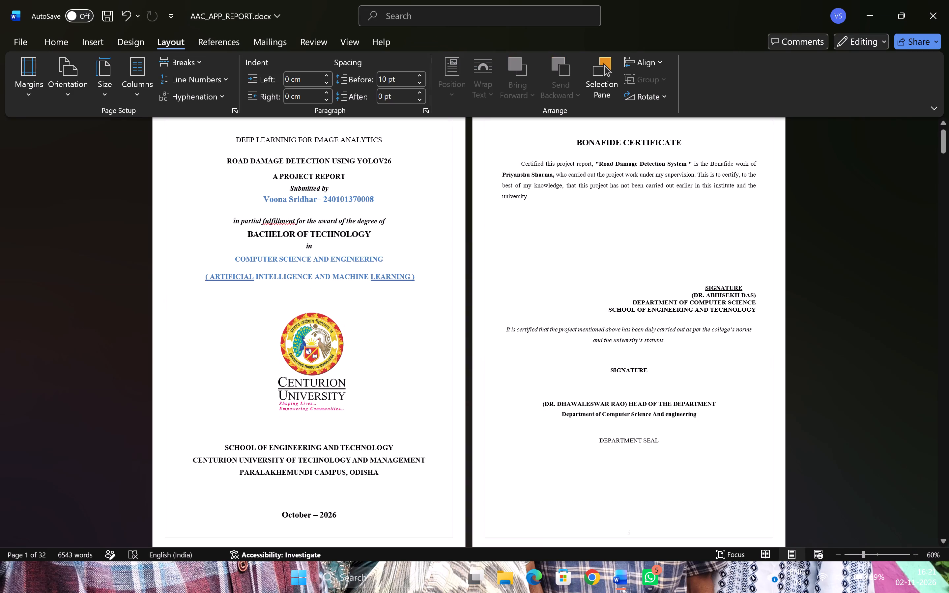
Check the alignment and spacing of the cover page's text lines against the reference report.
click(345, 274)
click(335, 256)
click(328, 233)
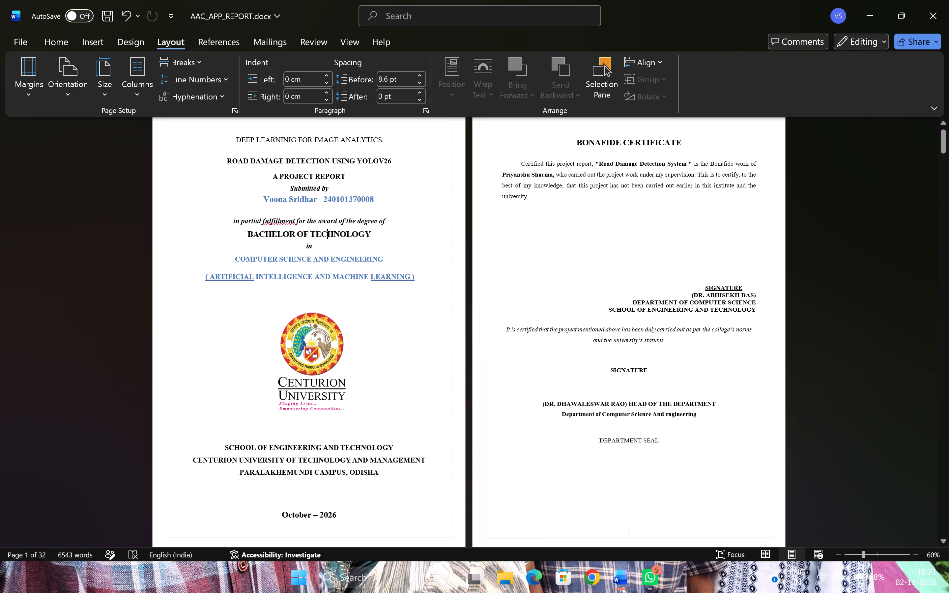
click(327, 225)
scroll(327, 219, up, 1)
scroll(327, 219, down, 1)
scroll(327, 219, up, 2)
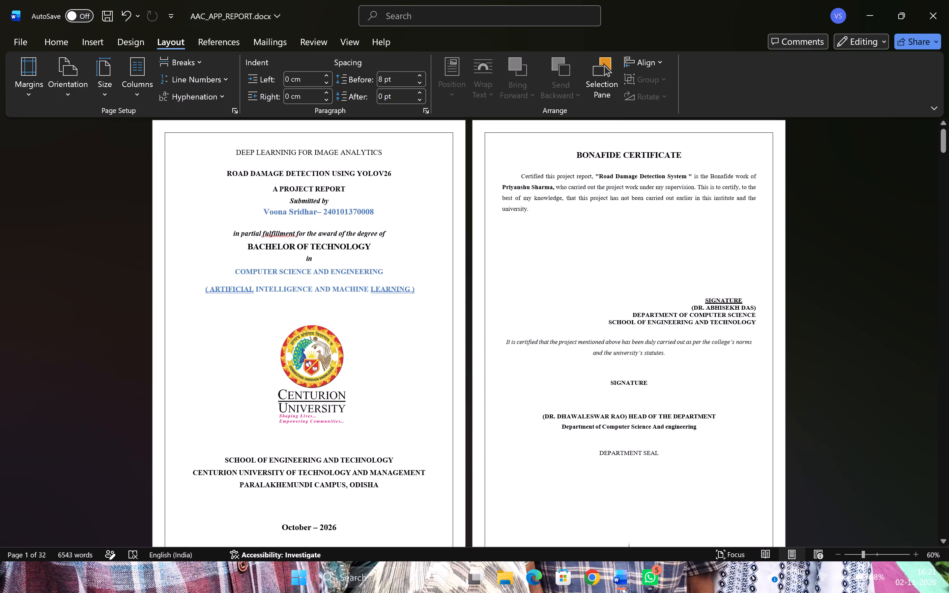
key(alt+Tab)
key(alt+Tab)
click(322, 197)
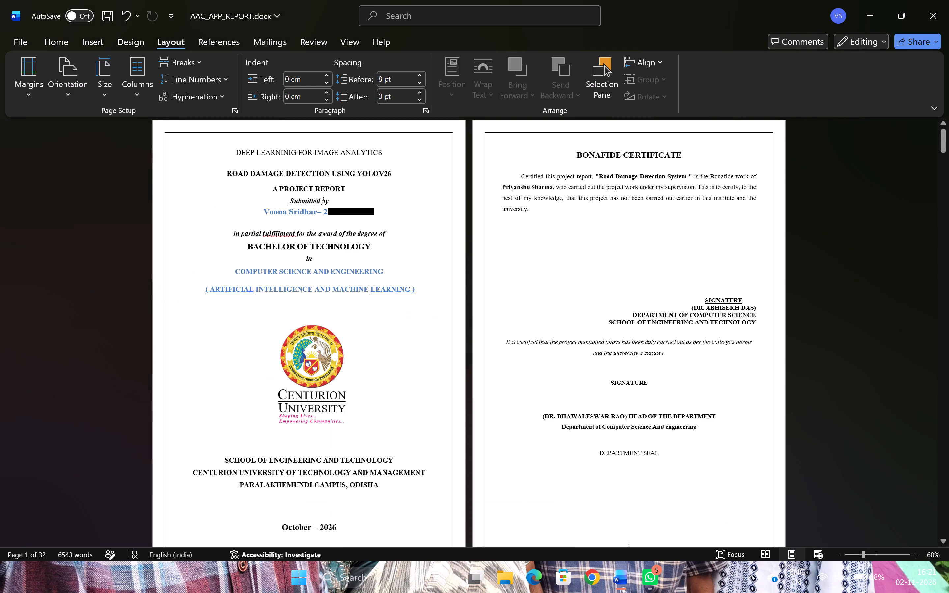
drag(333, 201, 313, 195)
click(333, 204)
Remove the leading indent from the student name and registration number line on the cover page and centre it.
click(369, 247)
scroll(369, 247, up, 9)
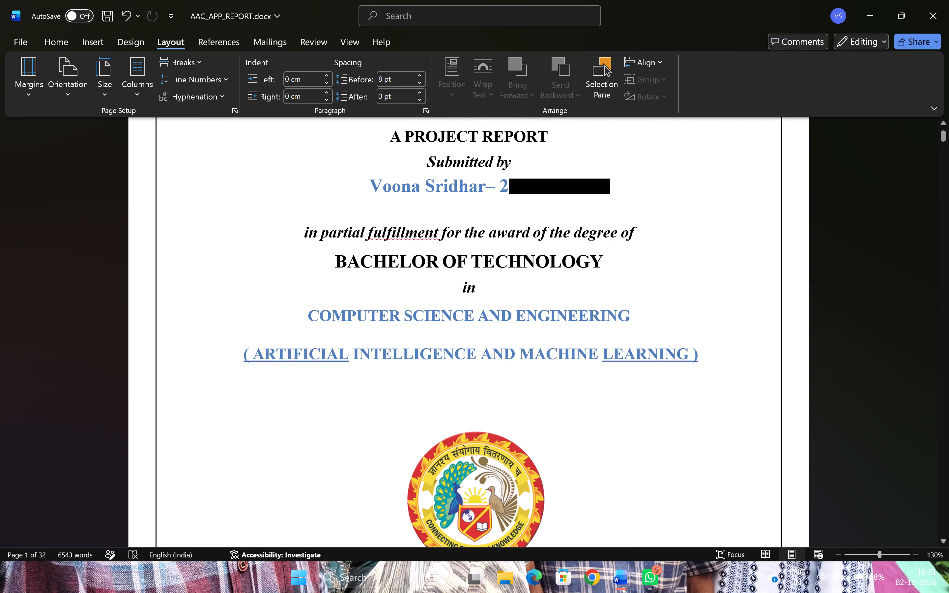
click(376, 187)
click(372, 188)
key(BackSpace)
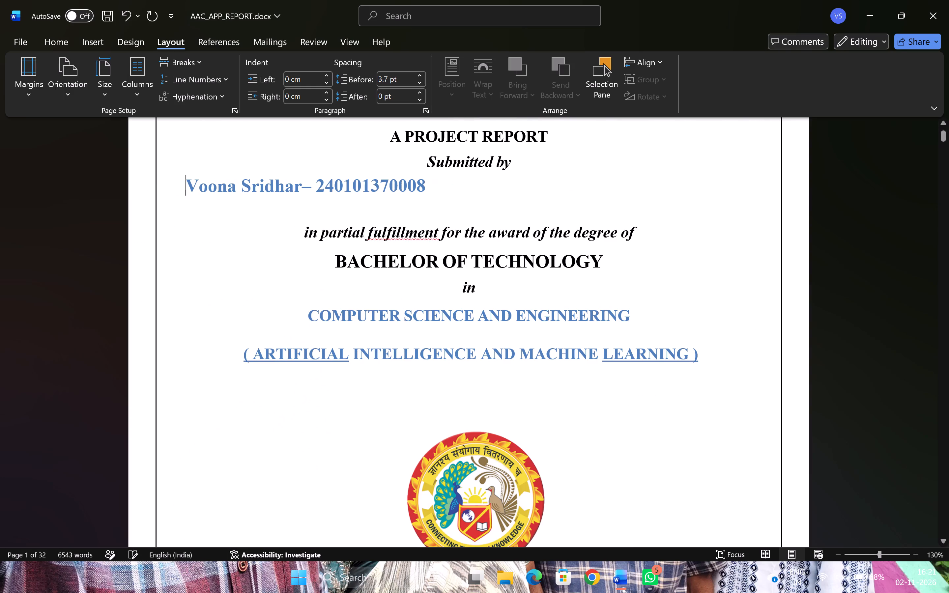
key(BackSpace)
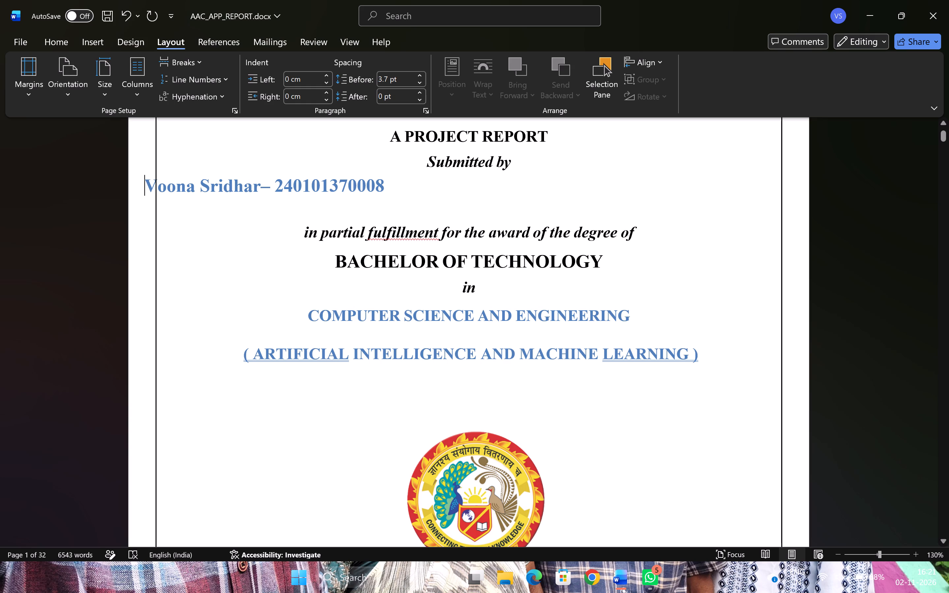
click(51, 48)
click(304, 92)
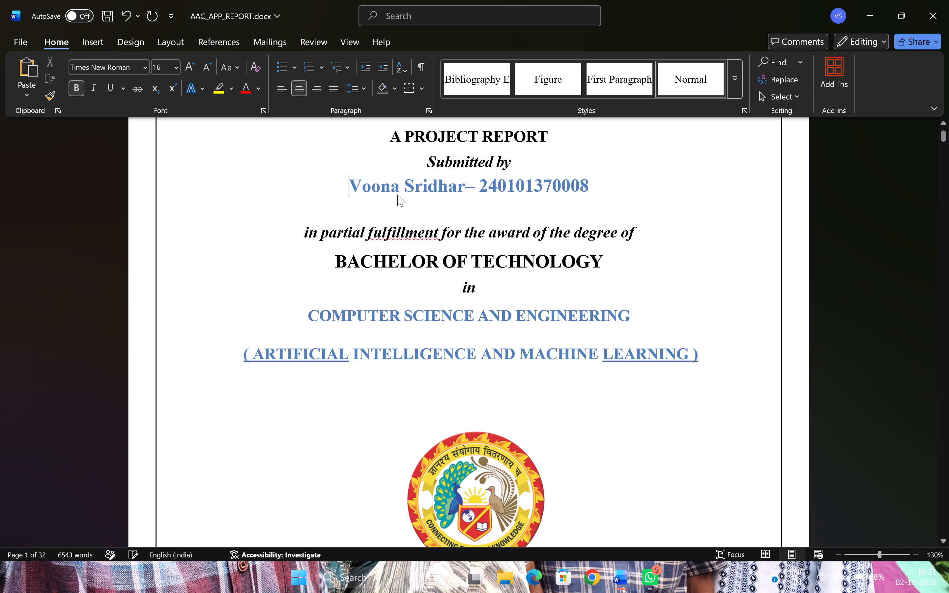
Clear the spacing before ROAD DAMAGE DETECTION USING YOLOV26, centre the title, and put a line break back above it.
scroll(426, 194, up, 2)
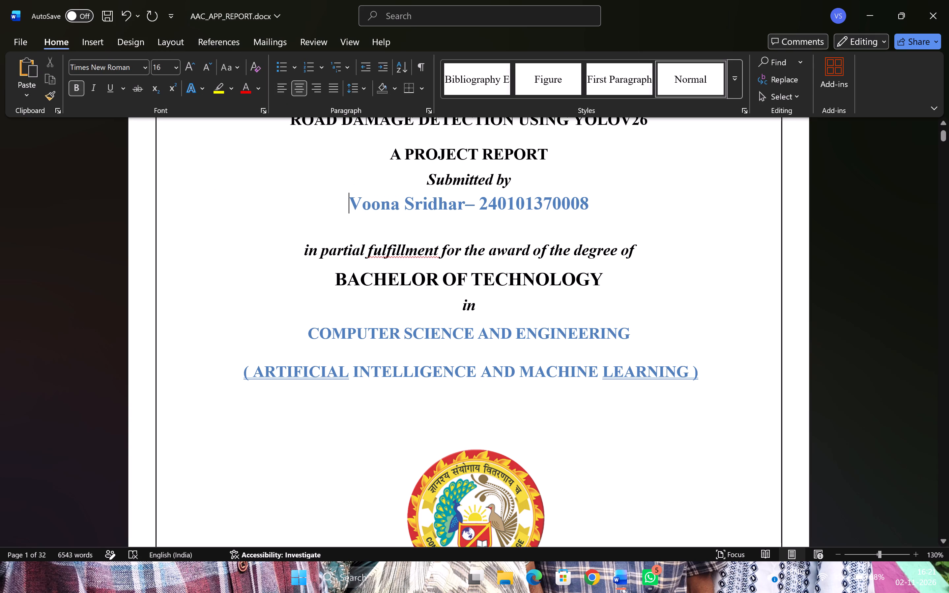
scroll(426, 194, up, 7)
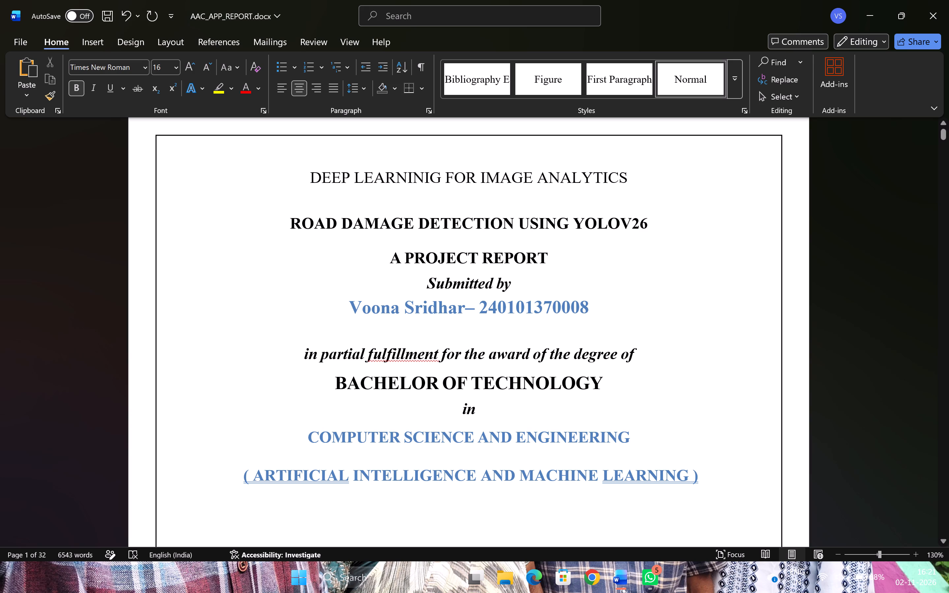
click(289, 225)
key(BackSpace)
key(BackSpace)
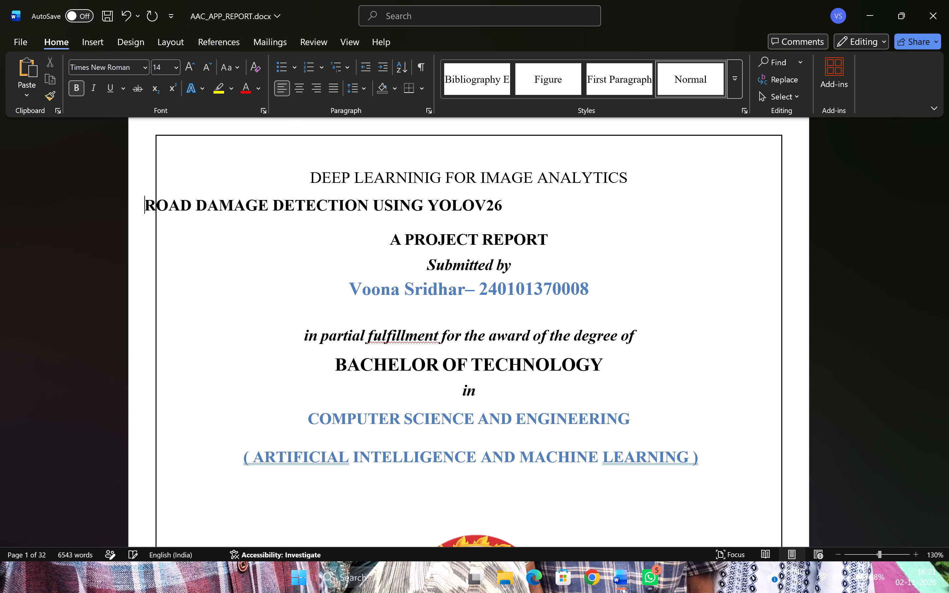
click(298, 92)
key(Return)
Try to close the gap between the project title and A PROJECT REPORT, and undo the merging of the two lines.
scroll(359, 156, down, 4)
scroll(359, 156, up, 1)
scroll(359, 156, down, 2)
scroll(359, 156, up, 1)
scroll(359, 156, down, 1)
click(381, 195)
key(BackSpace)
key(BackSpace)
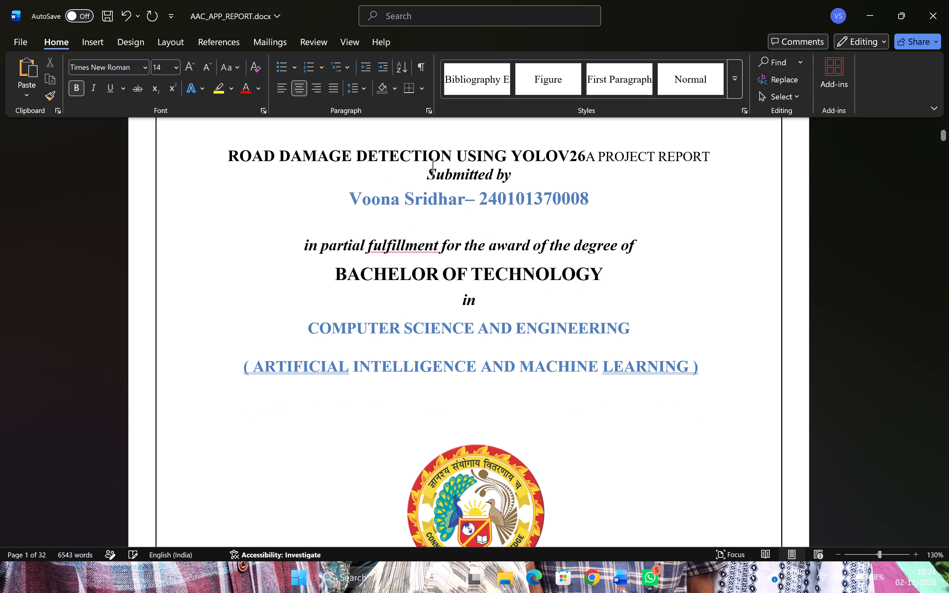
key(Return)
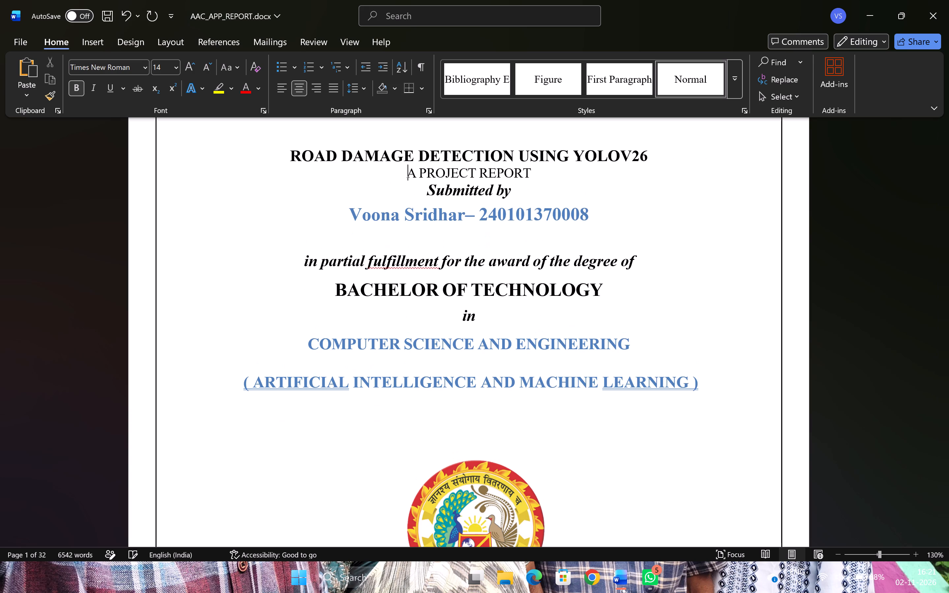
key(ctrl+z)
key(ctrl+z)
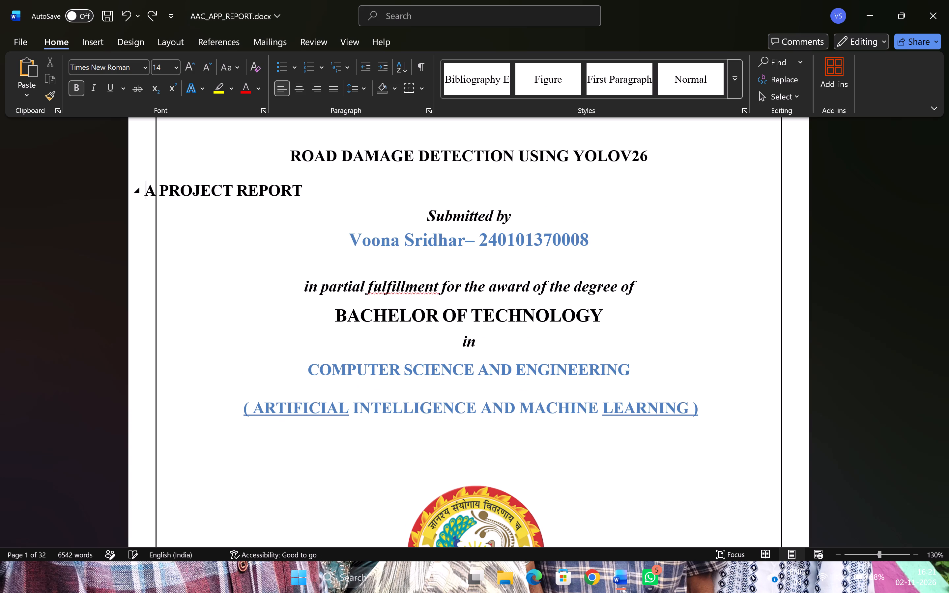
Reset and centre the A PROJECT REPORT, student name, and "in partial fulfillment for the award of the degree of" lines.
click(298, 86)
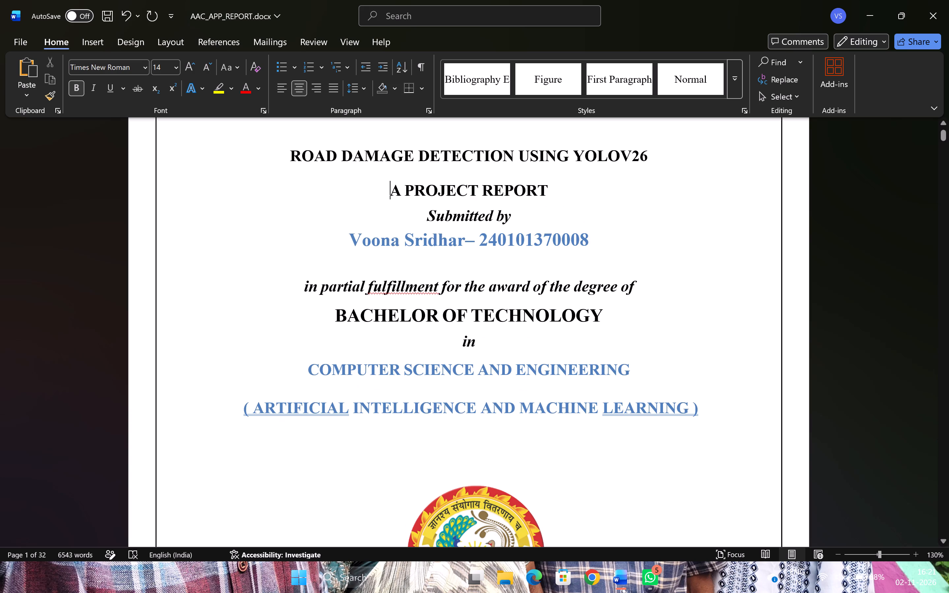
click(350, 244)
key(BackSpace)
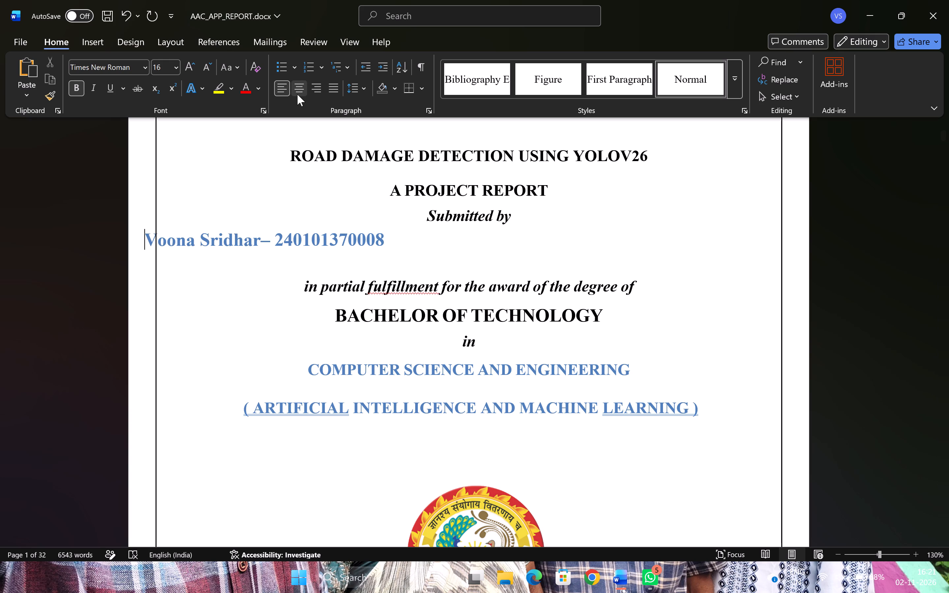
click(297, 94)
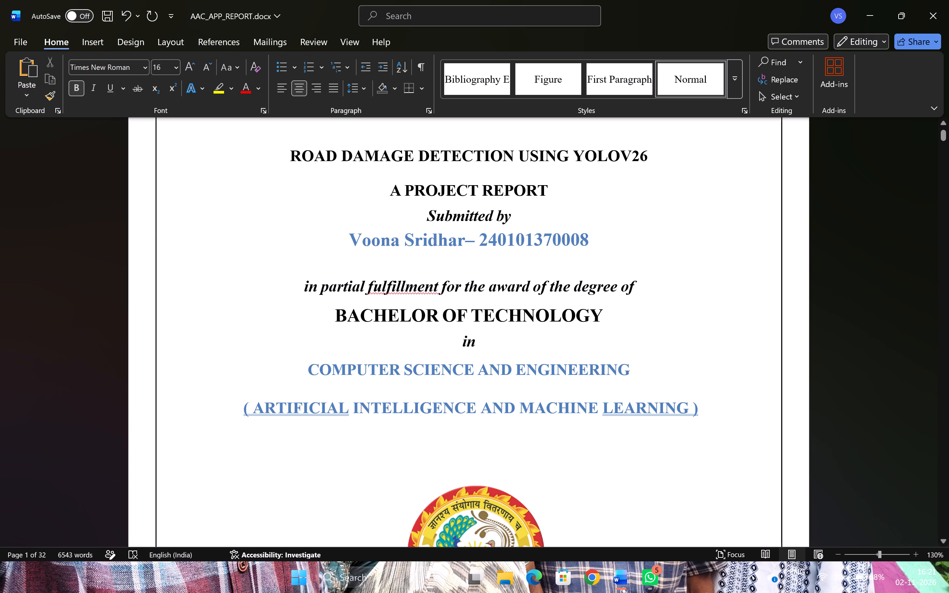
click(297, 287)
key(BackSpace)
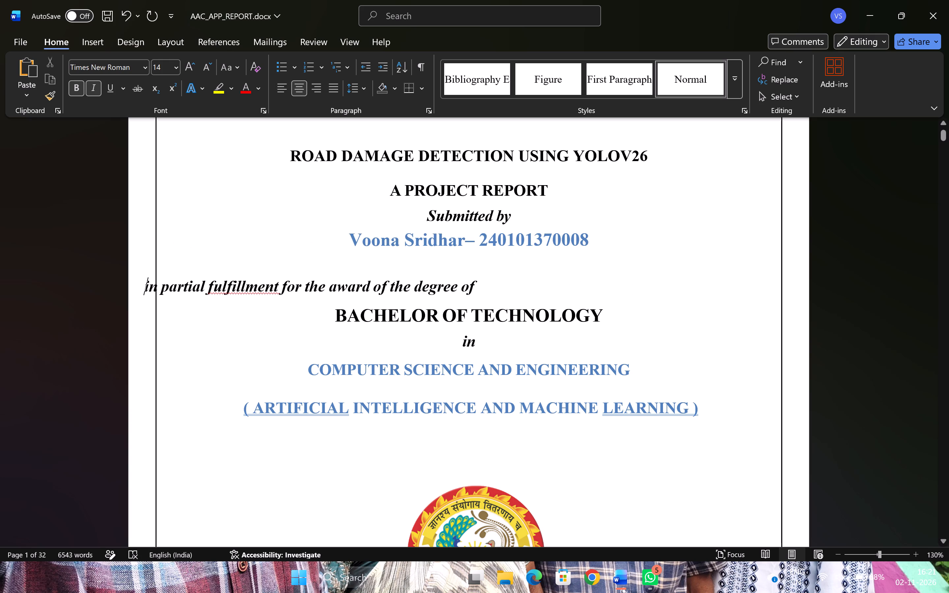
click(299, 87)
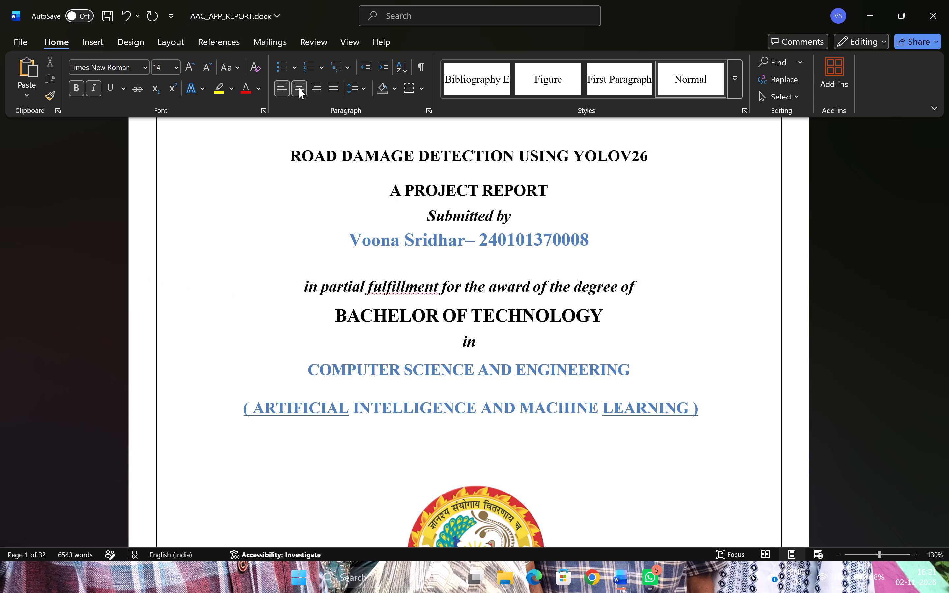
Review the reworked cover page alongside the Bonafide Certificate page.
scroll(488, 298, down, 1)
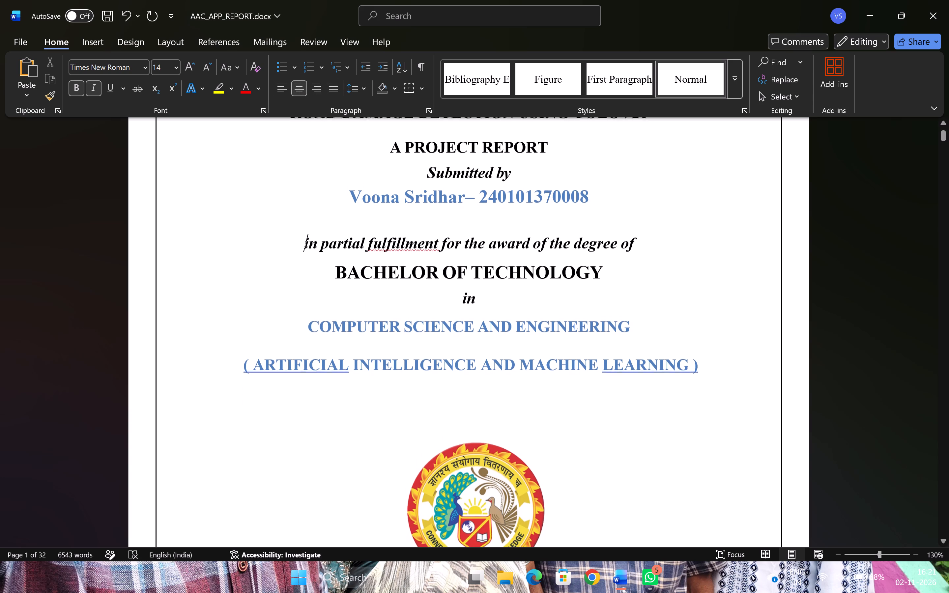
scroll(488, 298, down, 4)
ctrl+scroll(488, 298, down, 6)
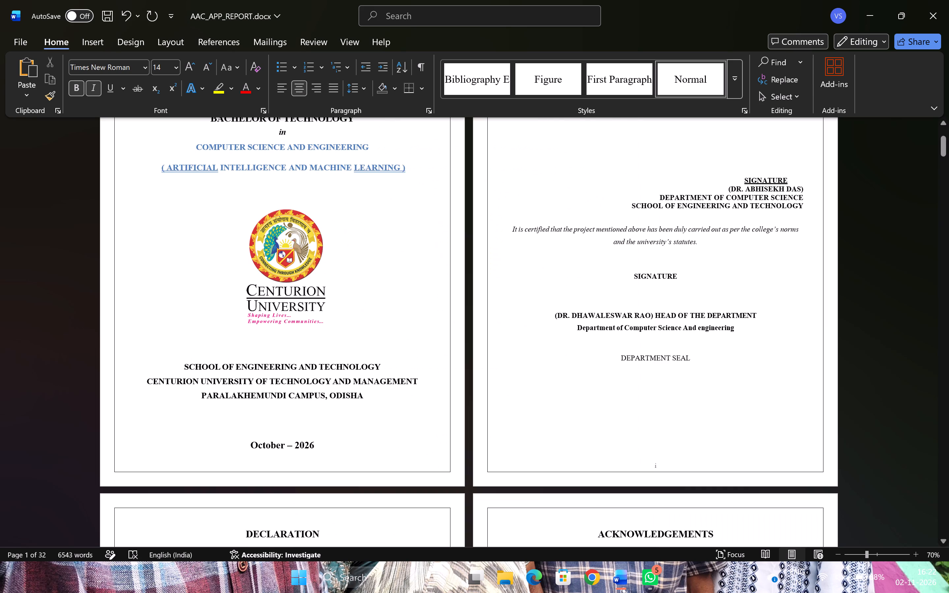
scroll(488, 298, up, 4)
scroll(488, 298, down, 1)
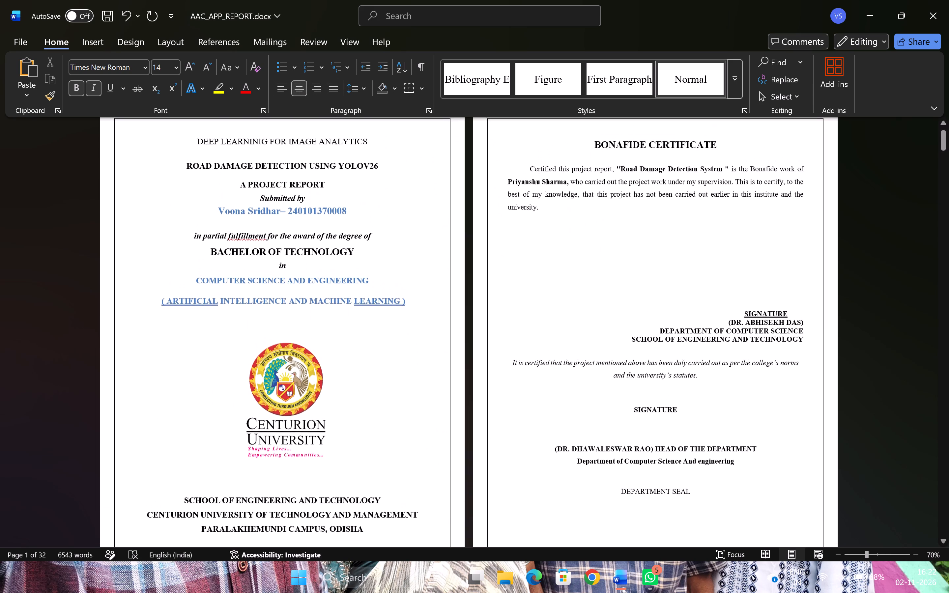
scroll(488, 298, down, 1)
scroll(488, 298, up, 2)
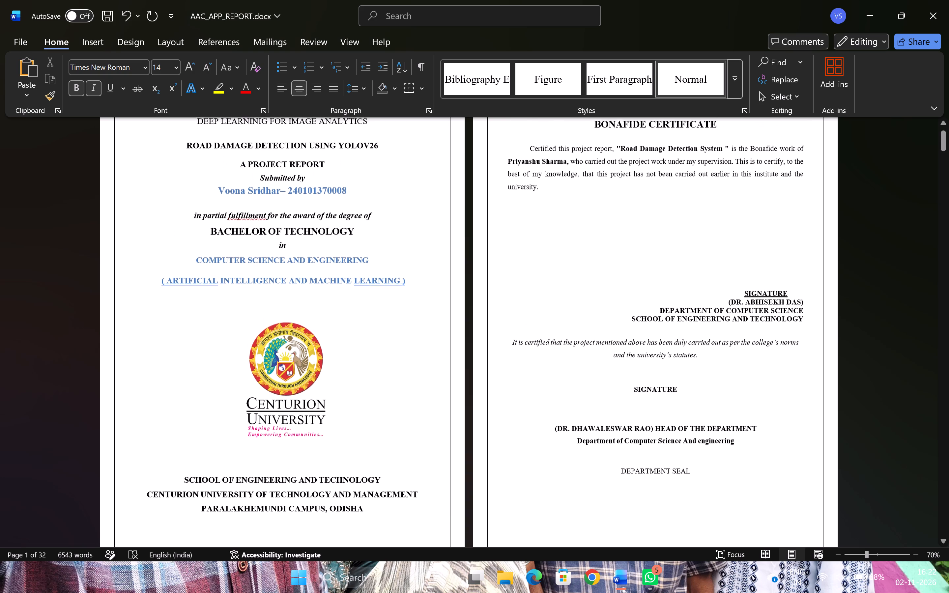
scroll(390, 262, right, 1)
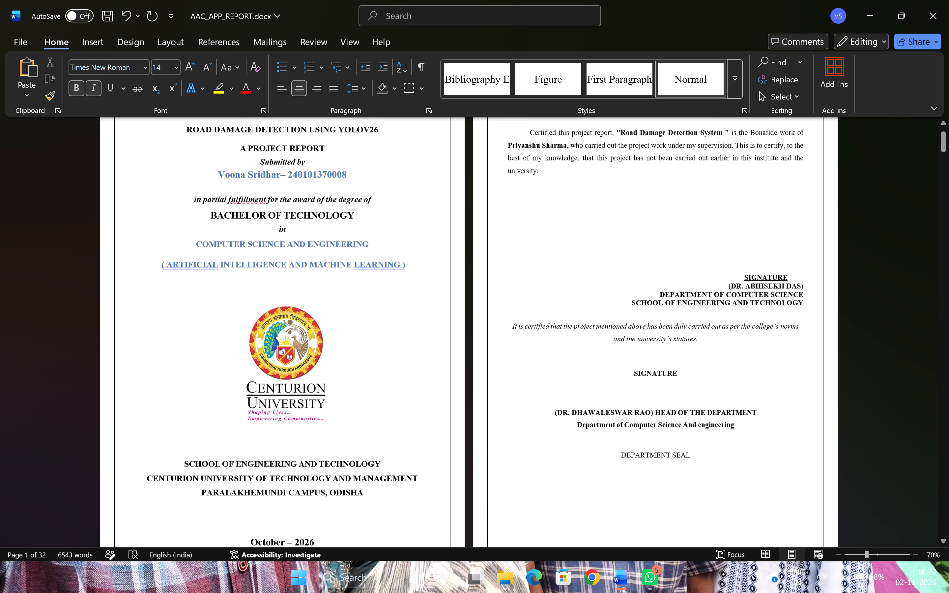
scroll(390, 262, right, 1)
scroll(390, 262, up, 1)
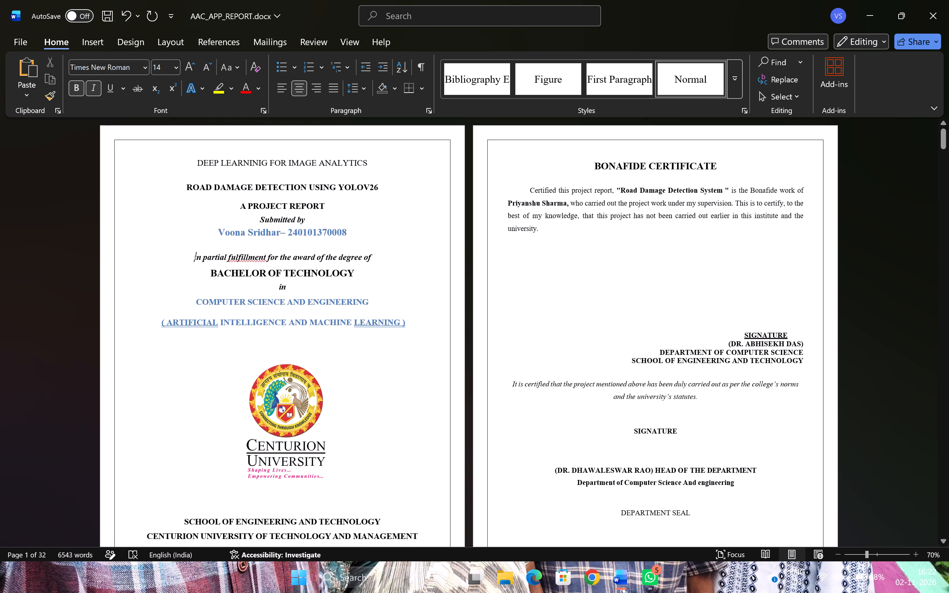
scroll(390, 262, up, 1)
scroll(390, 262, down, 2)
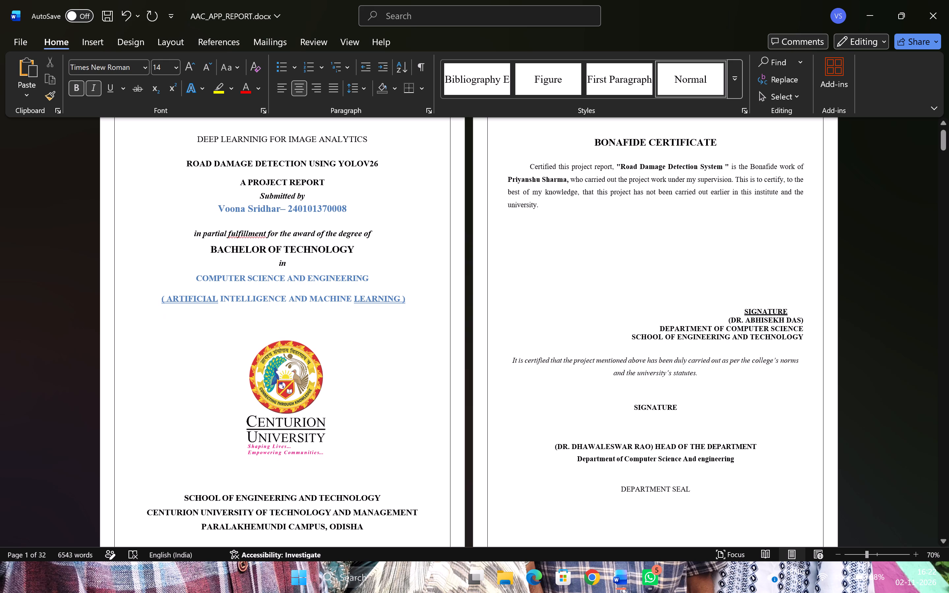
Replace the name after "Bonafide work of" in the certificate with the student's name from the cover page, in capitals.
click(567, 179)
key(ctrl+BackSpace)
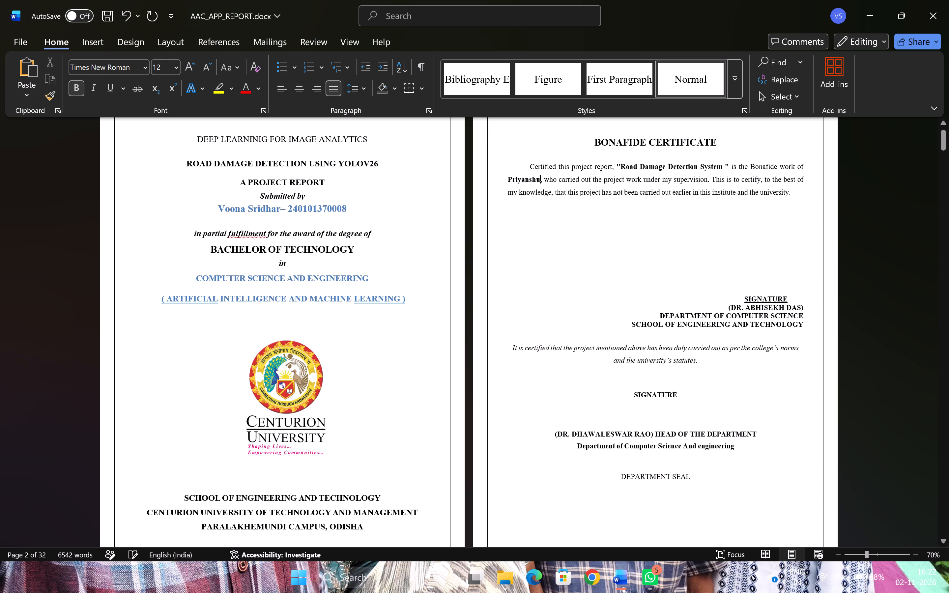
key(ctrl+BackSpace)
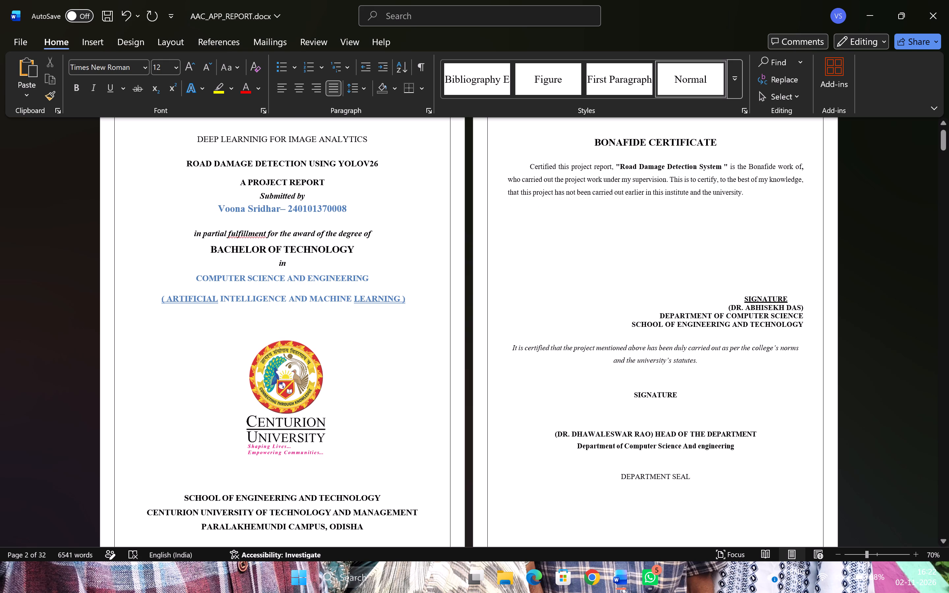
key(Return)
key(BackSpace)
key(BackSpace)
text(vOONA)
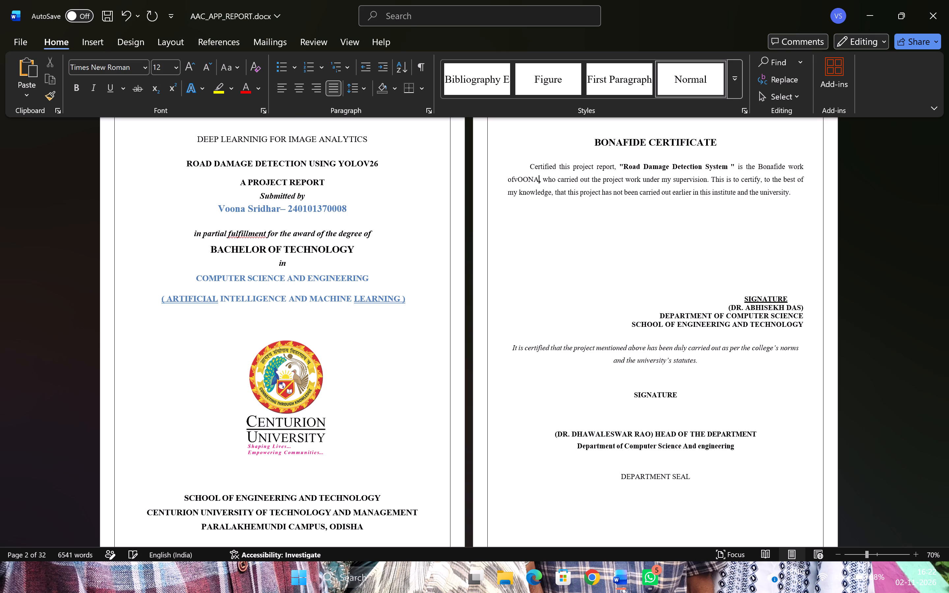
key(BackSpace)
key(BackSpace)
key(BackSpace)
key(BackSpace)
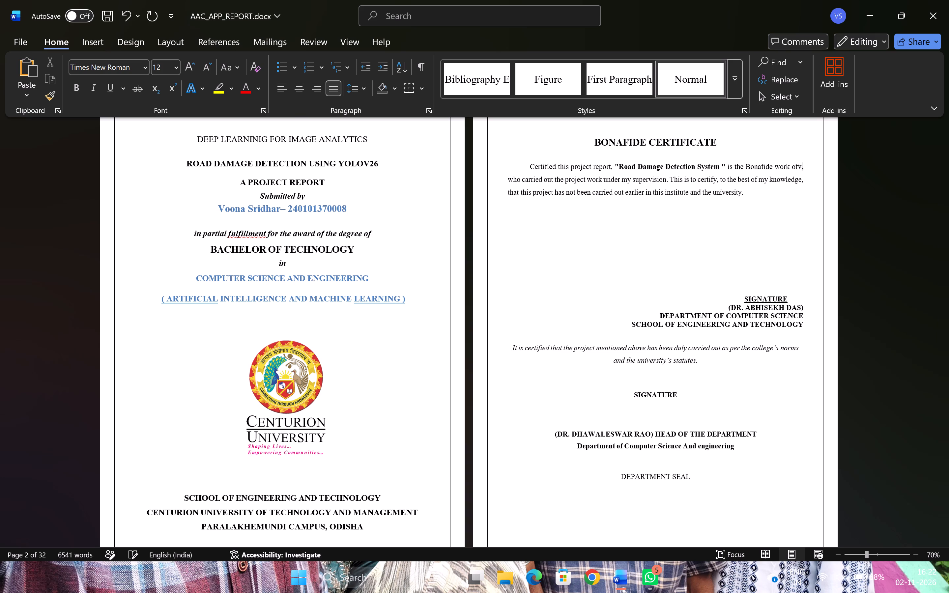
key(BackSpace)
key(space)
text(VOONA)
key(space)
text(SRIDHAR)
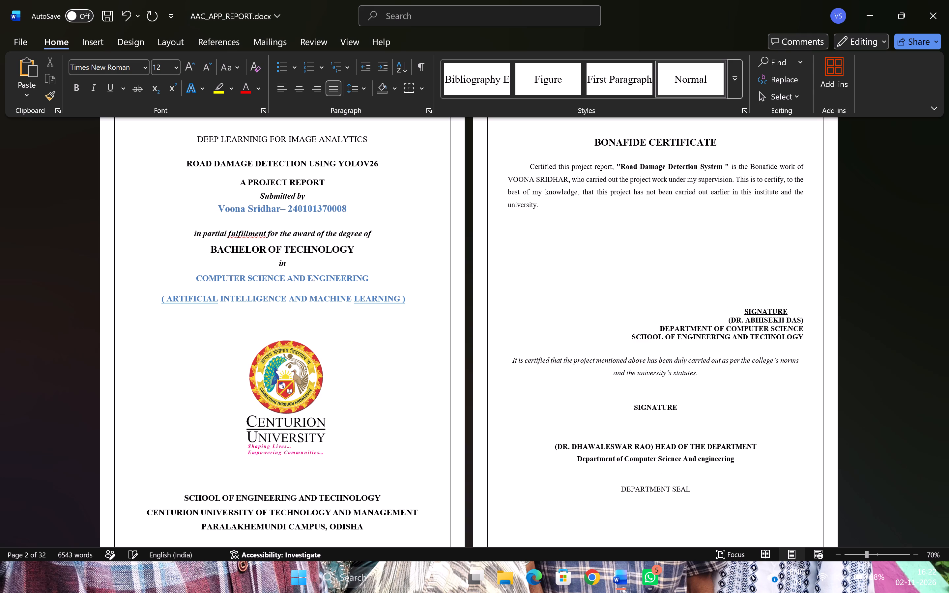
Make the student's name in the Bonafide Certificate paragraph bold.
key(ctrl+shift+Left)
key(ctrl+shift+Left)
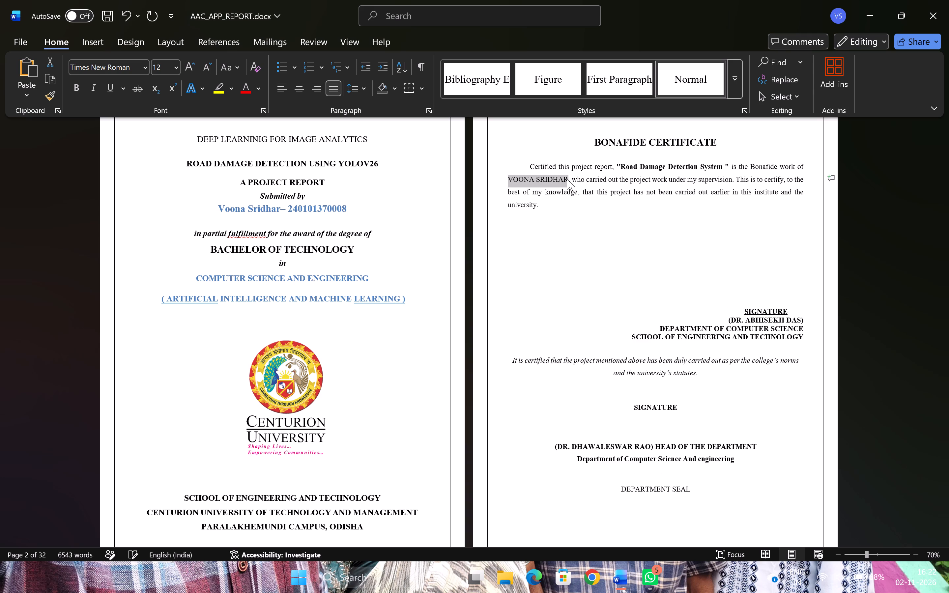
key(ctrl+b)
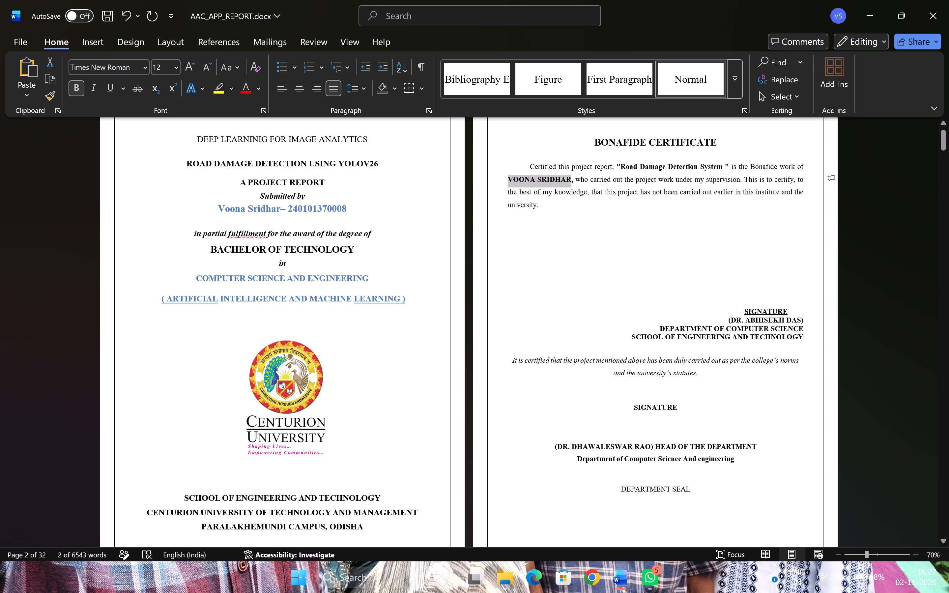
click(598, 206)
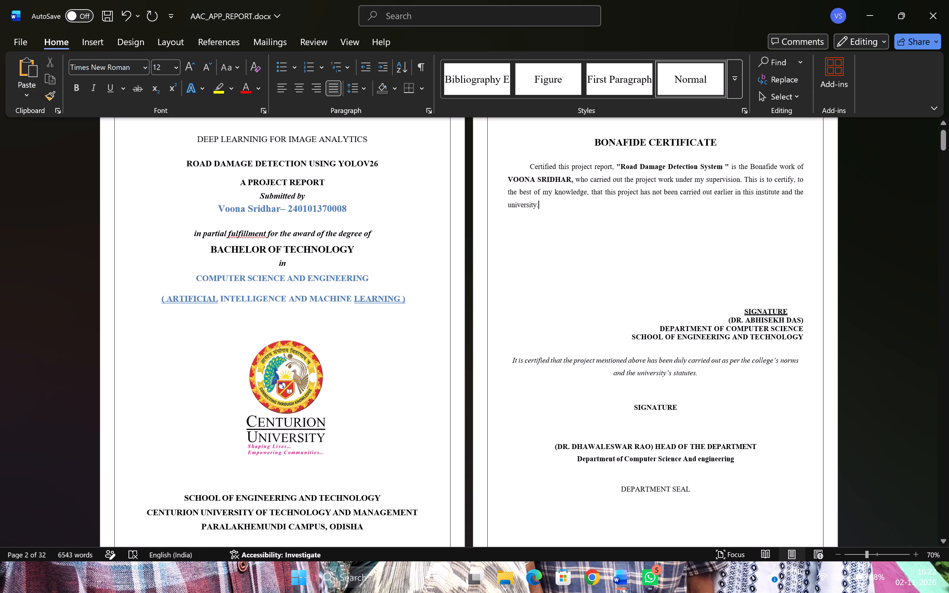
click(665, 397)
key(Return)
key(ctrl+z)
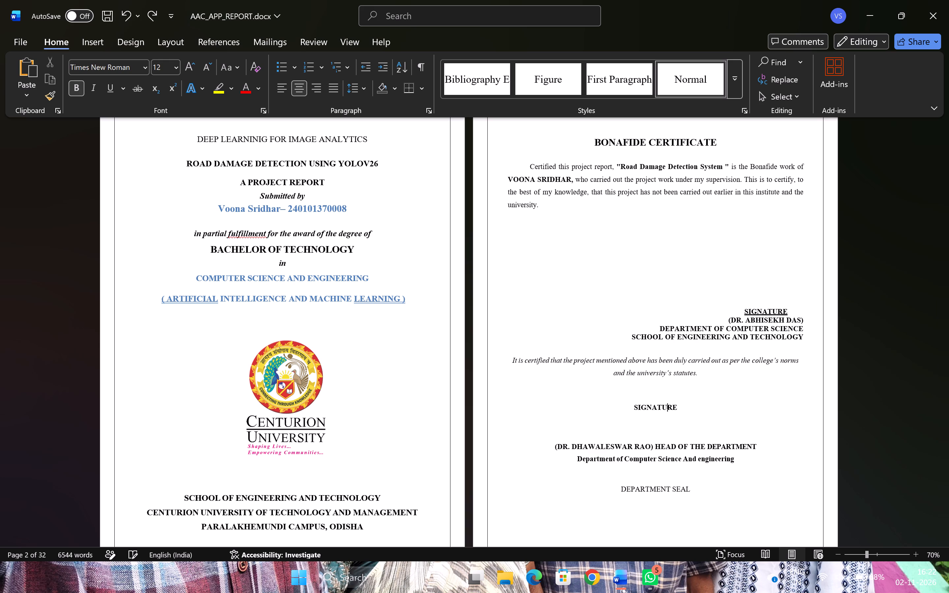
Add an empty line after "and the university's statutes." in the Bonafide Certificate, above the centred SIGNATURE.
click(663, 396)
key(Up)
key(ctrl+Right)
key(ctrl+Right)
key(ctrl+Right)
key(Return)
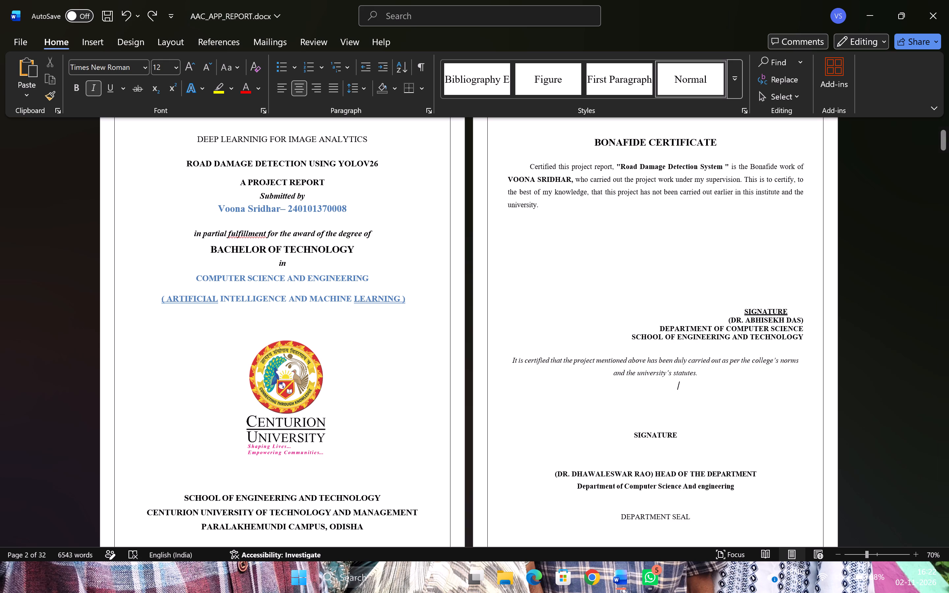
In the reference report's certificate, copy the lines from DEPARTMENT SEAL through SCHOOL OF ENGINEERING AND TECHNOLOGY.
scroll(663, 396, down, 3)
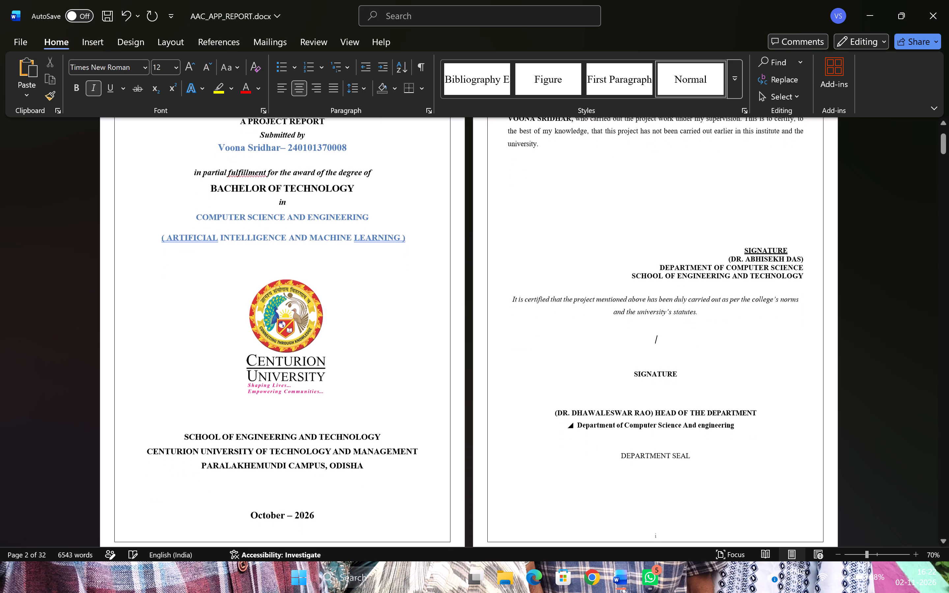
scroll(663, 396, down, 1)
key(alt+Tab)
drag(530, 474, 484, 459)
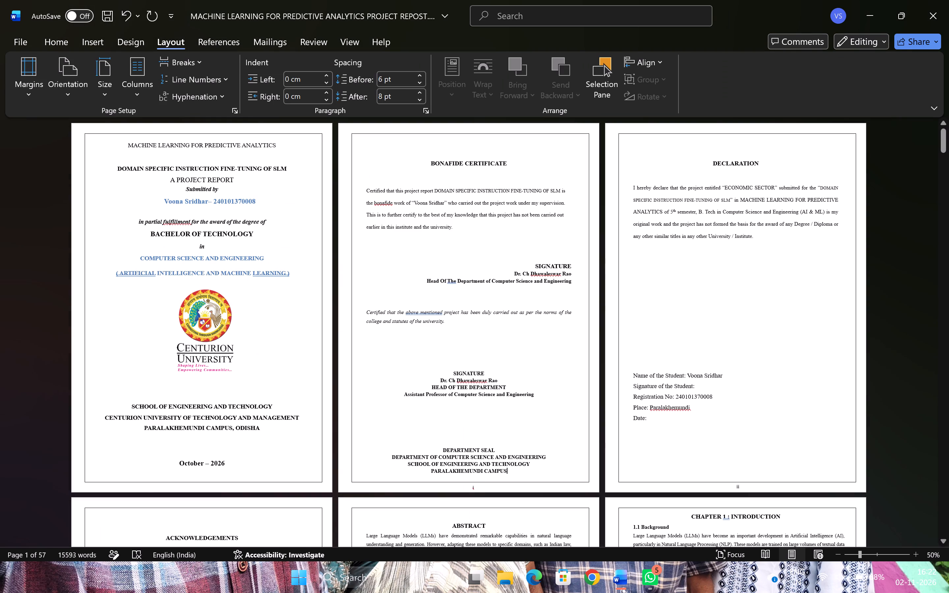
drag(484, 459, 441, 457)
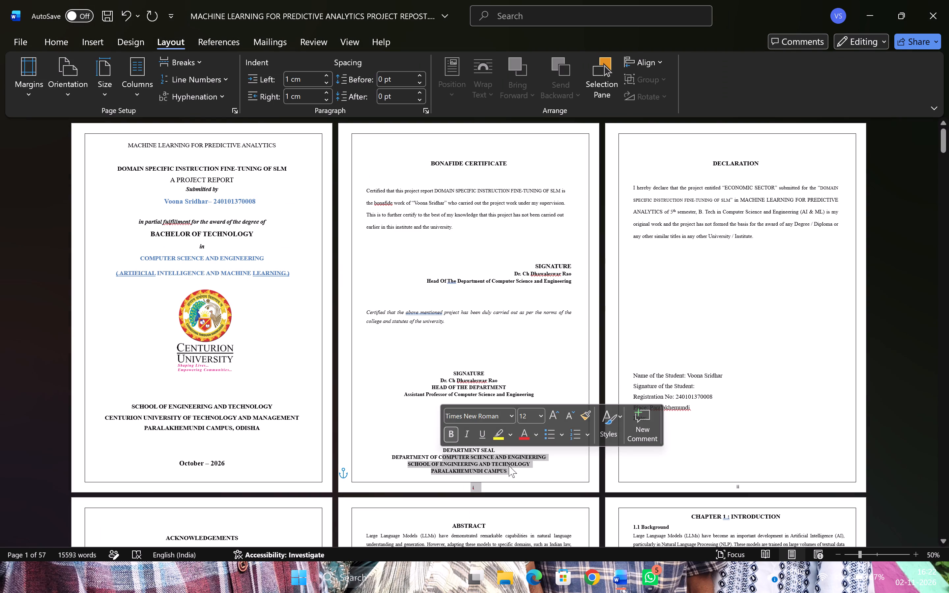
click(507, 468)
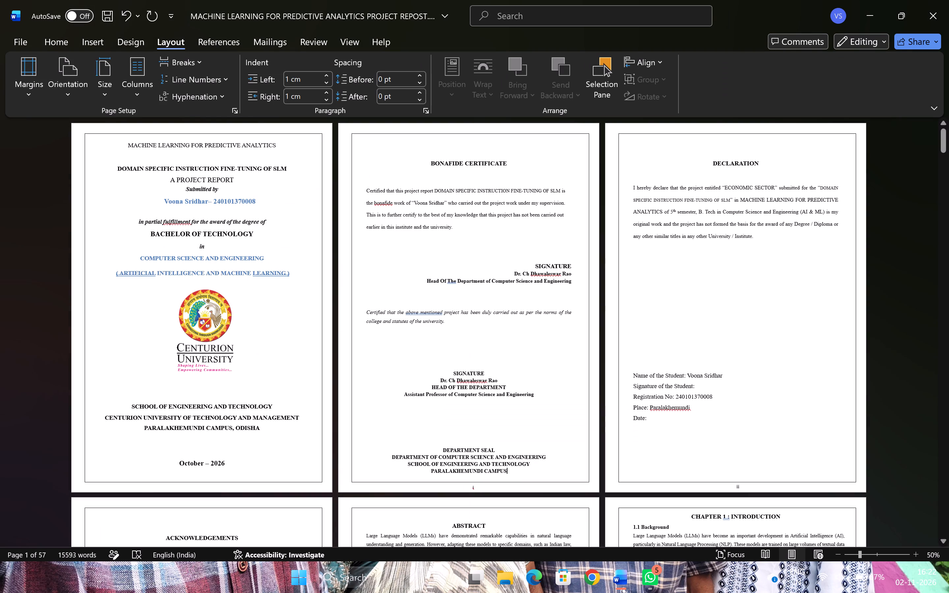
key(ctrl+shift+Up)
key(ctrl+shift+Up)
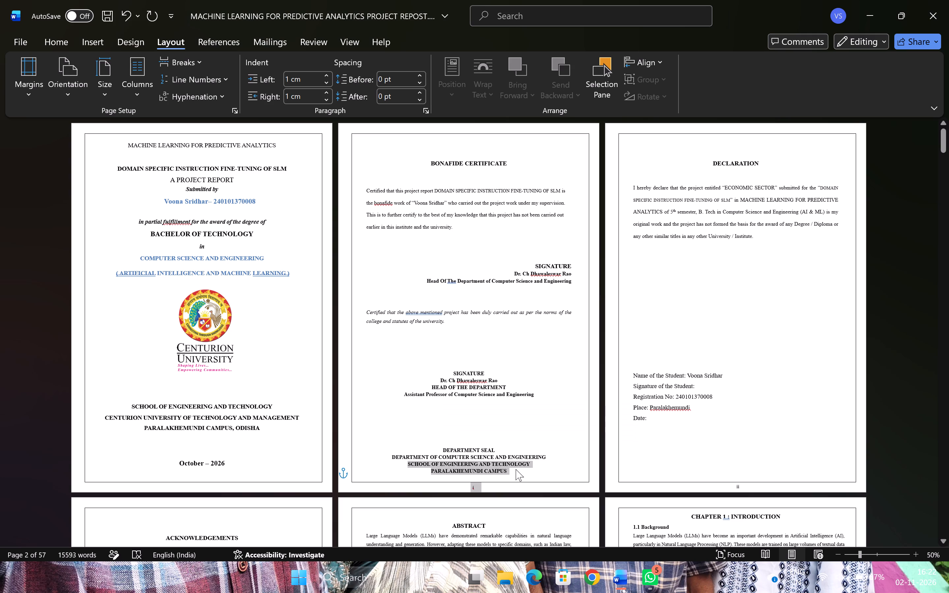
ctrl+scroll(500, 462, up, 6)
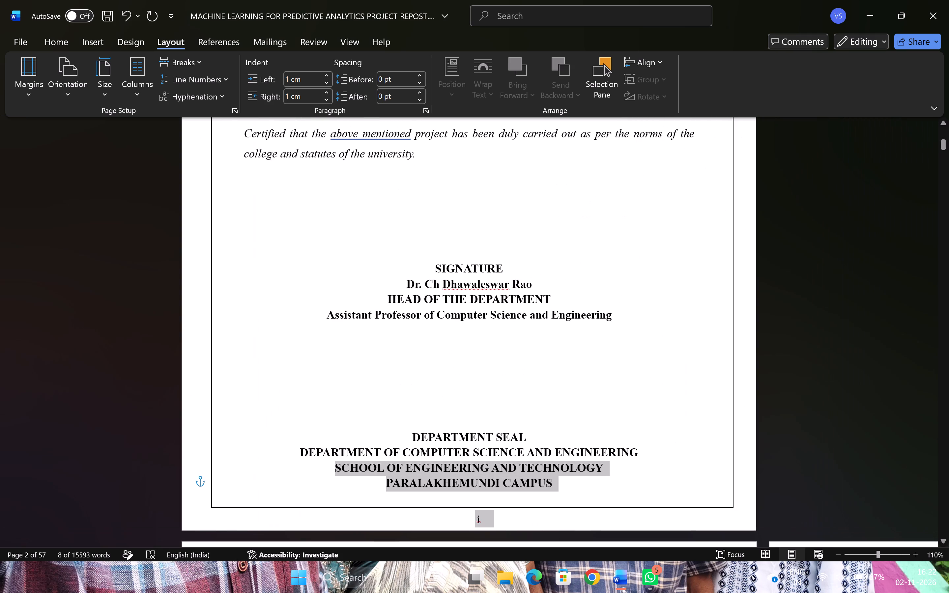
click(549, 480)
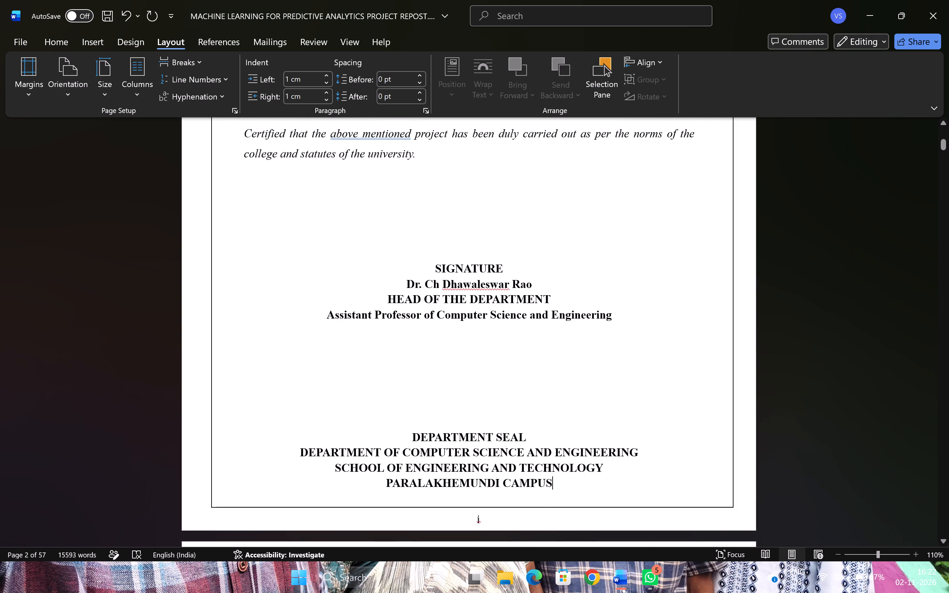
key(ctrl+shift+Up)
click(549, 480)
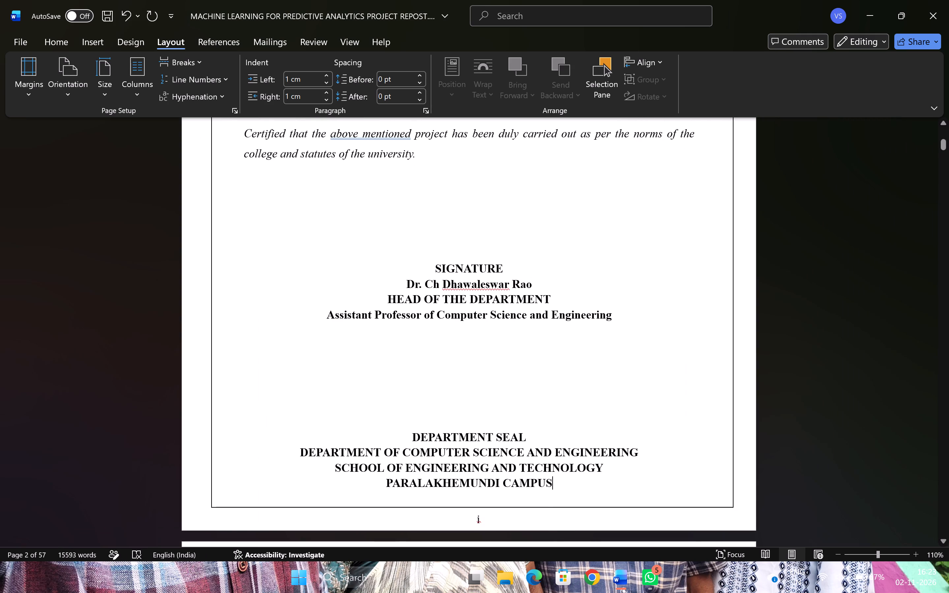
click(414, 437)
drag(414, 437, 549, 482)
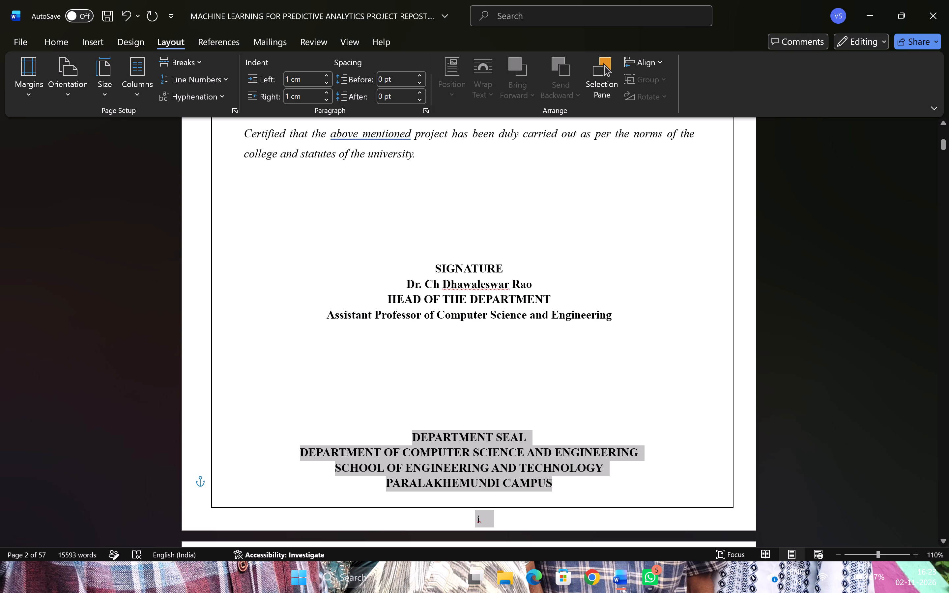
drag(549, 482, 591, 474)
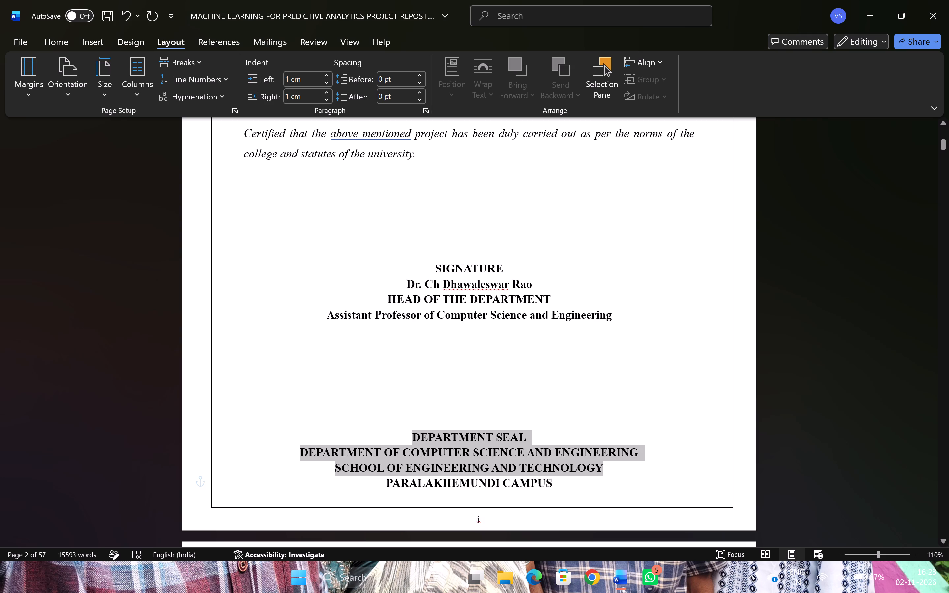
drag(591, 474, 595, 474)
key(ctrl+c)
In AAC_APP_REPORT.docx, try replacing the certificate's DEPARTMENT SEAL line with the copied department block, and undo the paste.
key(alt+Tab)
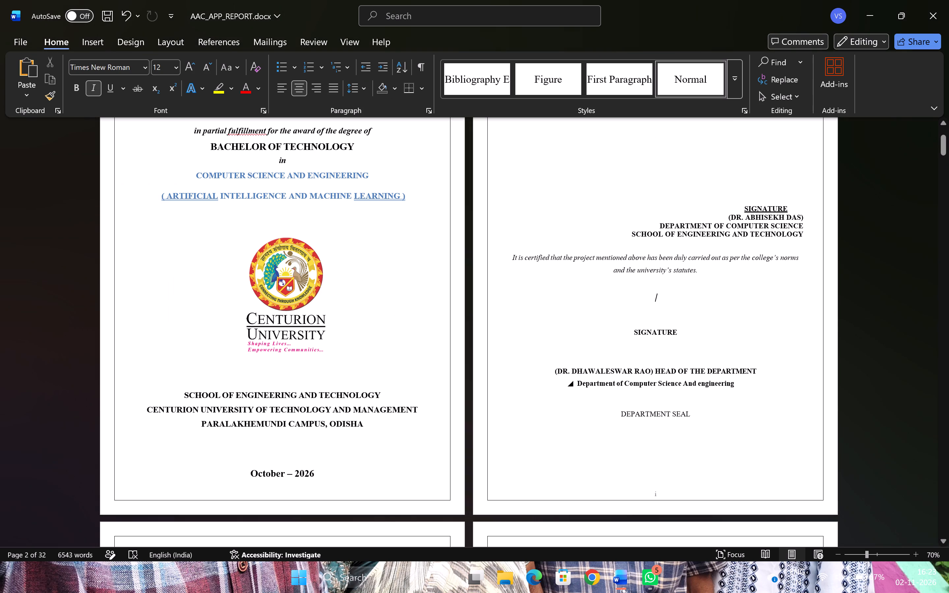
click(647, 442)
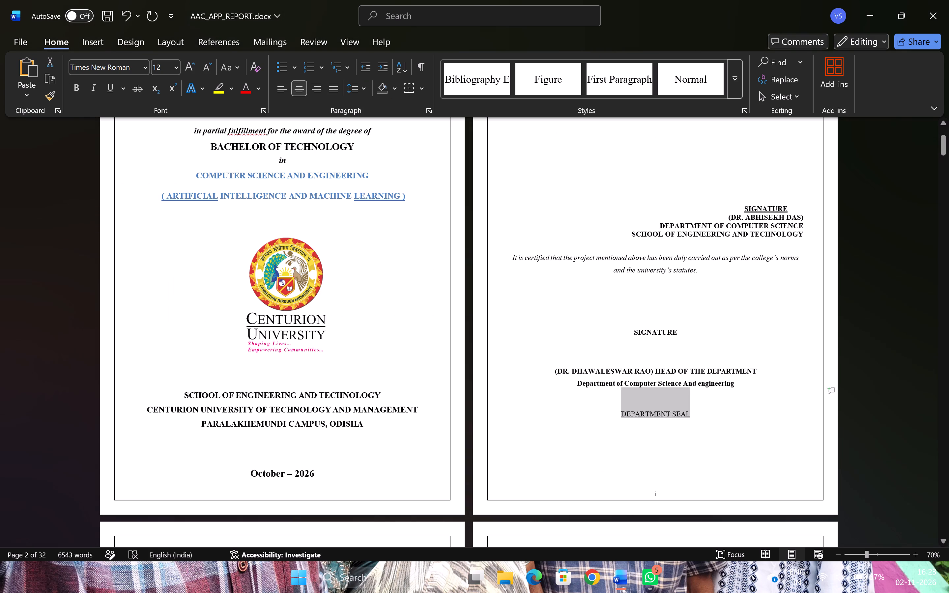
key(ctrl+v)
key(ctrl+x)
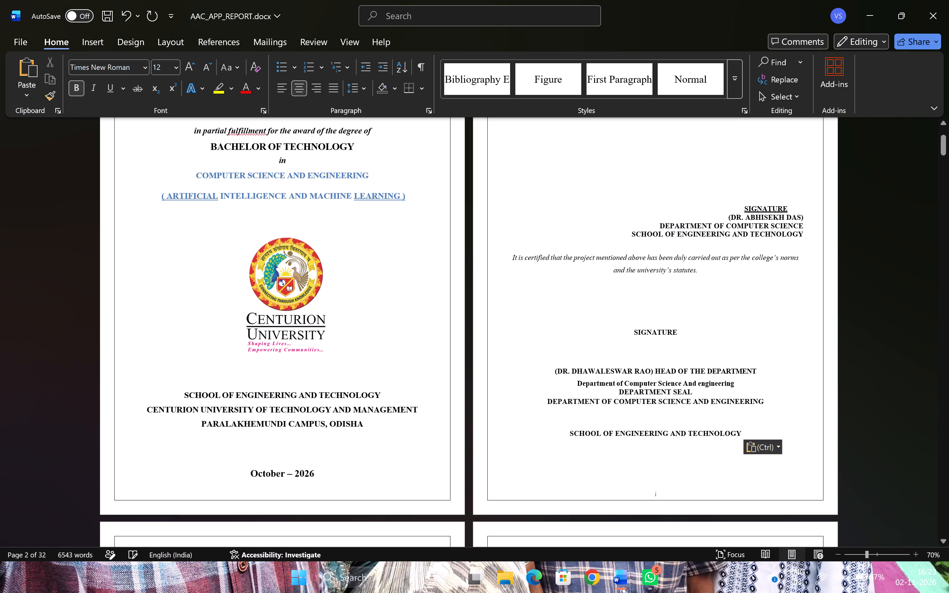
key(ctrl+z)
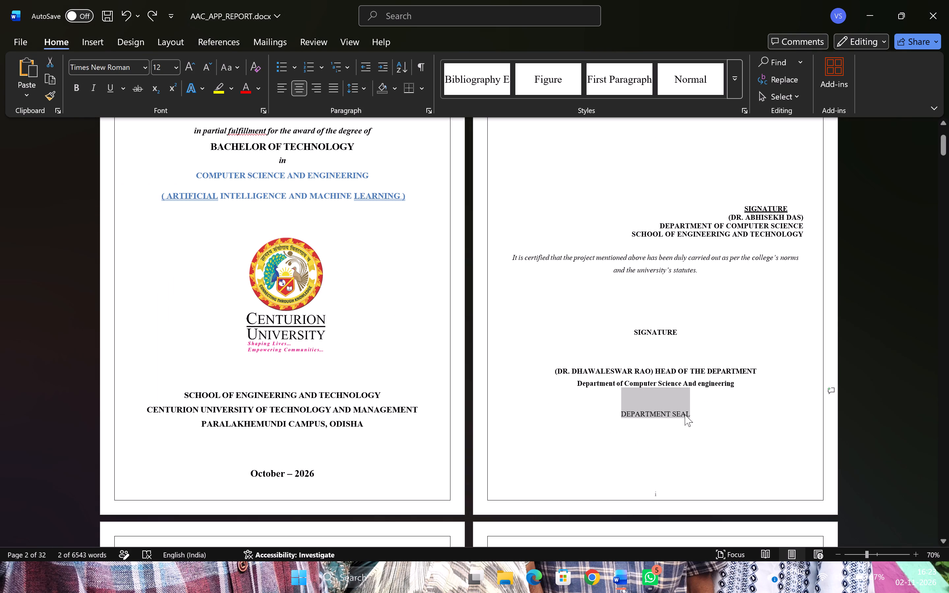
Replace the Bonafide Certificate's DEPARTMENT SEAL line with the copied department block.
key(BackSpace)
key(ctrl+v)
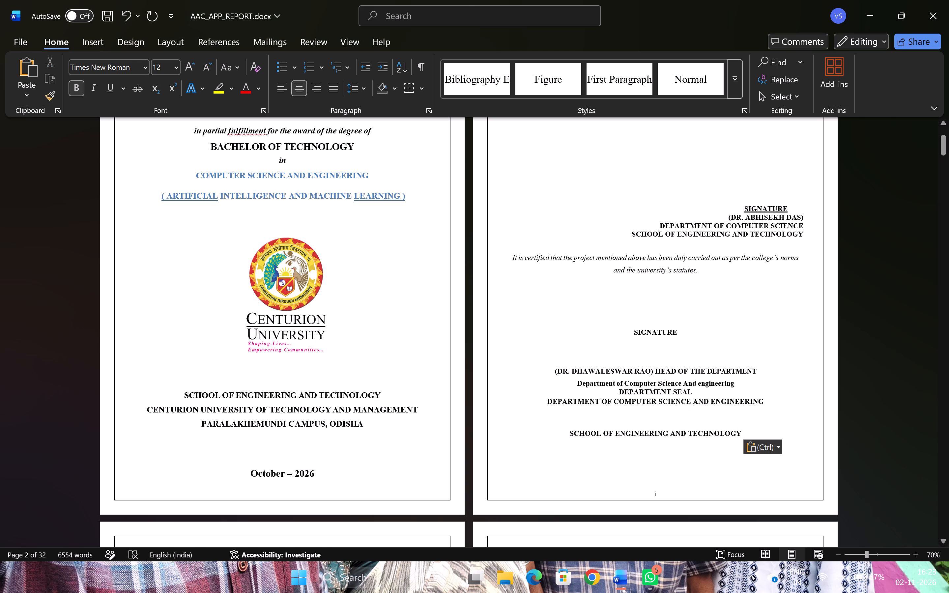
In the reference report's certificate, copy the whole closing block from the centred SIGNATURE through PARALAKHEMUNDI CAMPUS.
key(alt+Tab)
key(alt+Tab)
key(alt+Tab)
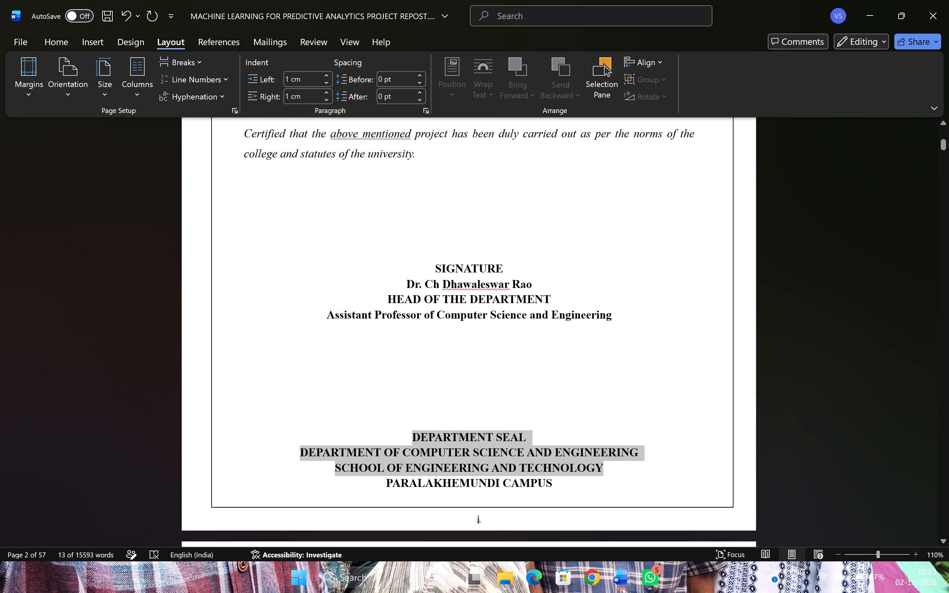
click(571, 484)
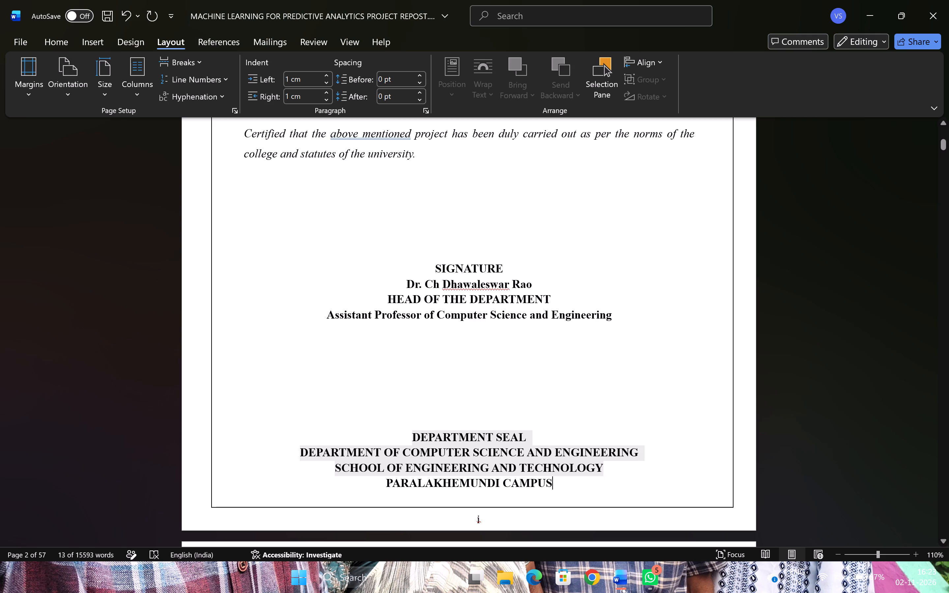
drag(553, 482, 451, 277)
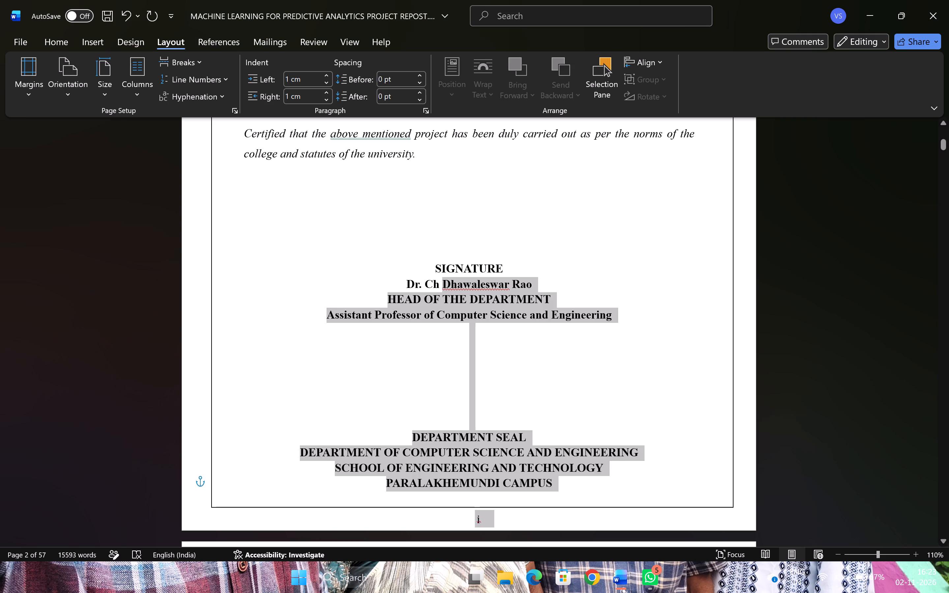
drag(451, 277, 443, 273)
scroll(562, 381, down, 7)
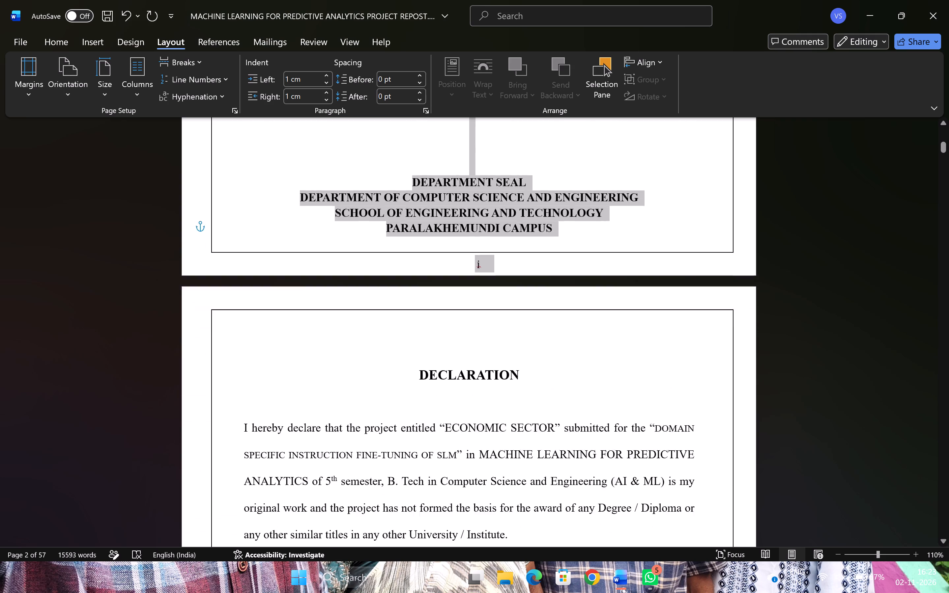
scroll(562, 381, down, 2)
scroll(562, 381, up, 2)
key(ctrl+c)
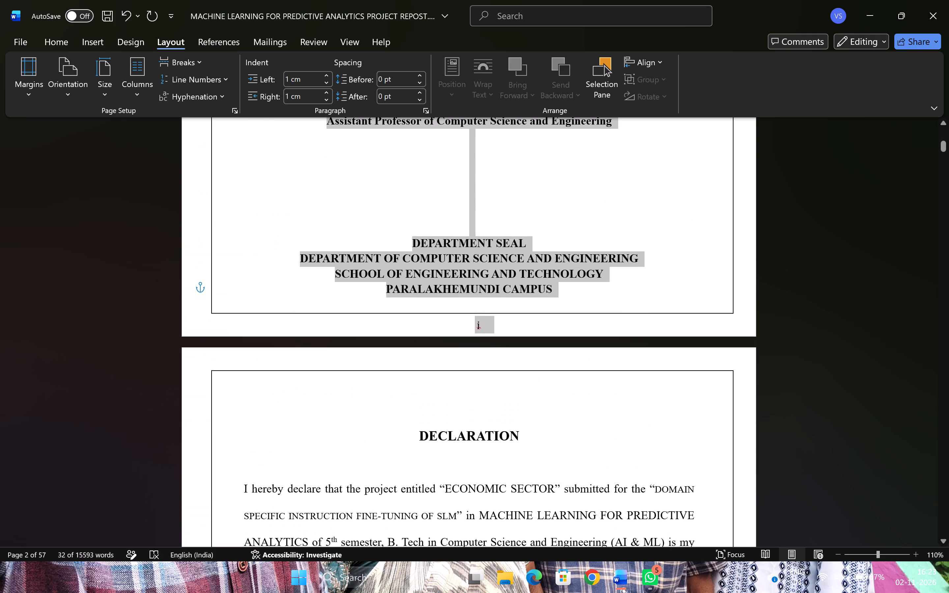
scroll(562, 381, up, 2)
In AAC_APP_REPORT.docx, replace the certificate's lines from the centred SIGNATURE through SCHOOL OF ENGINEERING AND TECHNOLOGY with the copied block.
key(alt+Tab)
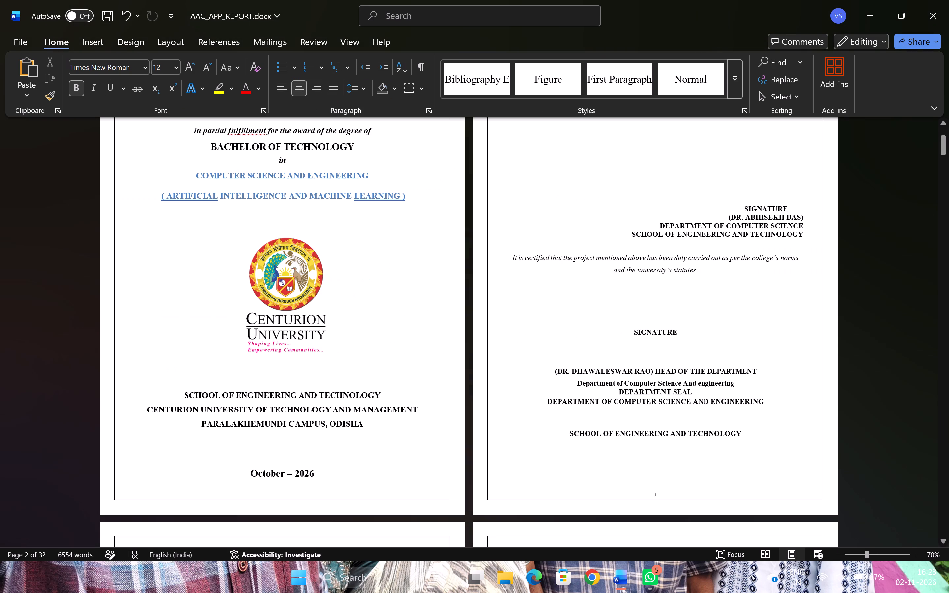
drag(692, 491, 683, 482)
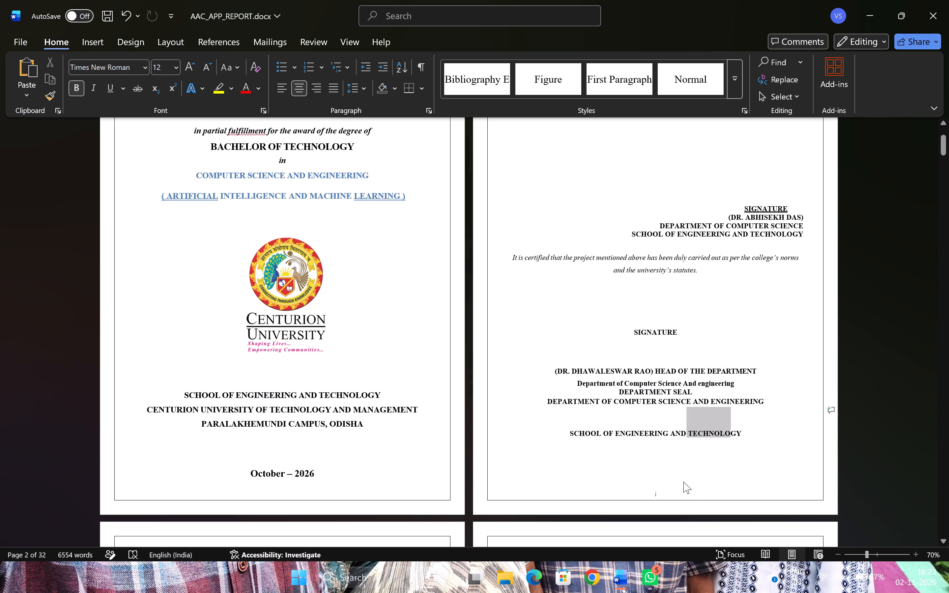
drag(683, 482, 598, 335)
key(BackSpace)
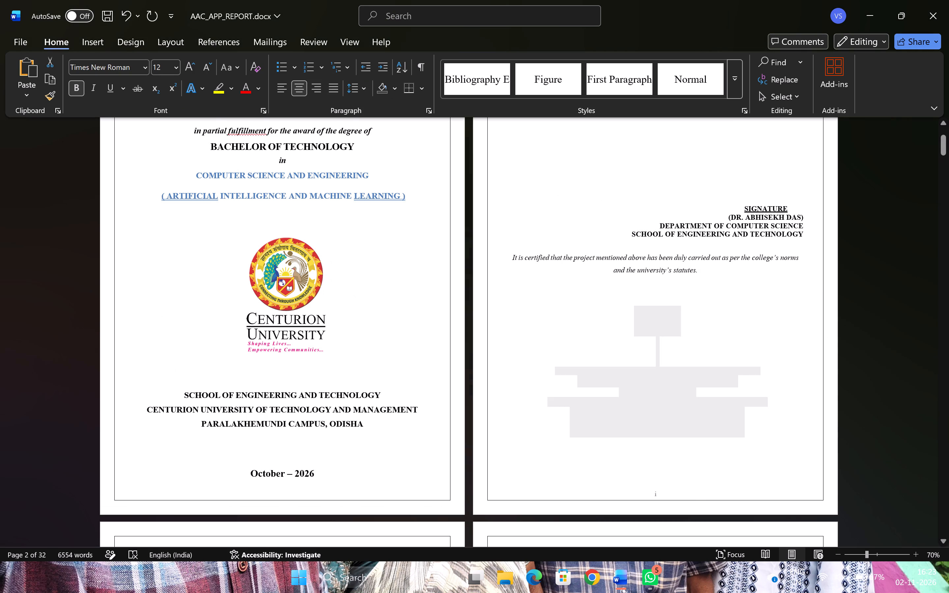
key(ctrl+v)
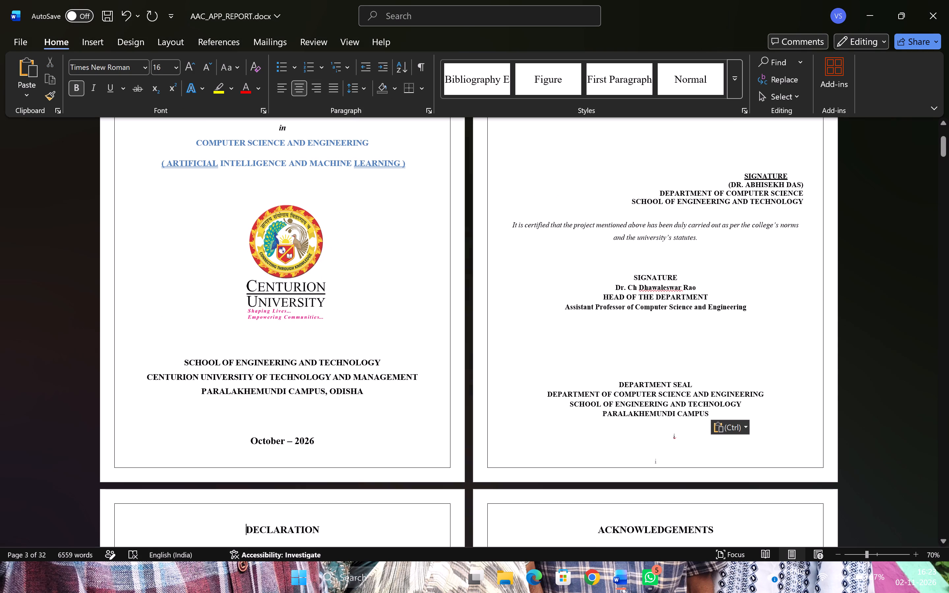
Add an empty line above the centred SIGNATURE in the Bonafide Certificate.
click(672, 263)
key(Return)
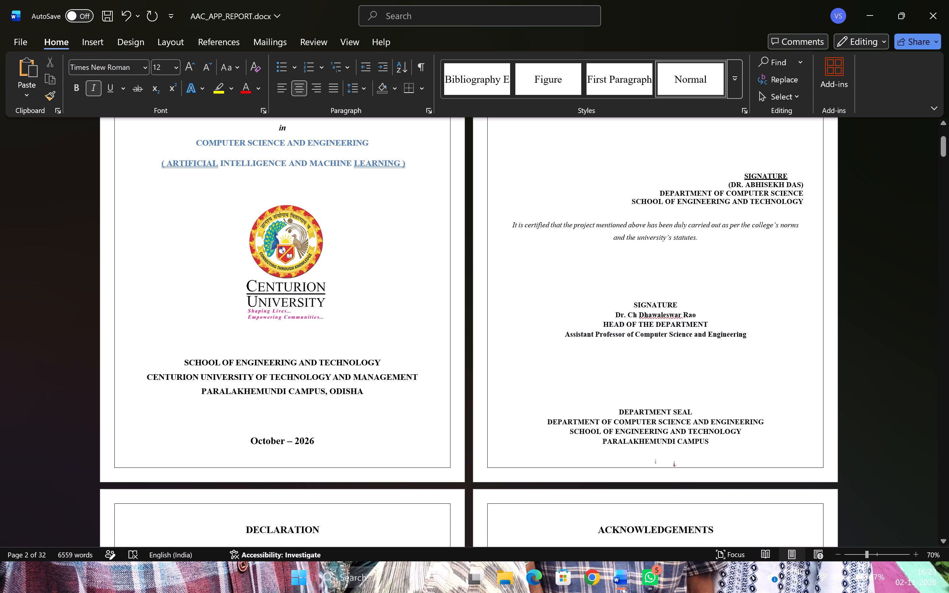
Delete the stray page-number text box pasted below PARALAKHEMUNDI CAMPUS on the certificate page.
ctrl+scroll(654, 459, up, 9)
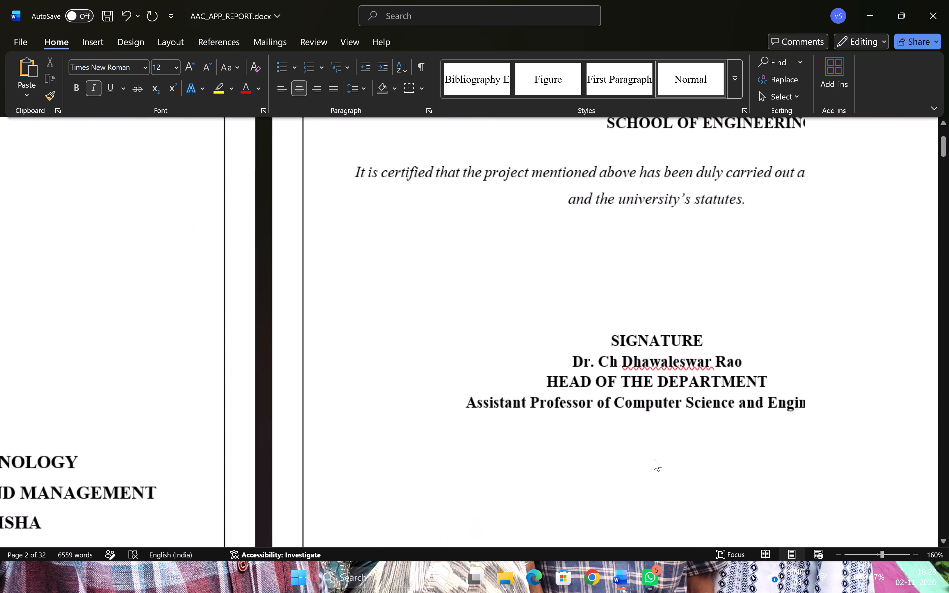
scroll(654, 459, down, 5)
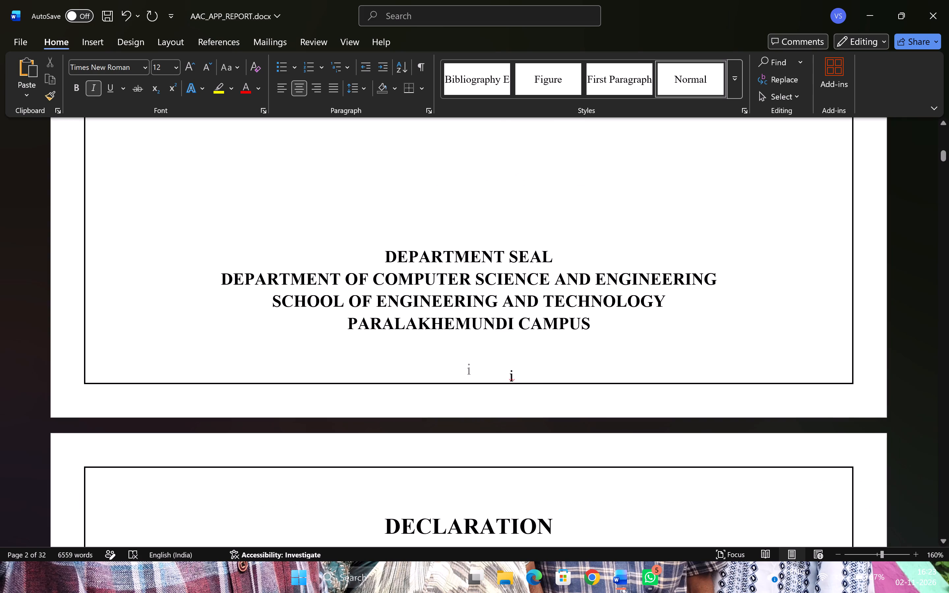
click(514, 377)
click(517, 384)
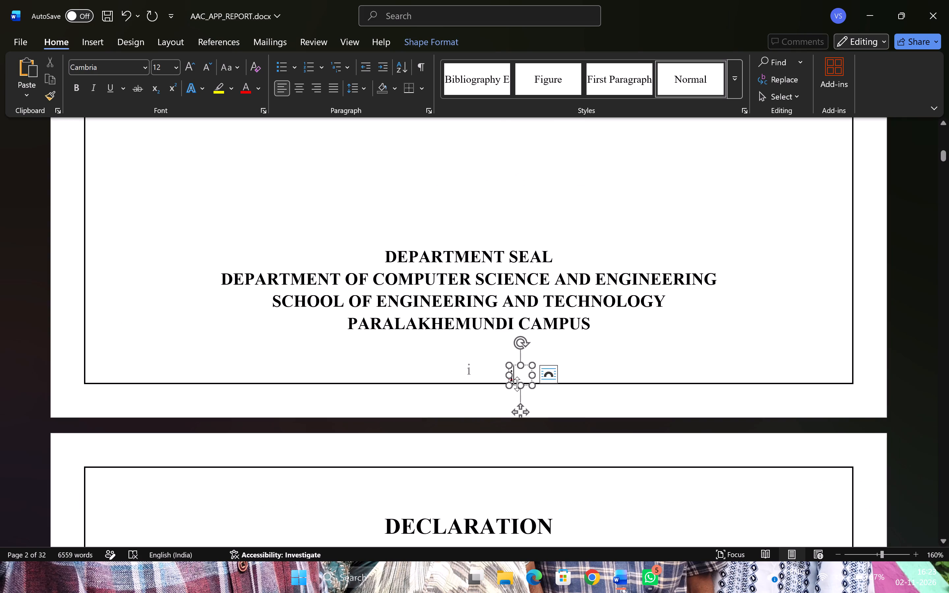
key(BackSpace)
Check the layout of the cover page and Bonafide Certificate, and save the report.
ctrl+scroll(606, 364, down, 5)
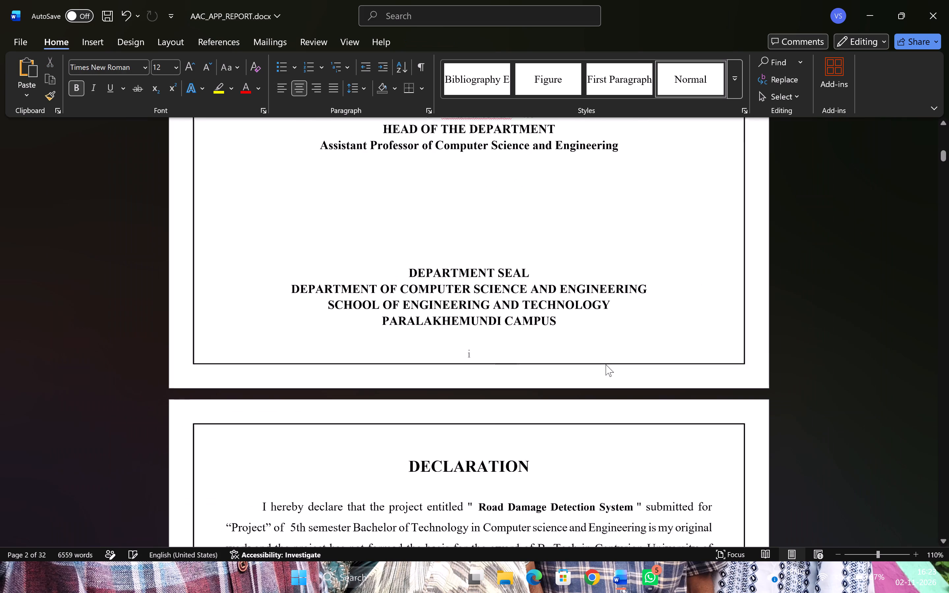
scroll(606, 364, up, 3)
ctrl+scroll(606, 364, down, 4)
scroll(606, 364, up, 2)
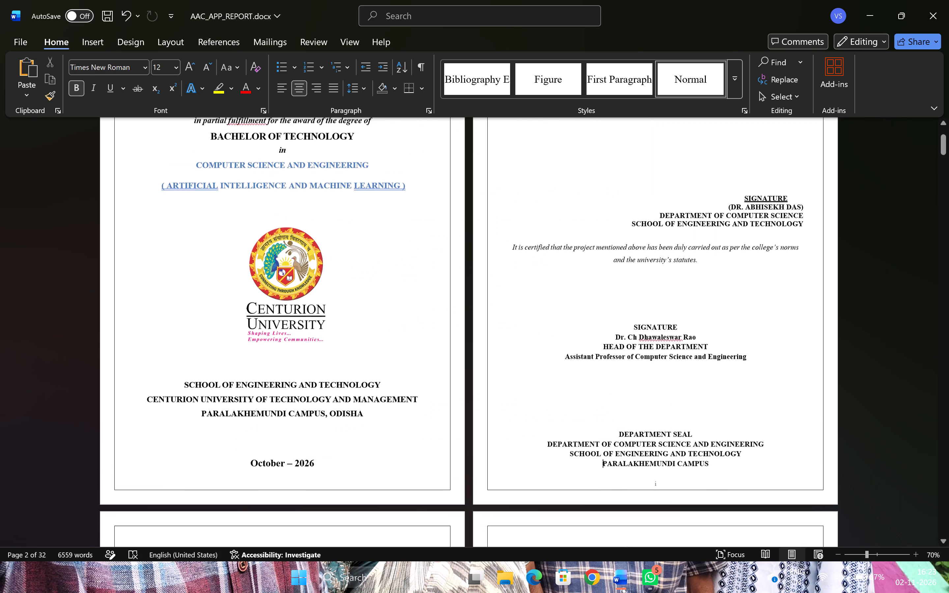
scroll(606, 364, up, 3)
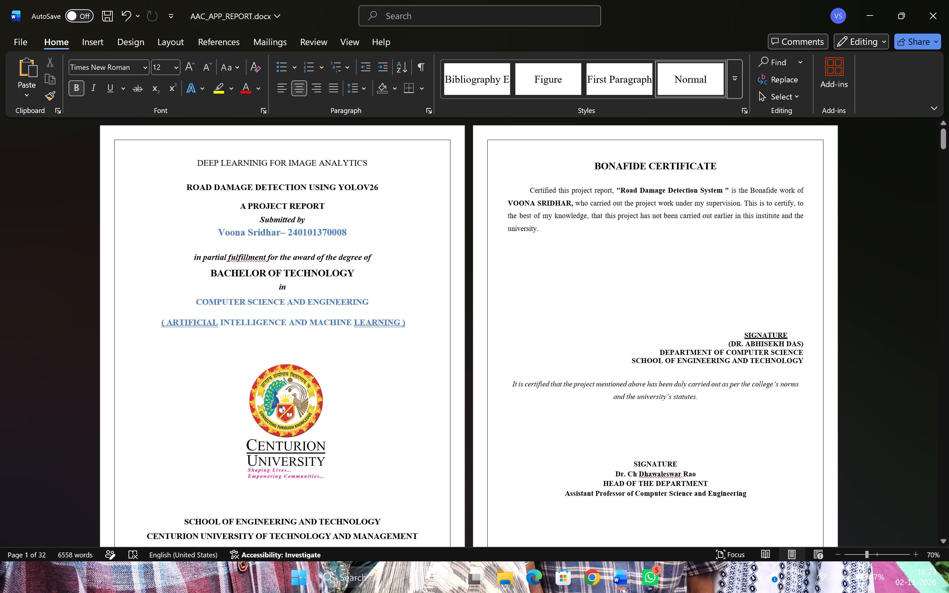
key(ctrl+s)
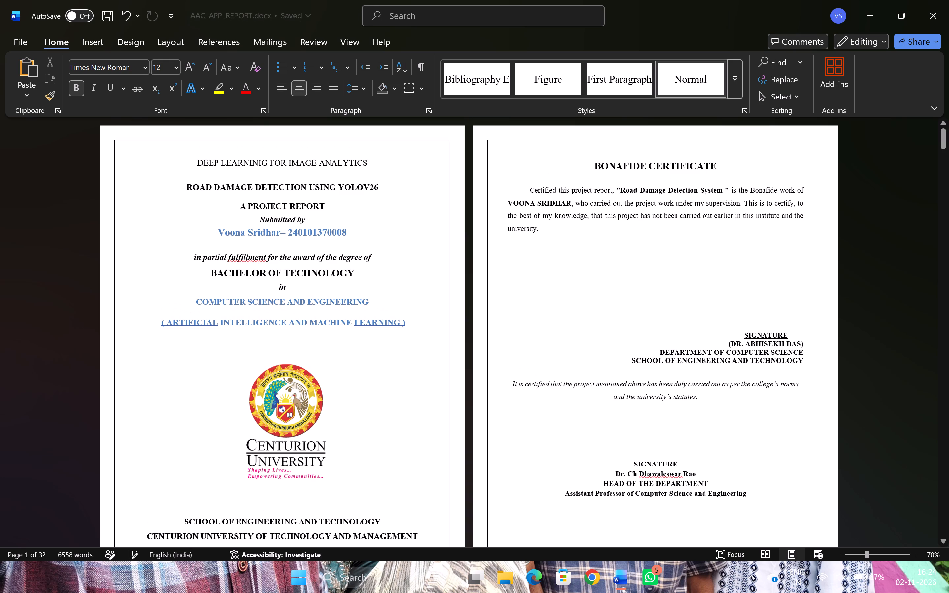
Delete the old student's name after "Name of the Student:" on the Declaration page.
click(569, 346)
scroll(569, 346, down, 9)
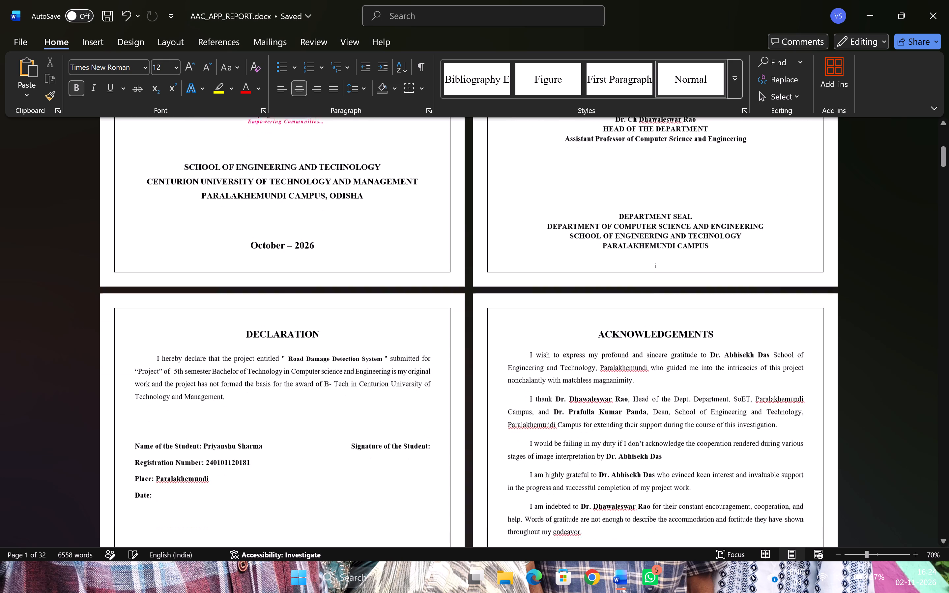
scroll(569, 346, down, 3)
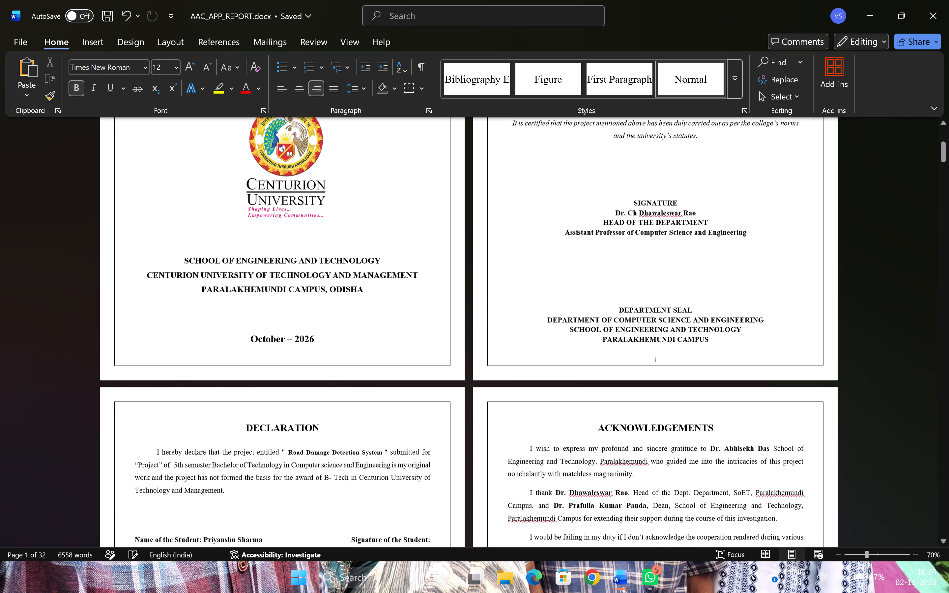
scroll(425, 435, down, 3)
click(271, 457)
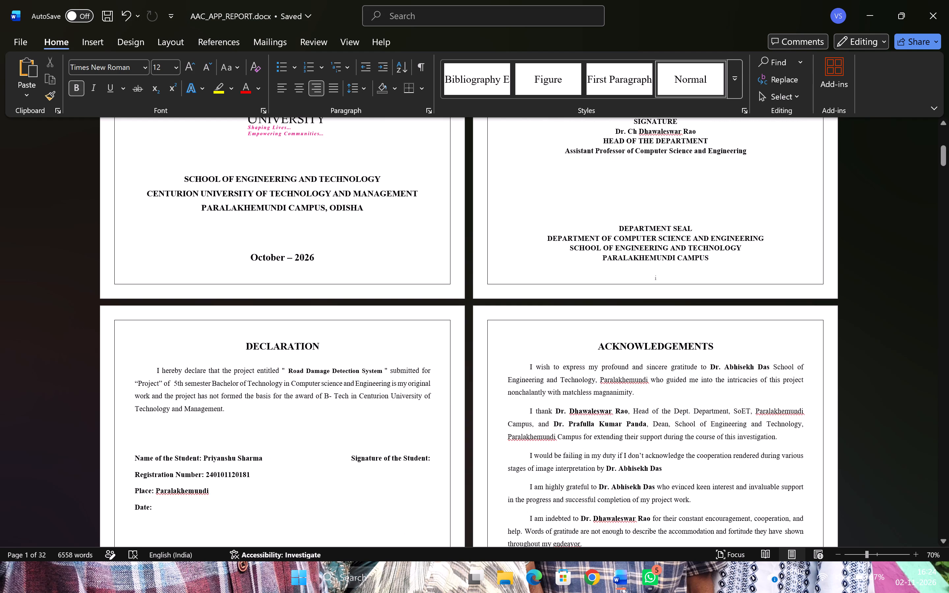
key(ctrl+BackSpace)
key(ctrl+BackSpace)
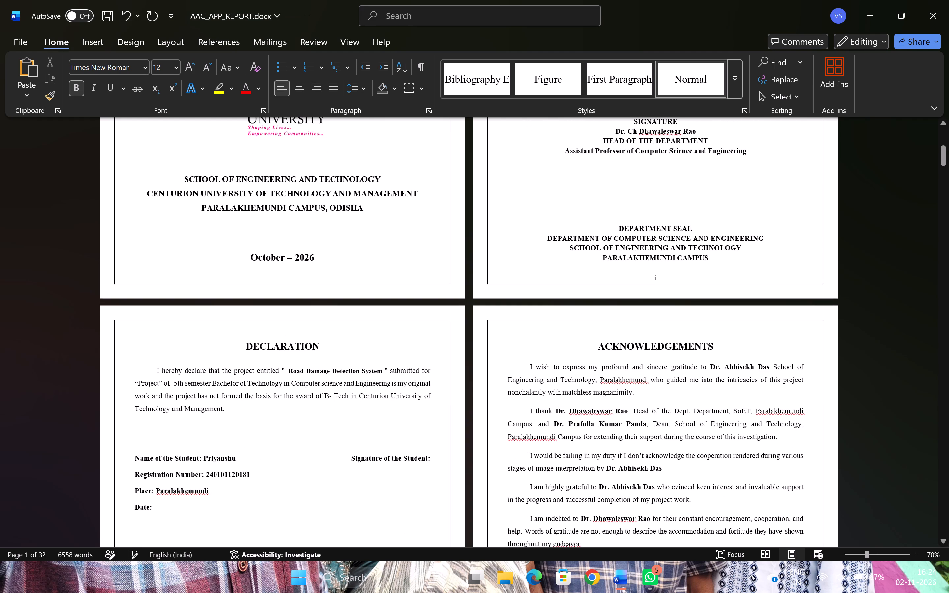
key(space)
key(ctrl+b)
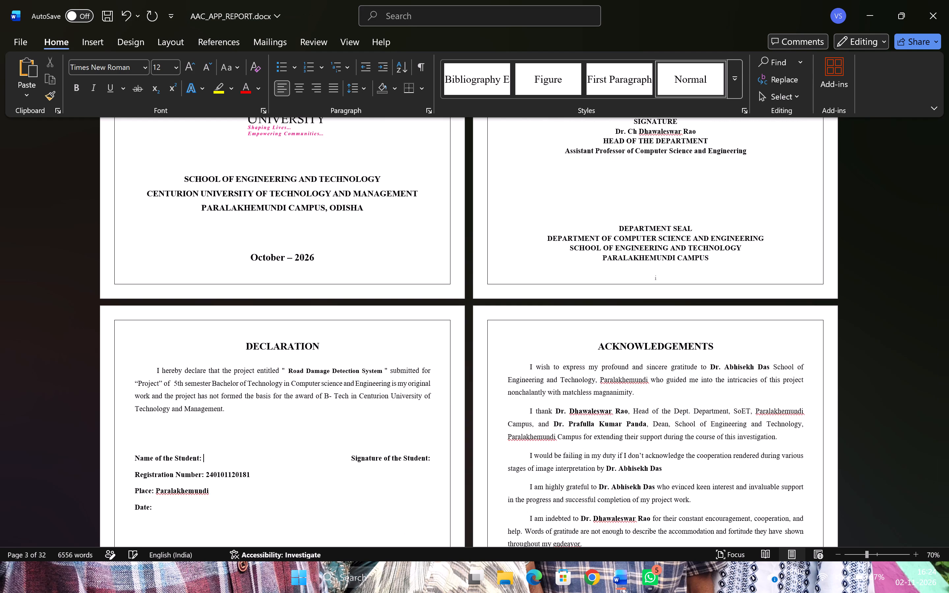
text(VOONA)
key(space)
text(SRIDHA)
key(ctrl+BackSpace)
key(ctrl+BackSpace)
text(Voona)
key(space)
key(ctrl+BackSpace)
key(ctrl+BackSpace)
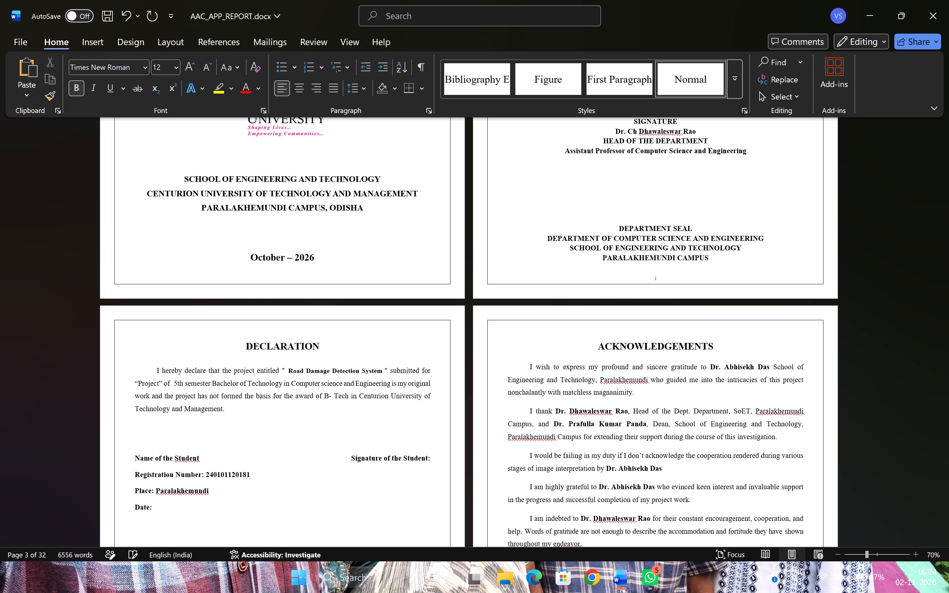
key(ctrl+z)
Enter the report author's name in non-bold title case after "Name of the Student:" in the Declaration.
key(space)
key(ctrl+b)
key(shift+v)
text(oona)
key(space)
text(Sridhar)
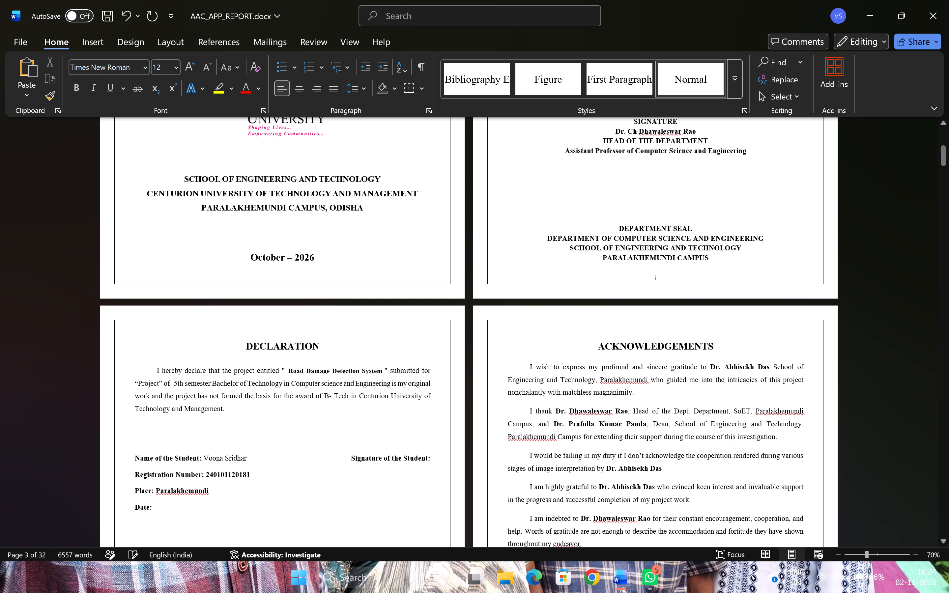
Remove two characters of spacing just before "Signature of the Student:" on the Declaration's name line.
click(347, 461)
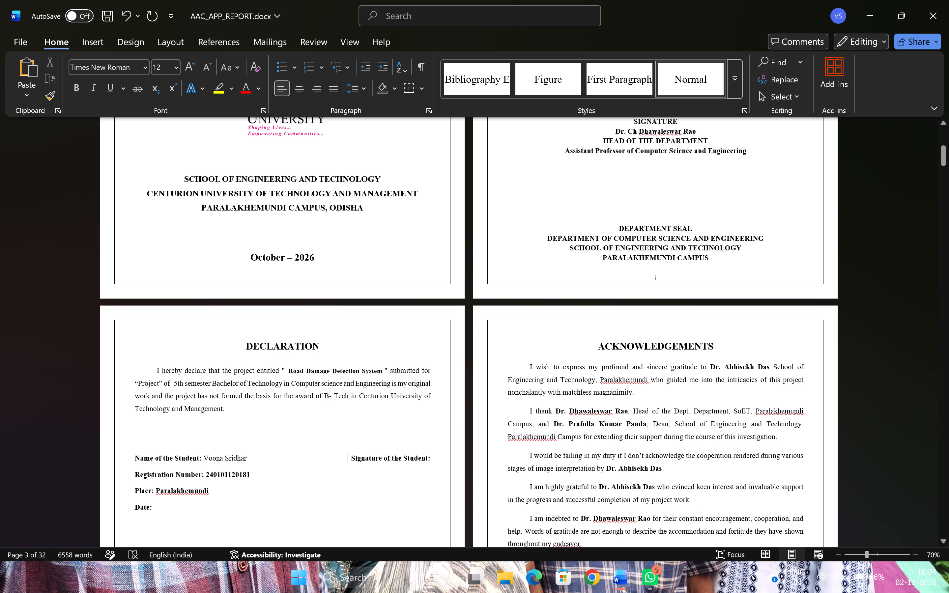
click(354, 456)
click(351, 460)
key(BackSpace)
key(BackSpace)
scroll(351, 460, down, 10)
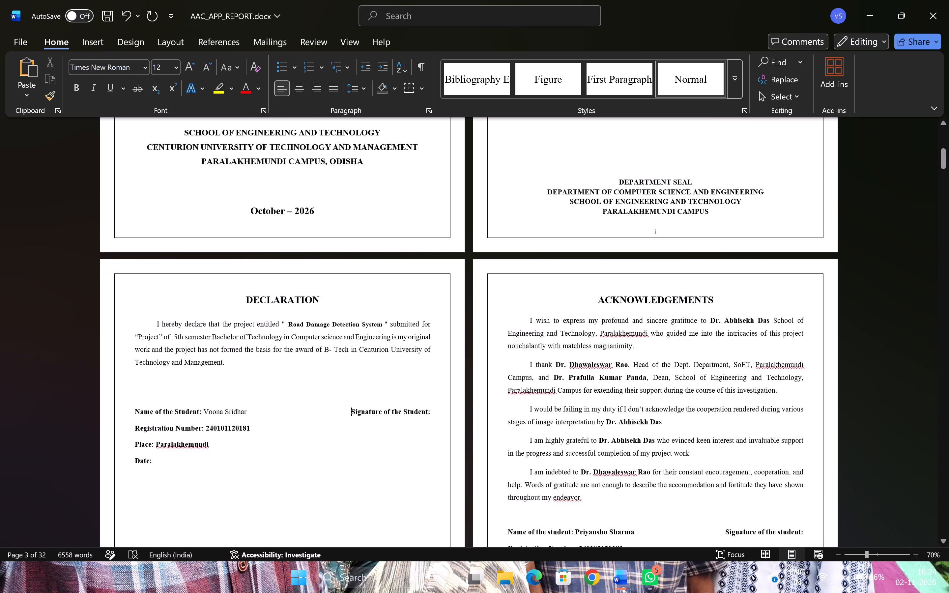
Copy the five-line student details block, from the name line through Date, on the reference report's Declaration page.
scroll(387, 470, down, 6)
scroll(406, 475, up, 1)
scroll(406, 475, down, 4)
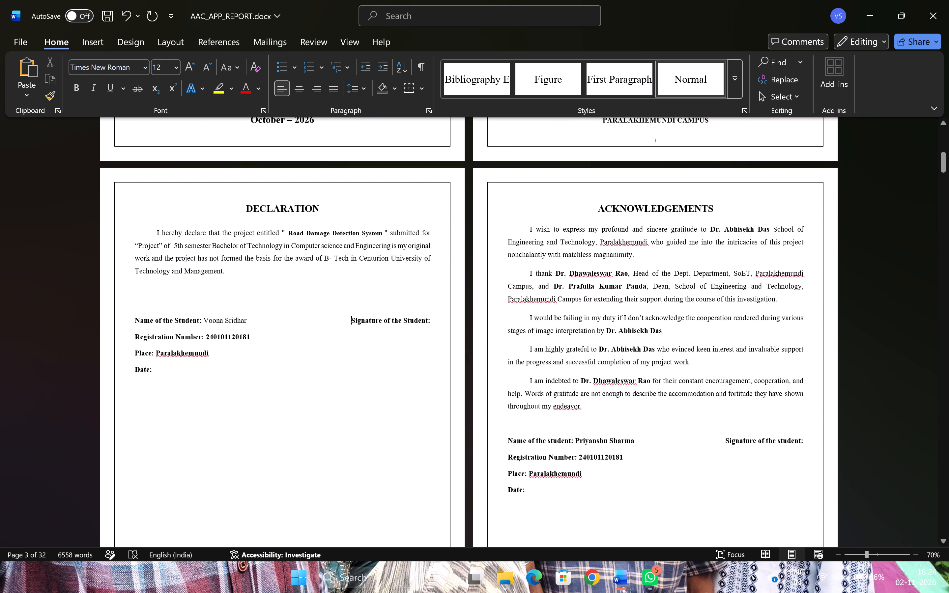
click(198, 377)
key(alt+Tab)
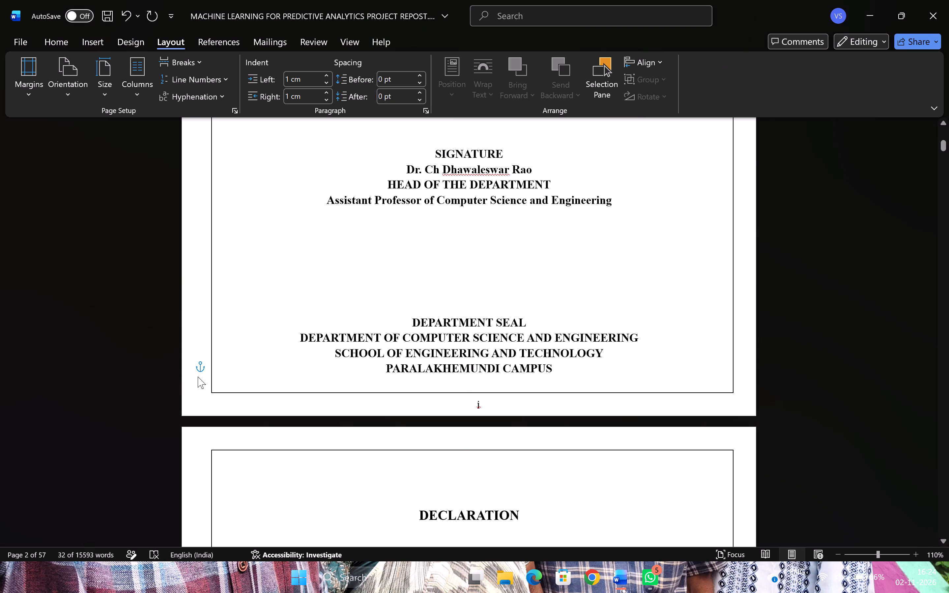
scroll(198, 377, down, 12)
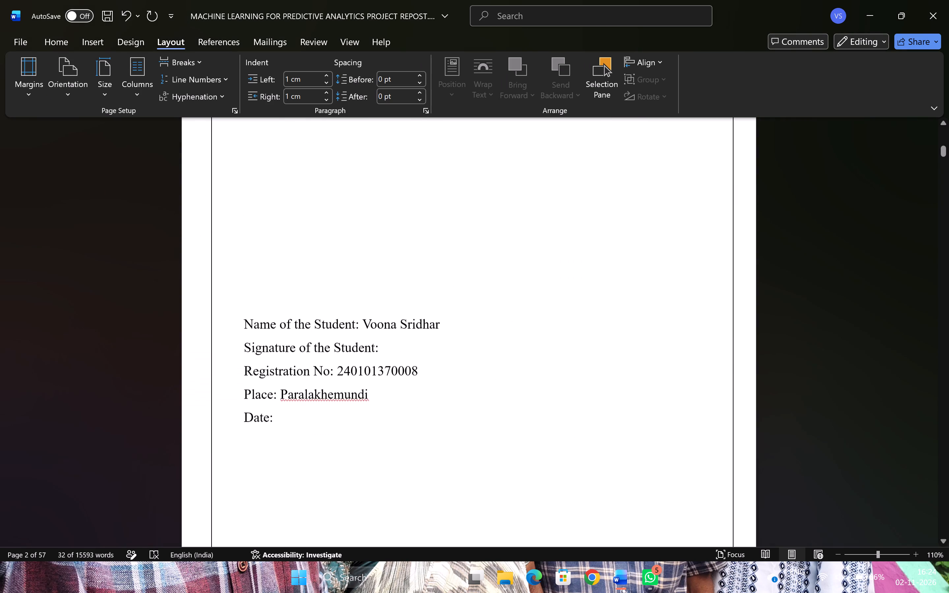
click(285, 422)
drag(285, 422, 246, 328)
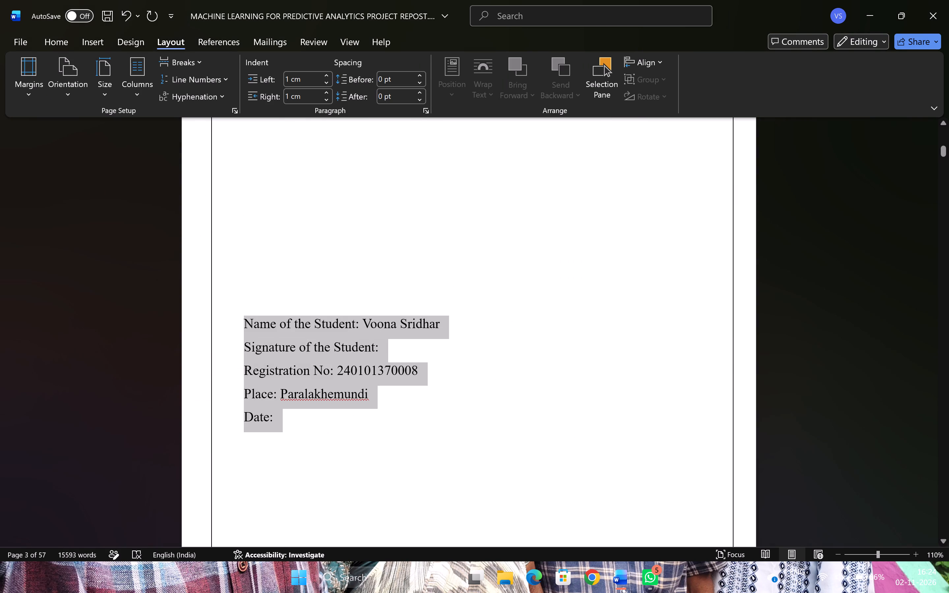
drag(246, 328, 244, 323)
key(ctrl+c)
key(alt+Tab)
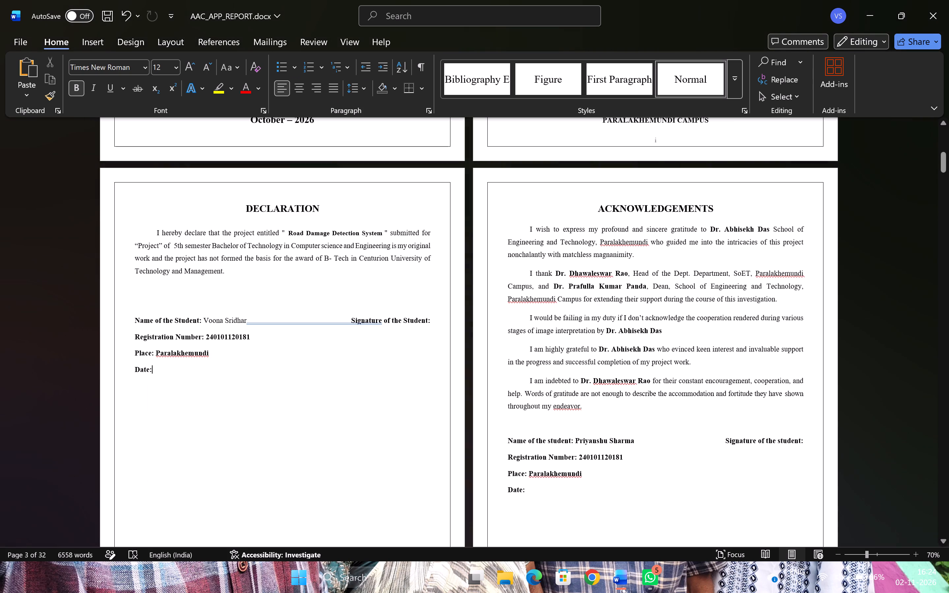
Replace the Road Damage Detection report's Declaration name, signature, registration, place and date lines with the copied block.
click(163, 374)
drag(163, 374, 130, 325)
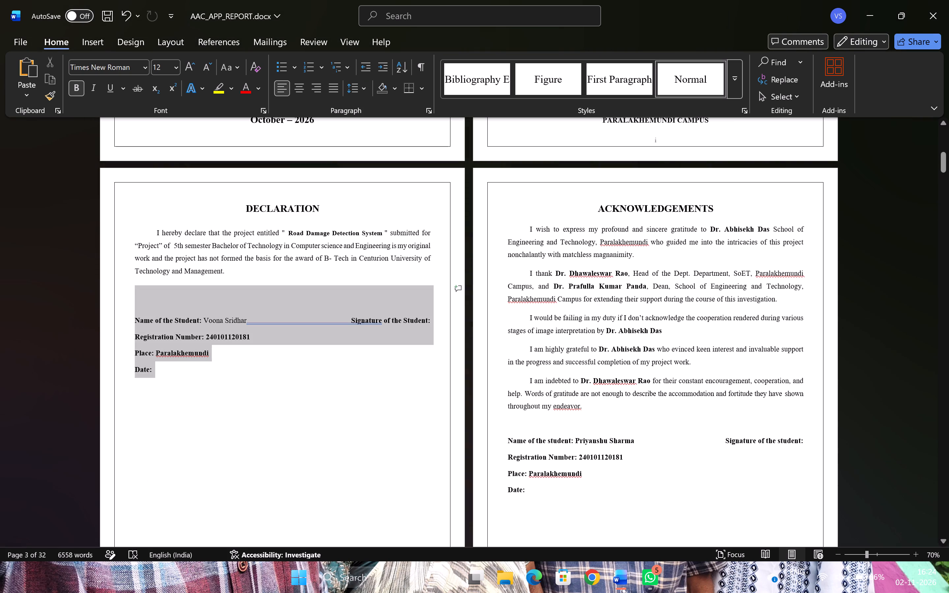
drag(130, 325, 129, 321)
key(BackSpace)
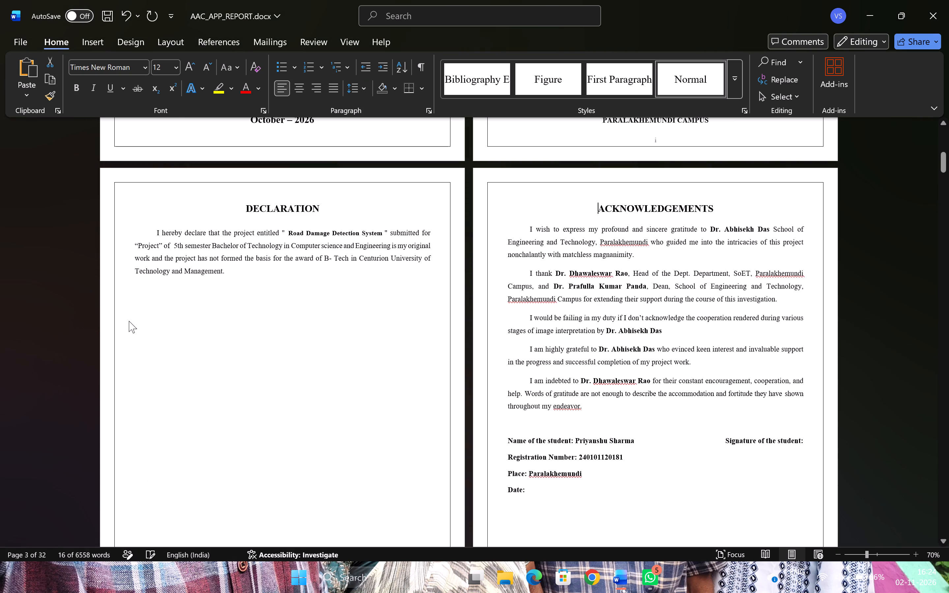
key(ctrl+v)
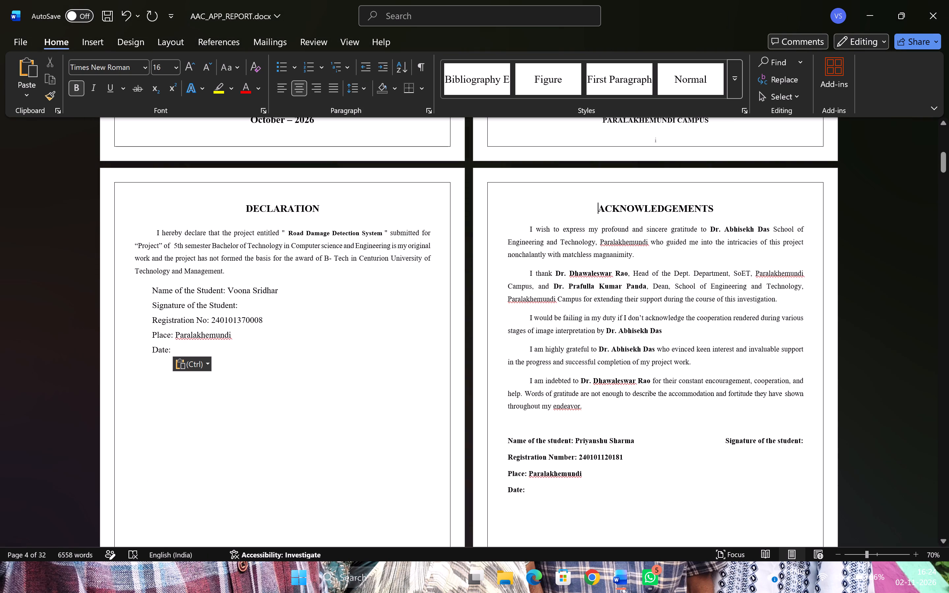
Insert three blank lines between the Declaration paragraph and the pasted student details.
click(250, 278)
key(Return)
key(Return)
key(Return)
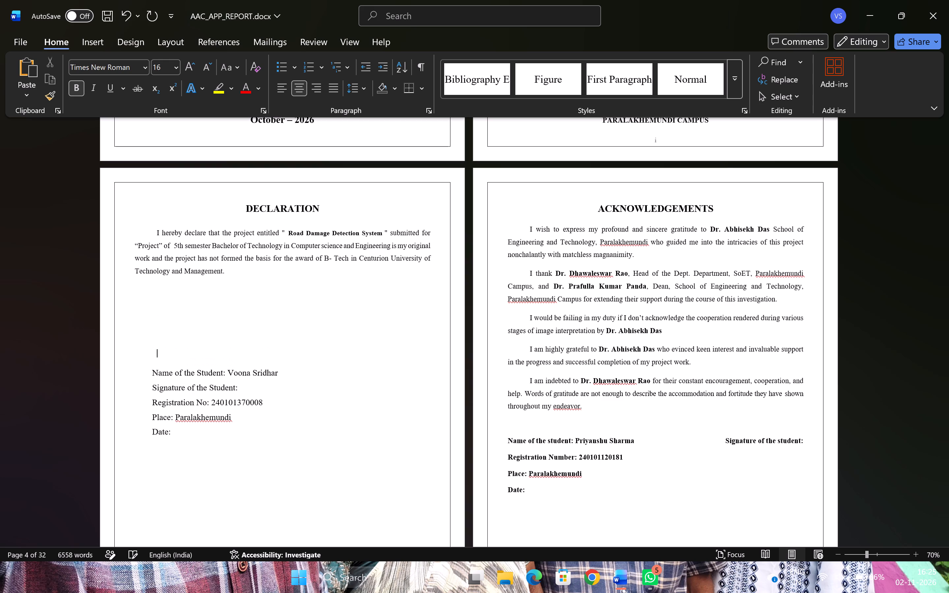
Left-align the Declaration's student details block and set its left and right indents to 0 cm.
drag(183, 431, 161, 391)
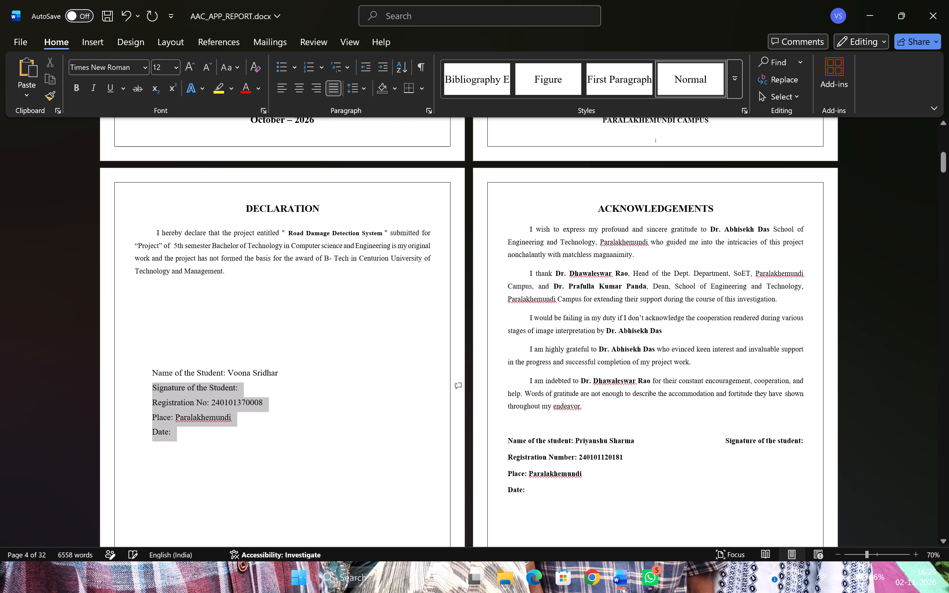
drag(161, 391, 154, 371)
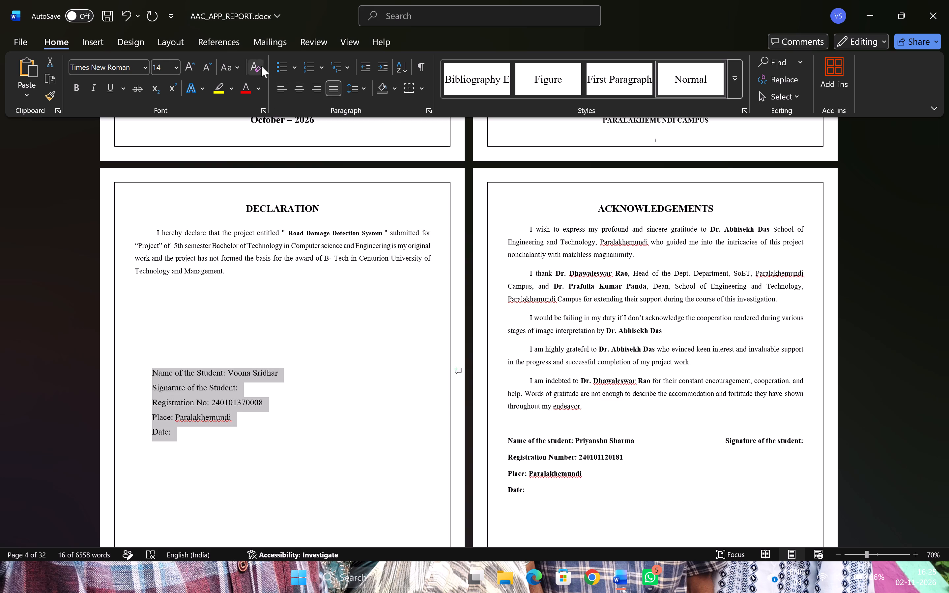
click(279, 90)
click(164, 35)
triple_click(327, 82)
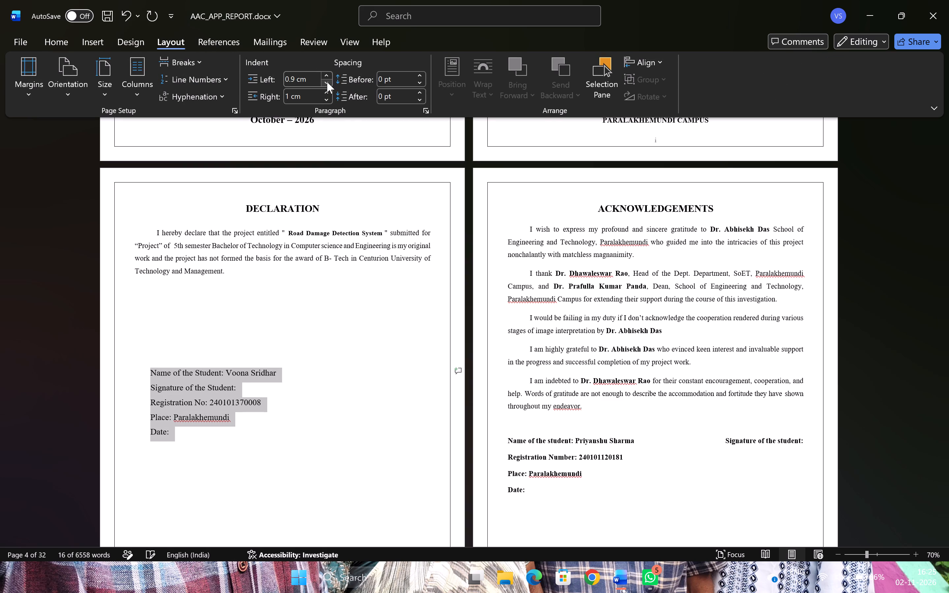
triple_click(327, 82)
triple_click(327, 82)
click(327, 82)
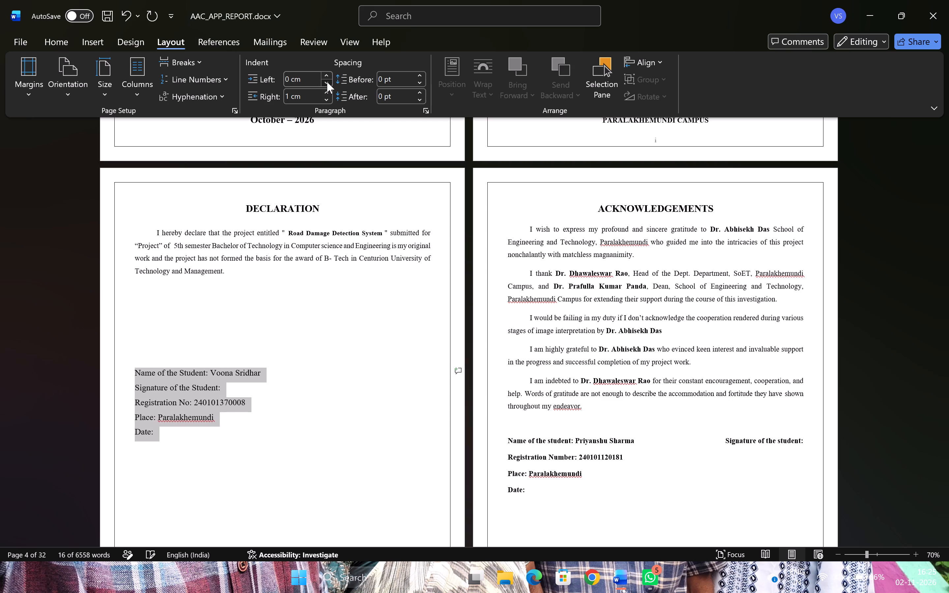
click(331, 100)
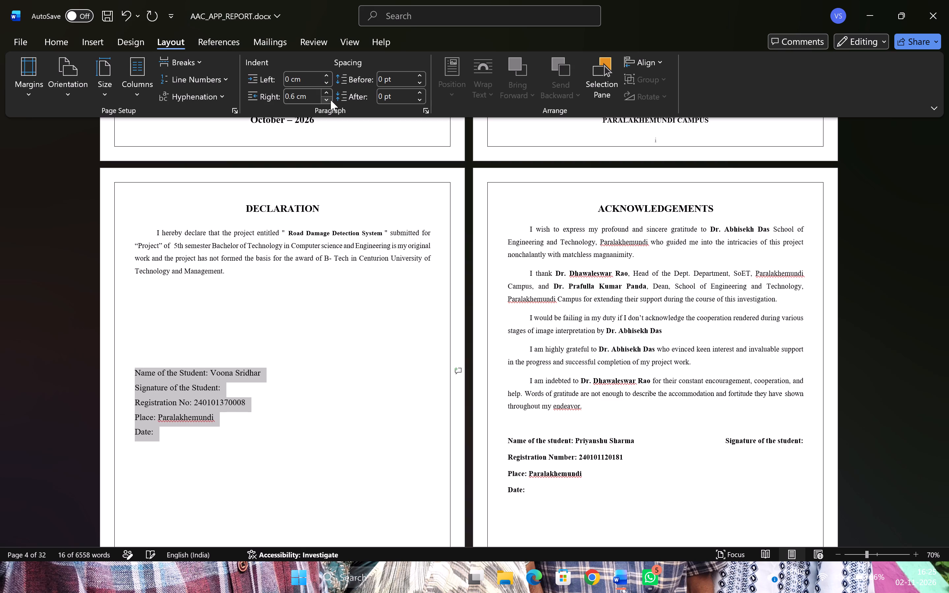
triple_click(331, 100)
double_click(331, 100)
click(330, 100)
Replace the old student details at the end of the Acknowledgements with a copy of the Declaration's reformatted block.
key(ctrl+c)
click(542, 529)
drag(532, 495, 502, 449)
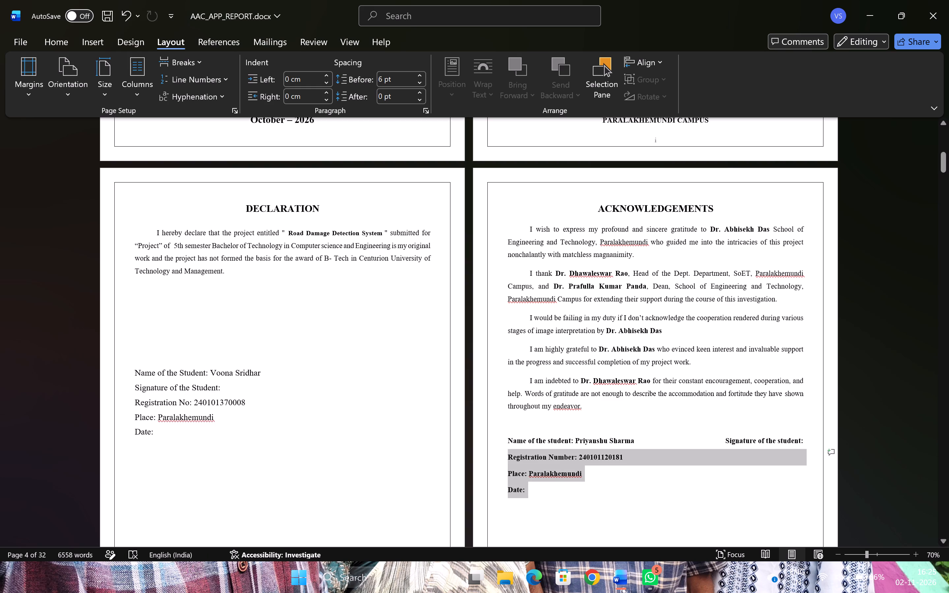
drag(502, 449, 502, 448)
key(ctrl+v)
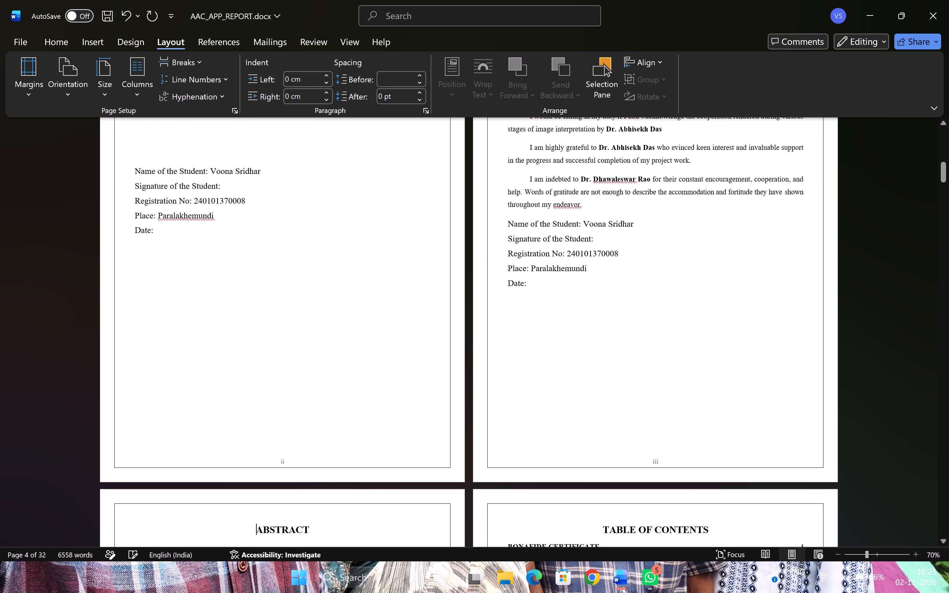
Insert three blank lines between the last Acknowledgements paragraph and the student details.
click(603, 209)
key(Return)
key(Return)
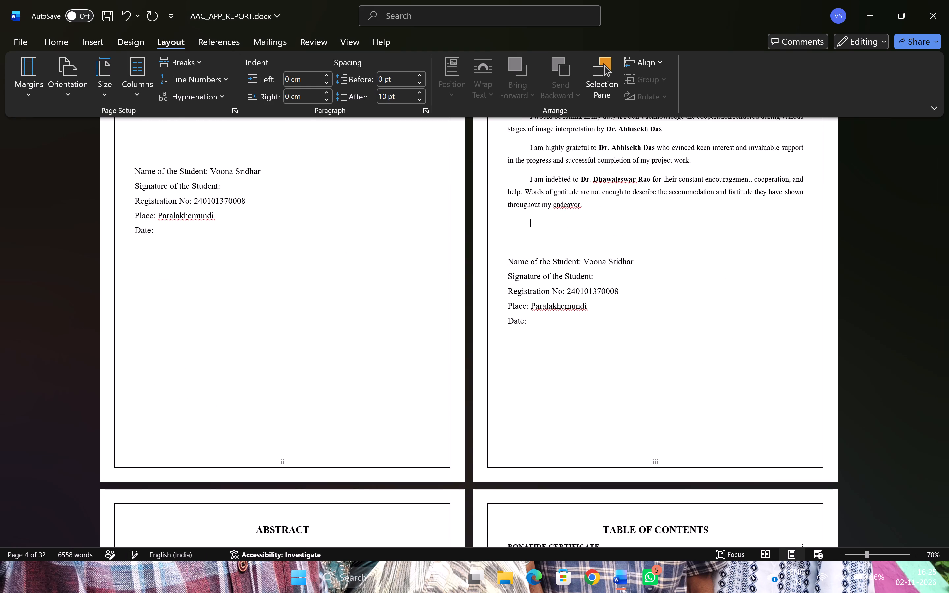
key(Return)
Check the reference report's Declaration spacing and add one more blank line above the student details in the report's Declaration.
scroll(199, 308, up, 7)
scroll(199, 308, down, 1)
scroll(199, 308, up, 3)
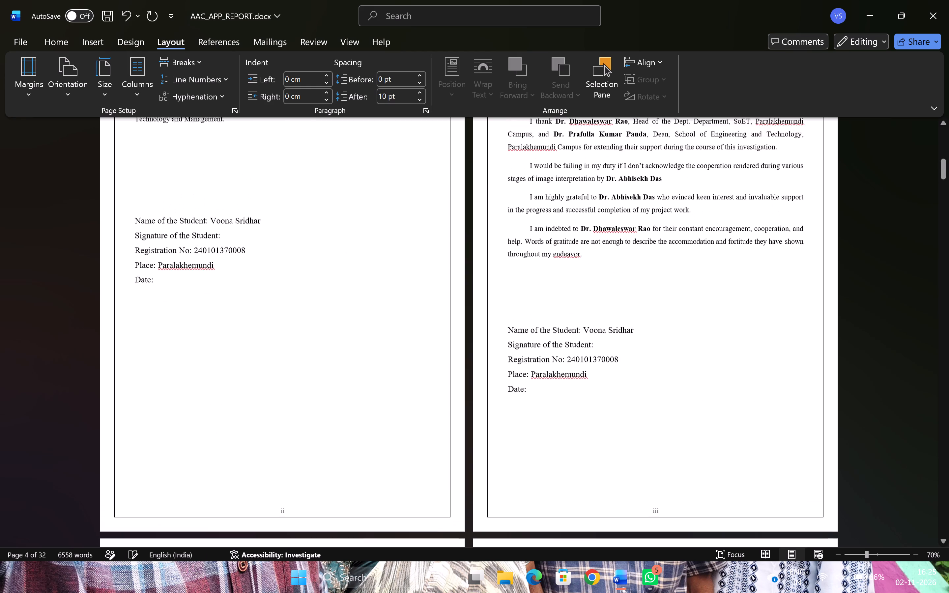
scroll(199, 308, up, 13)
key(alt+Tab)
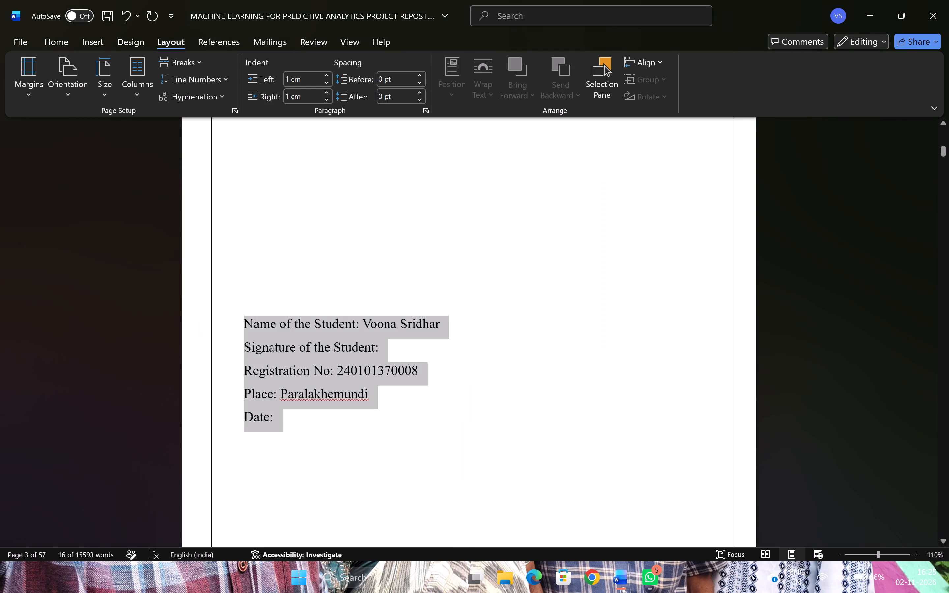
scroll(290, 339, up, 20)
scroll(290, 339, up, 7)
scroll(290, 339, down, 1)
scroll(290, 339, up, 1)
ctrl+scroll(290, 339, down, 8)
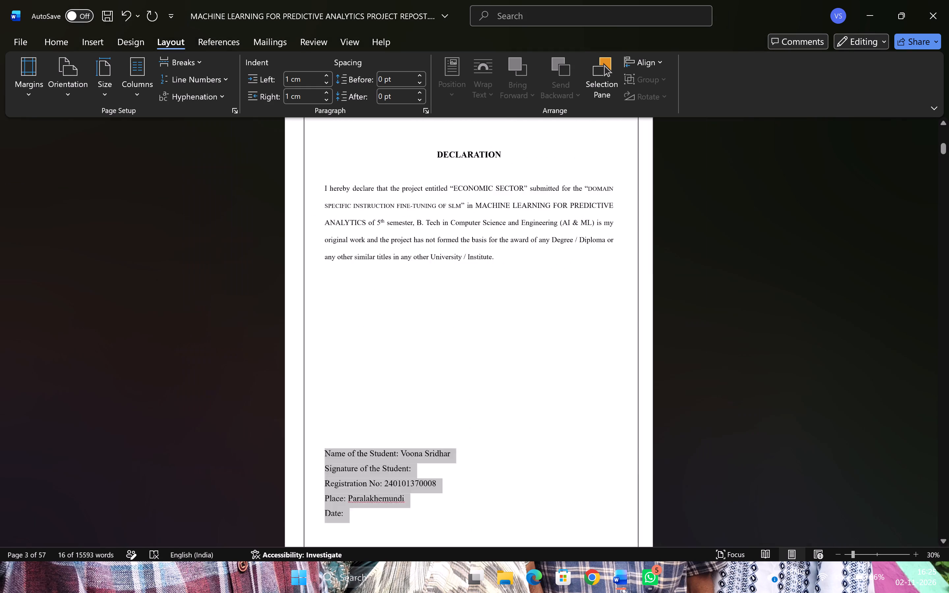
scroll(327, 327, up, 4)
key(alt+Tab)
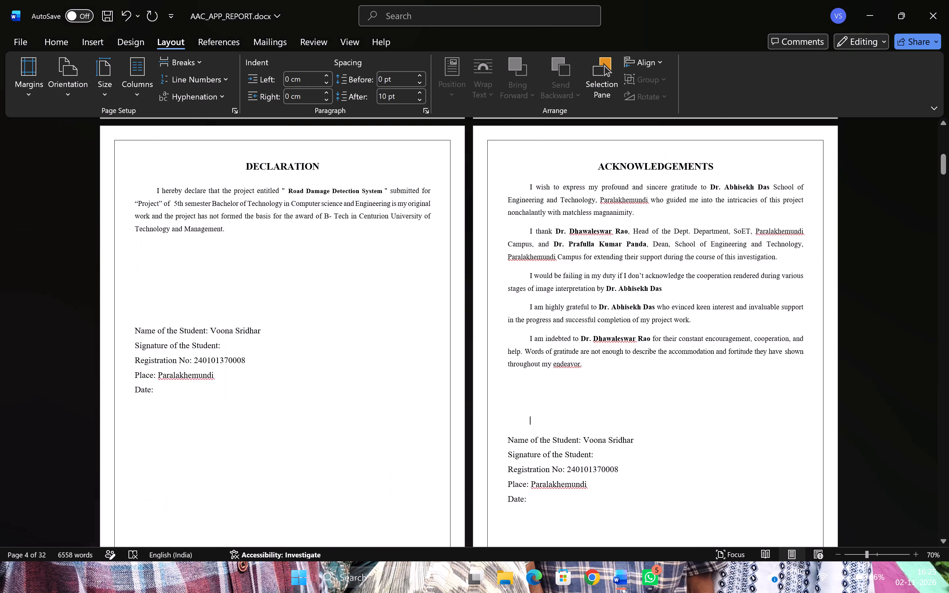
click(97, 0)
click(225, 300)
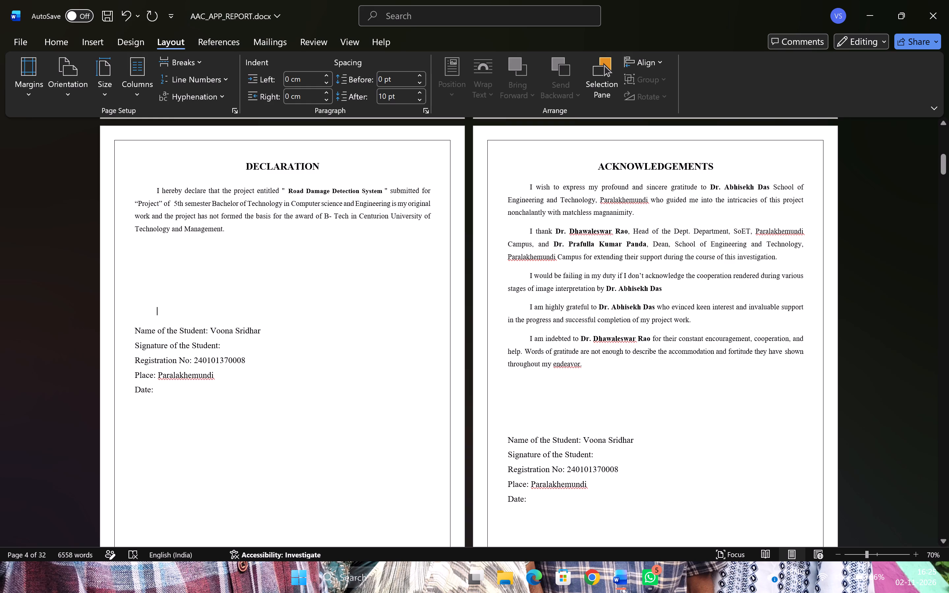
key(Return)
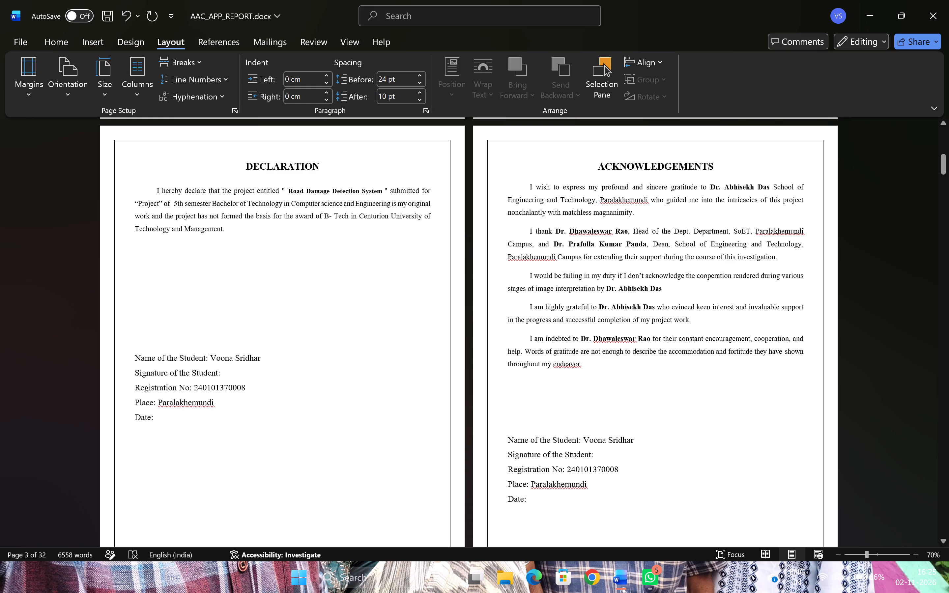
Examine the reference report's cover page, Bonafide Certificate, Declaration and Acknowledgements for comparison with the report's own front pages.
click(310, 283)
scroll(456, 349, down, 1)
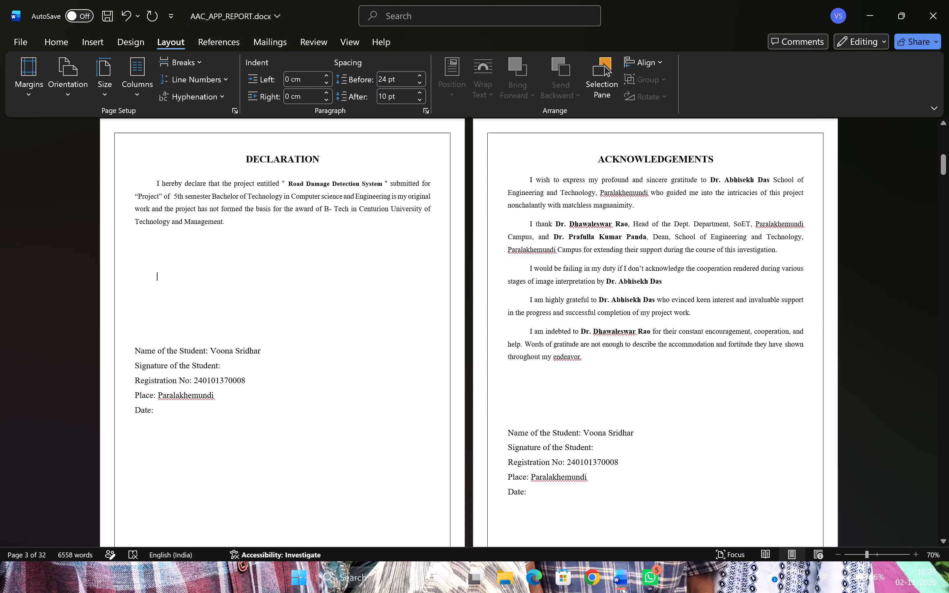
key(alt+Tab)
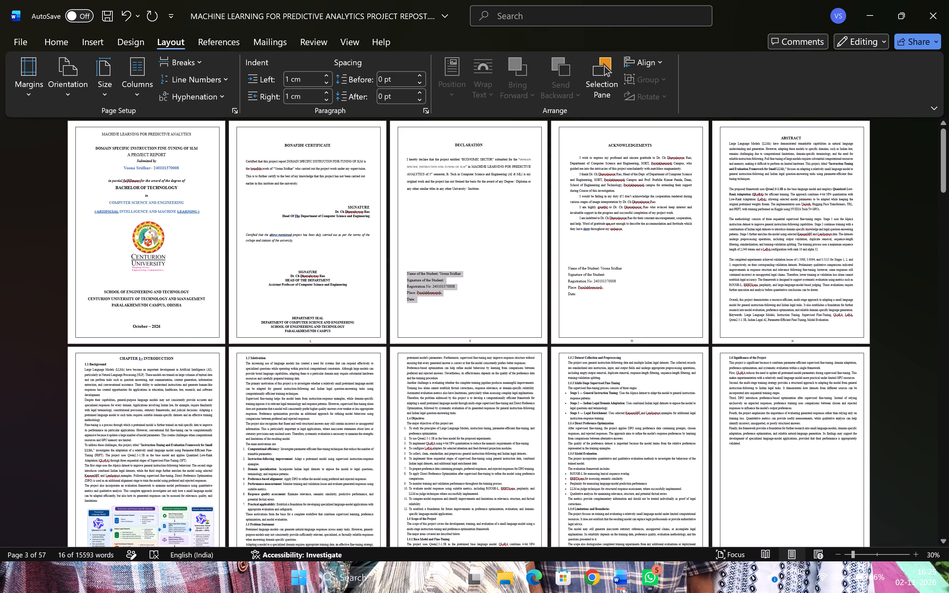
click(449, 211)
ctrl+scroll(449, 211, up, 5)
scroll(449, 210, up, 8)
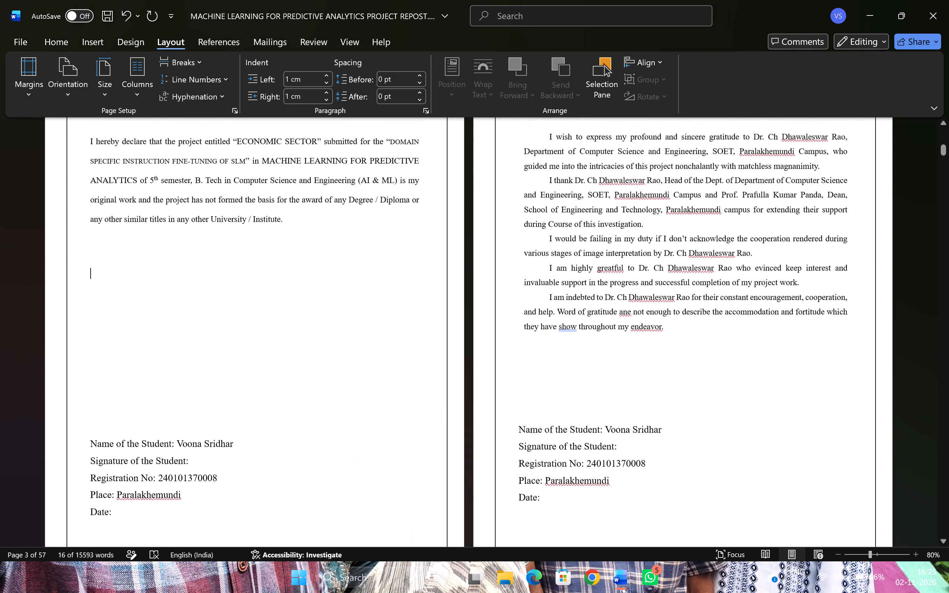
scroll(449, 210, up, 14)
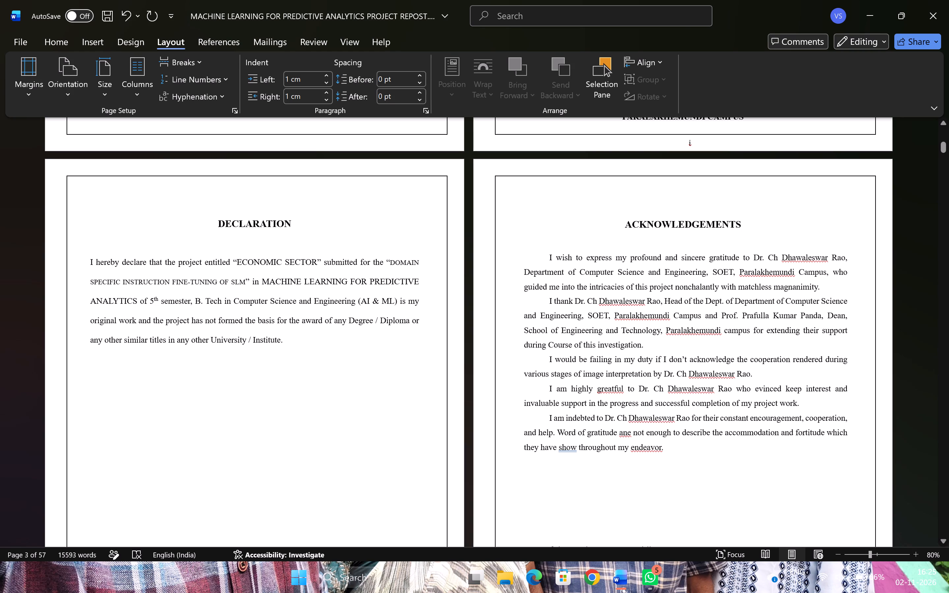
scroll(318, 271, up, 19)
scroll(318, 271, down, 1)
scroll(318, 271, up, 1)
scroll(318, 271, down, 1)
scroll(318, 271, up, 3)
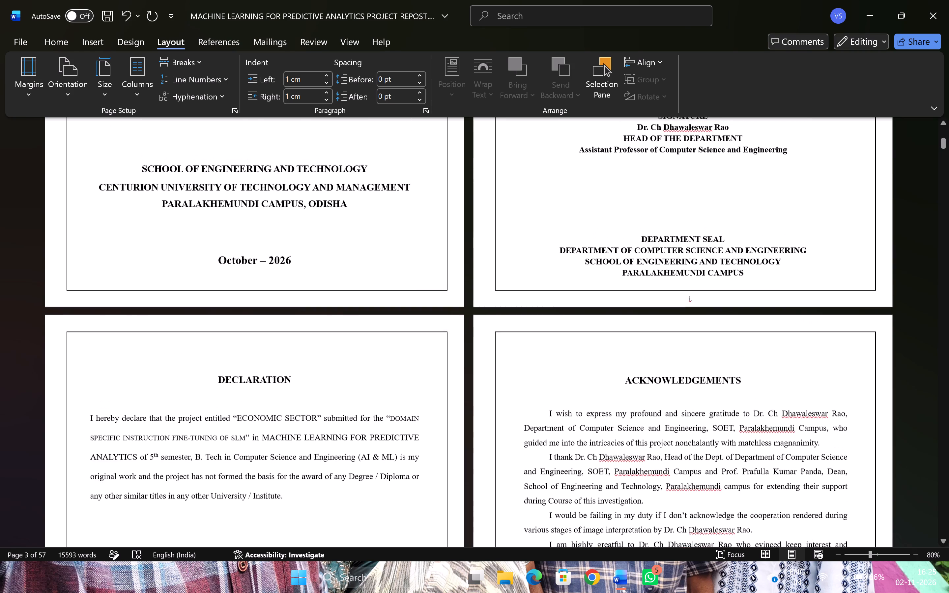
scroll(318, 271, up, 20)
scroll(318, 271, up, 20)
scroll(318, 271, up, 5)
scroll(318, 271, down, 5)
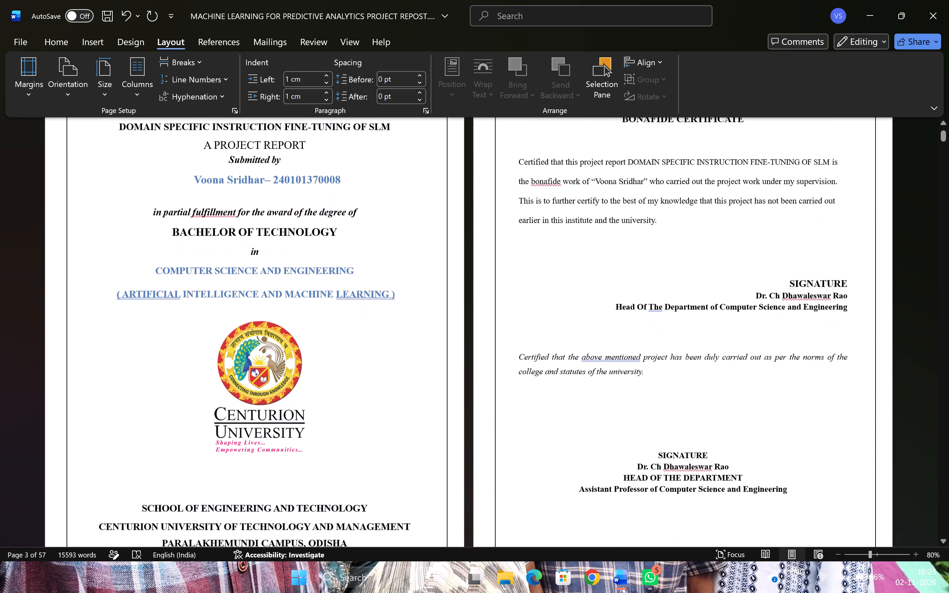
scroll(318, 271, down, 20)
scroll(318, 271, down, 20)
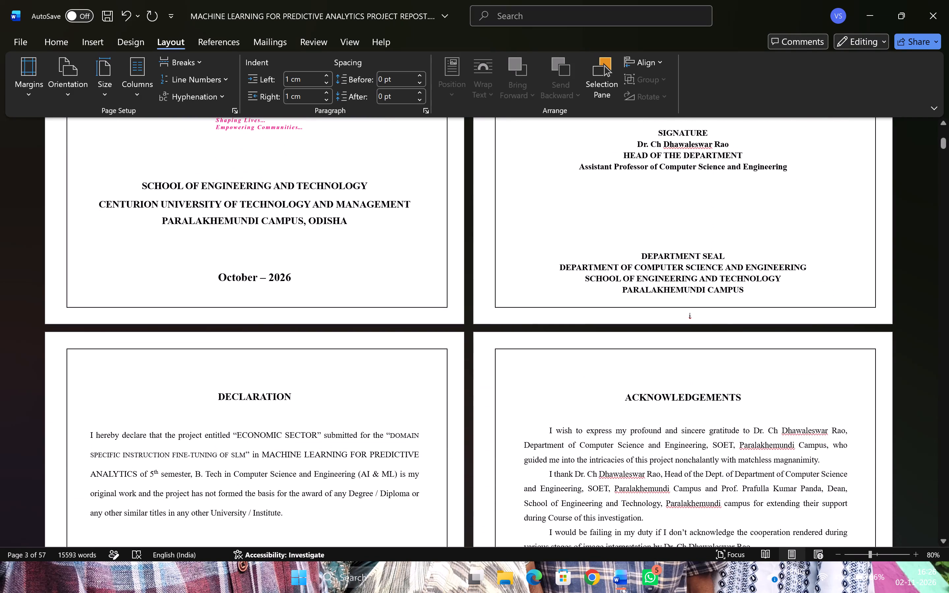
Clear "ECONOMIC SECTOR" from the quotation marks after "project entitled" in the Declaration, leaving a single space.
click(315, 435)
key(ctrl+BackSpace)
key(ctrl+BackSpace)
scroll(359, 437, up, 1)
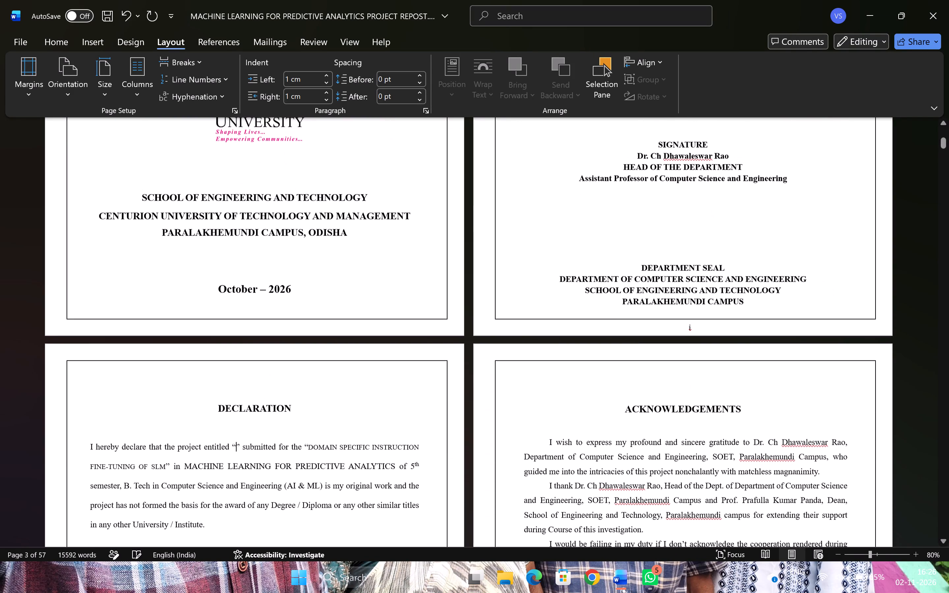
scroll(359, 437, up, 1)
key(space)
Copy the title "DOMAIN SPECIFIC INSTRUCTION FINE-TUNING OF SLM" from the cover page.
scroll(359, 437, up, 13)
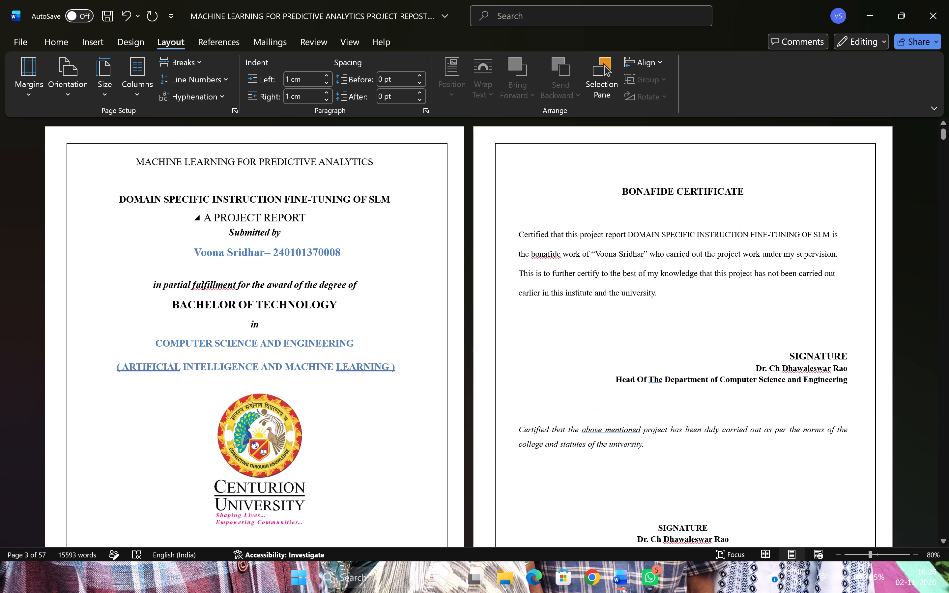
drag(121, 198, 226, 207)
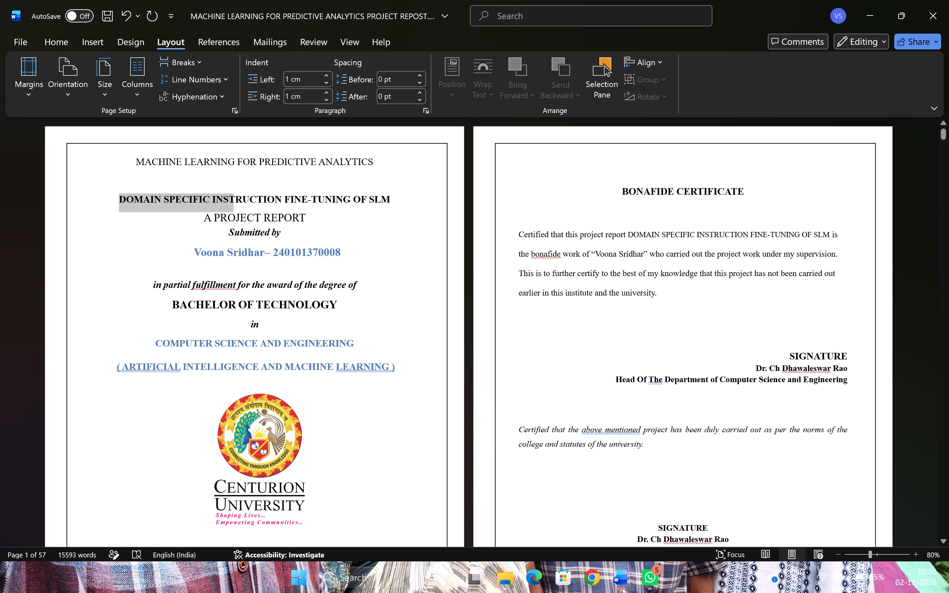
drag(226, 207, 381, 207)
key(ctrl+c)
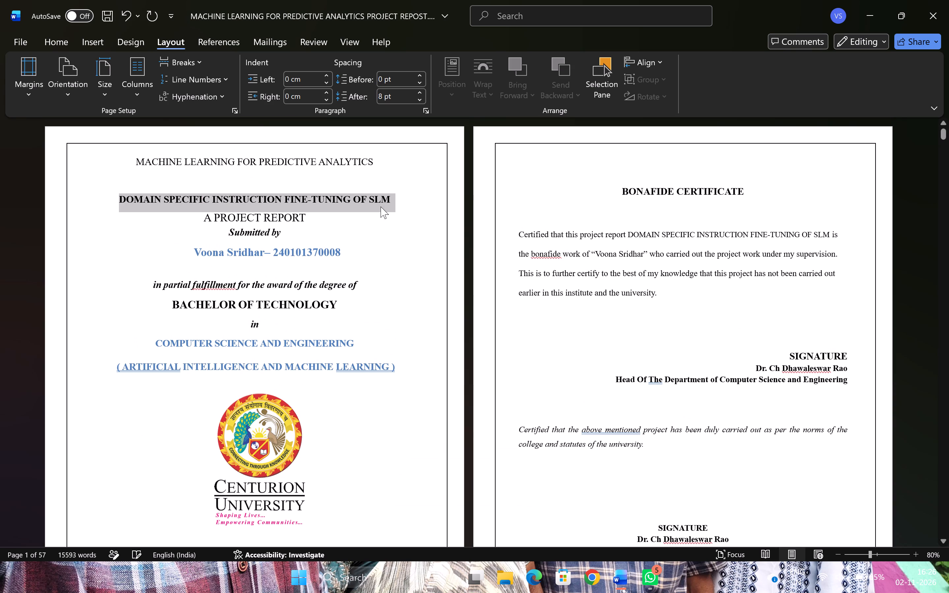
key(ctrl+c)
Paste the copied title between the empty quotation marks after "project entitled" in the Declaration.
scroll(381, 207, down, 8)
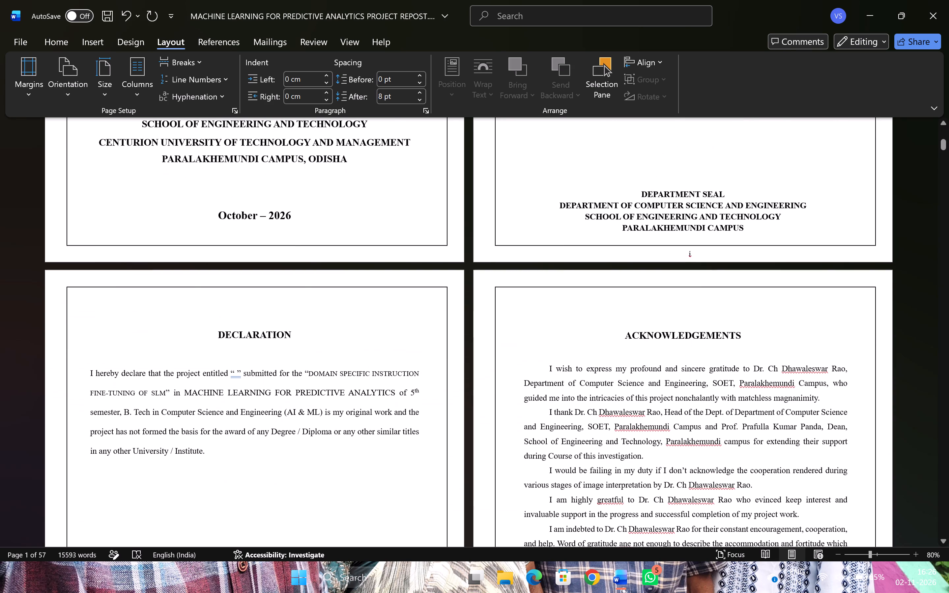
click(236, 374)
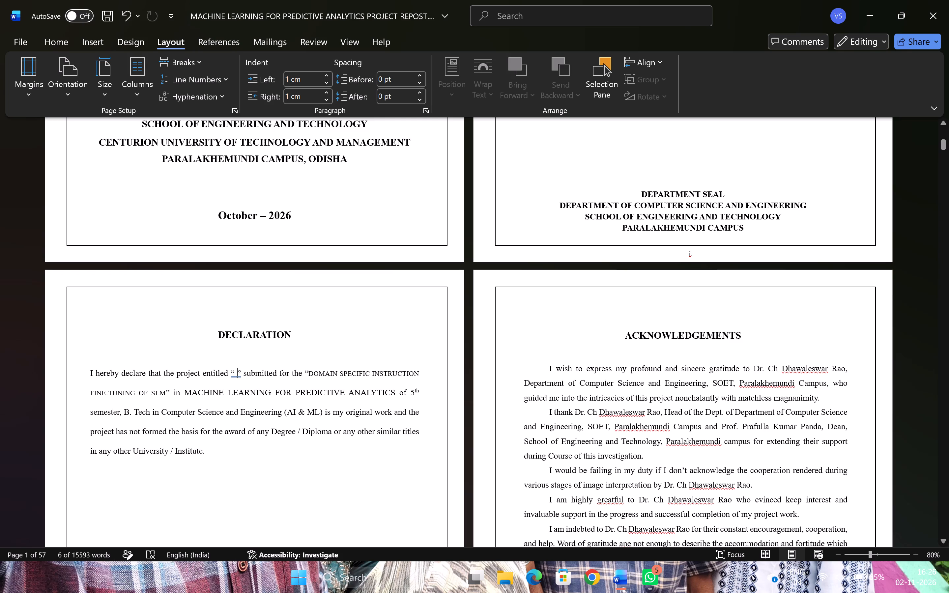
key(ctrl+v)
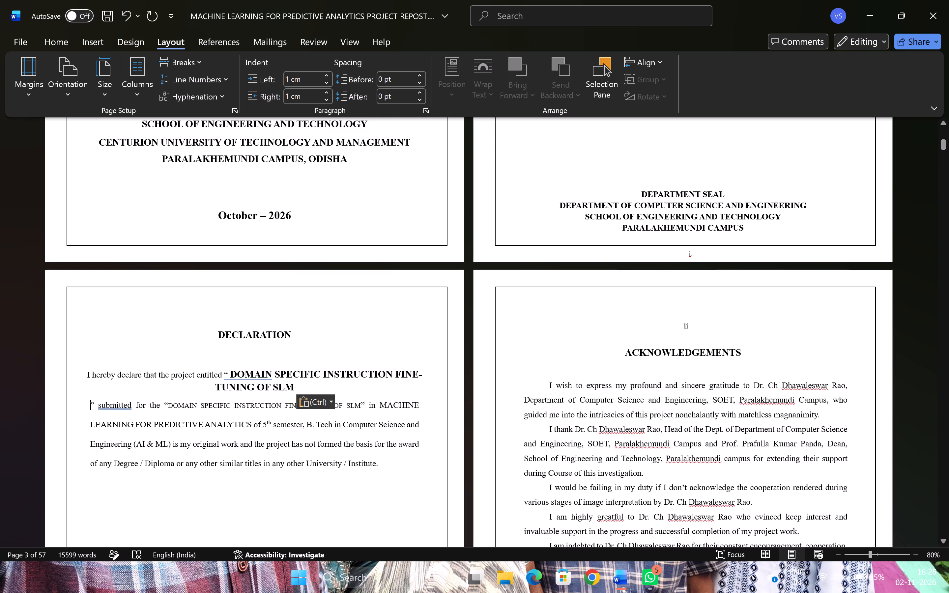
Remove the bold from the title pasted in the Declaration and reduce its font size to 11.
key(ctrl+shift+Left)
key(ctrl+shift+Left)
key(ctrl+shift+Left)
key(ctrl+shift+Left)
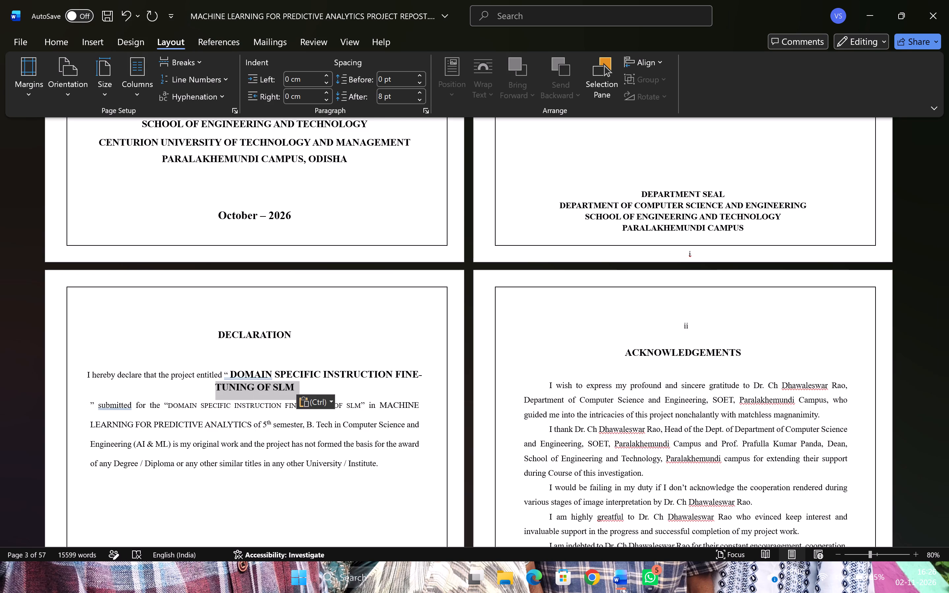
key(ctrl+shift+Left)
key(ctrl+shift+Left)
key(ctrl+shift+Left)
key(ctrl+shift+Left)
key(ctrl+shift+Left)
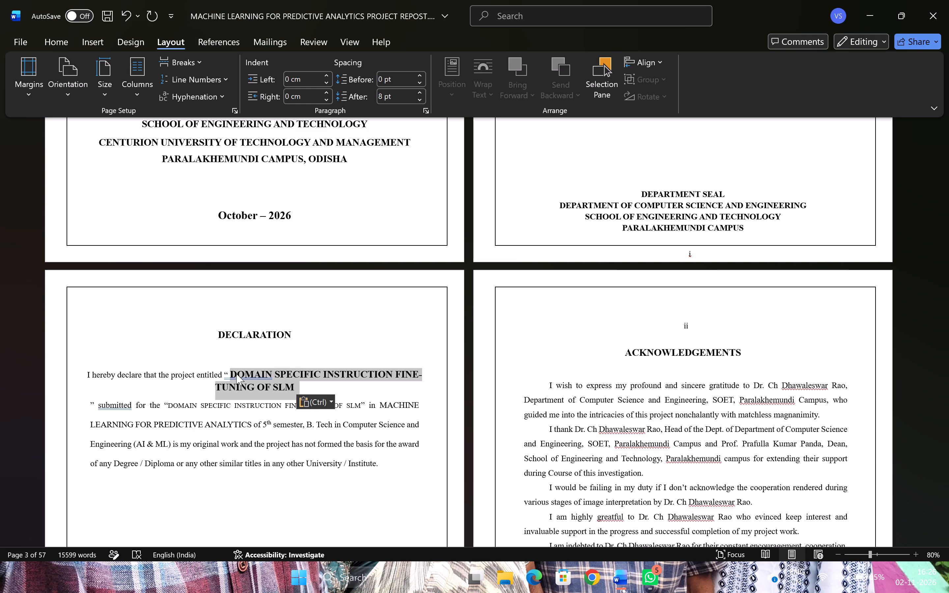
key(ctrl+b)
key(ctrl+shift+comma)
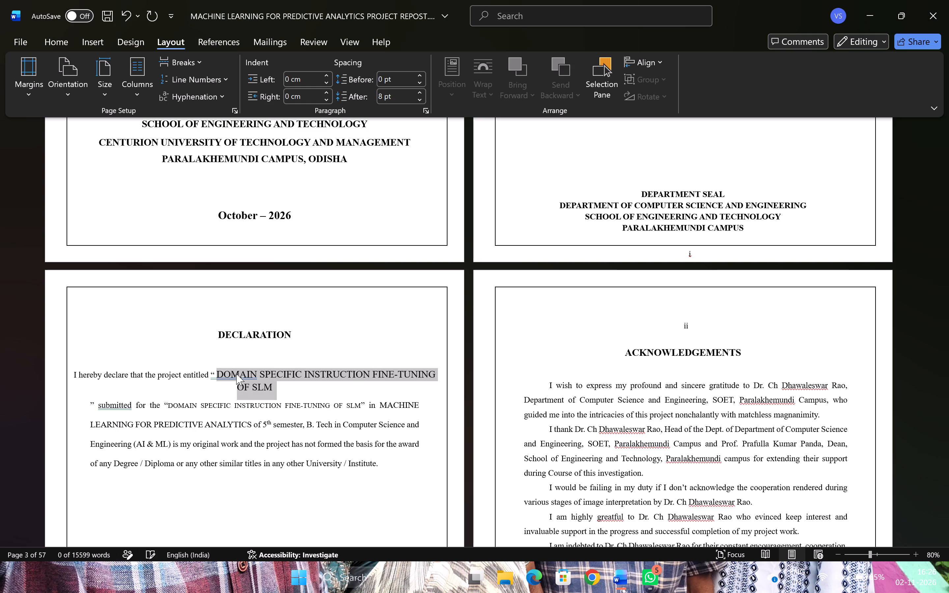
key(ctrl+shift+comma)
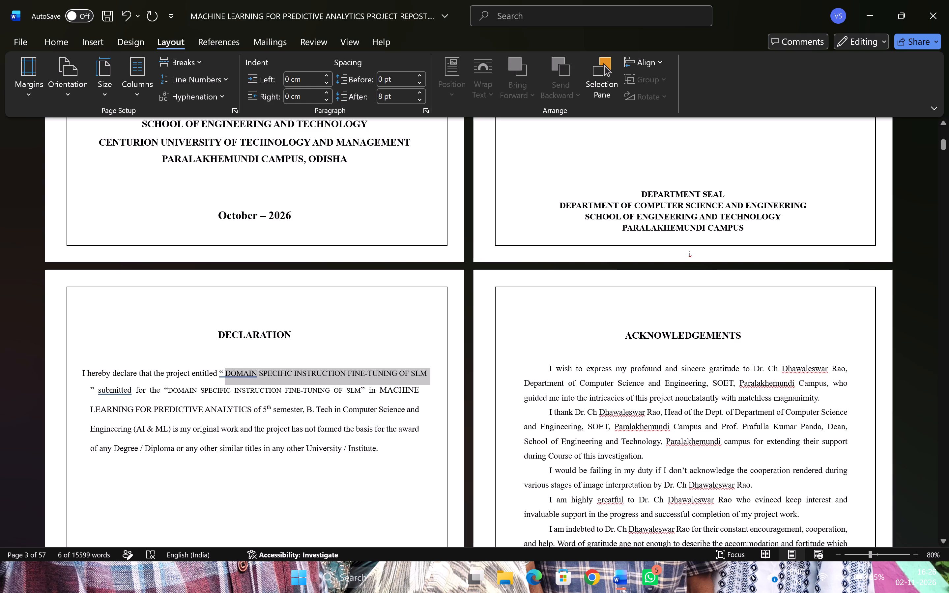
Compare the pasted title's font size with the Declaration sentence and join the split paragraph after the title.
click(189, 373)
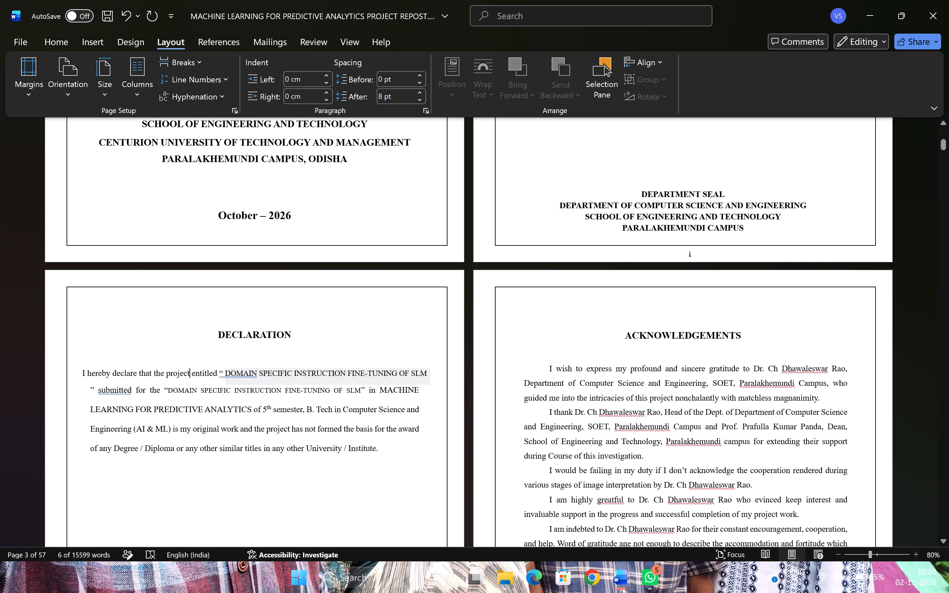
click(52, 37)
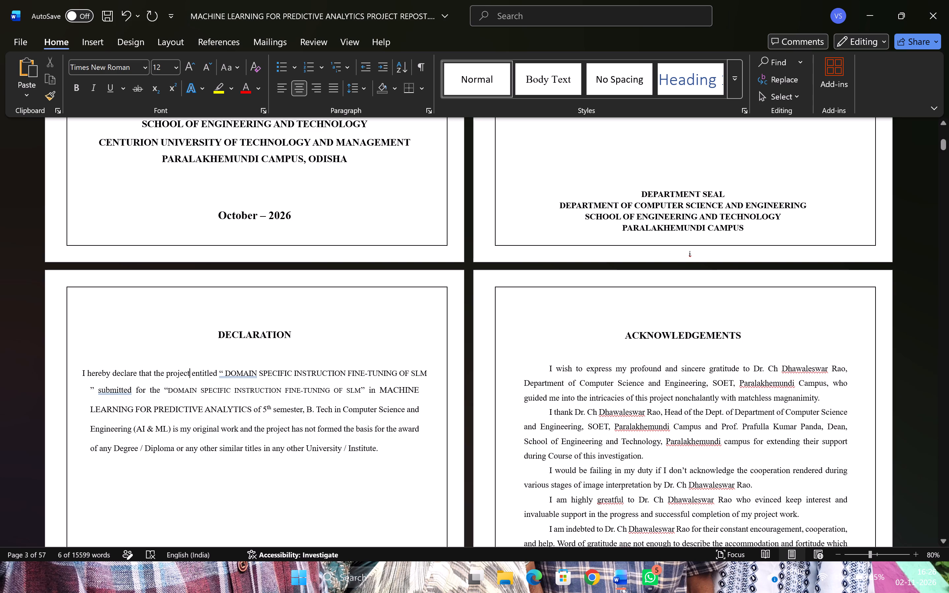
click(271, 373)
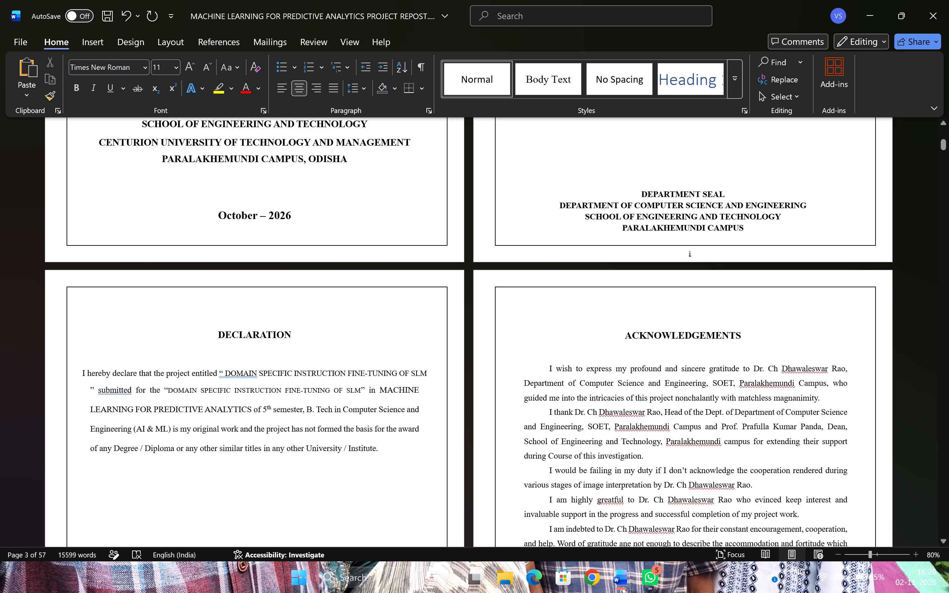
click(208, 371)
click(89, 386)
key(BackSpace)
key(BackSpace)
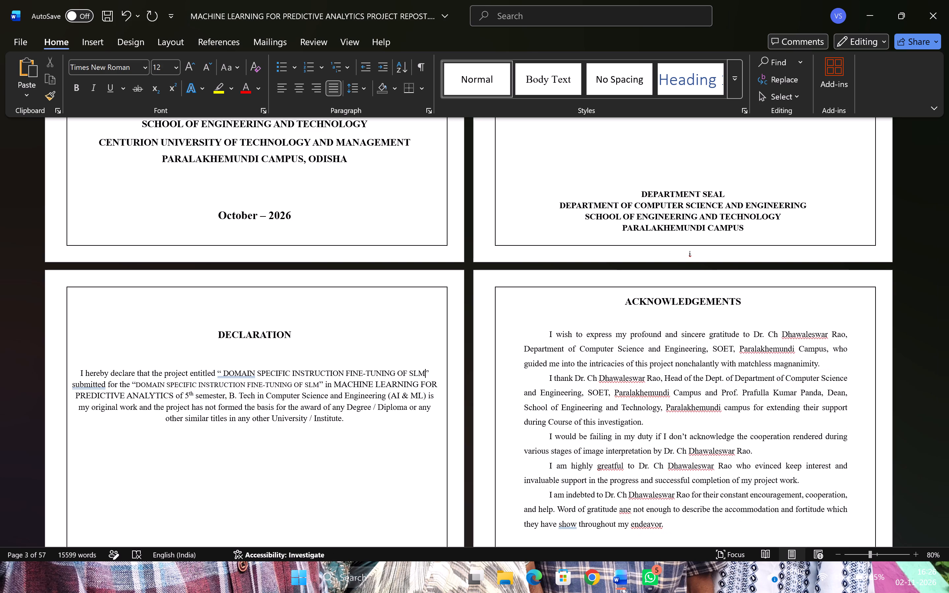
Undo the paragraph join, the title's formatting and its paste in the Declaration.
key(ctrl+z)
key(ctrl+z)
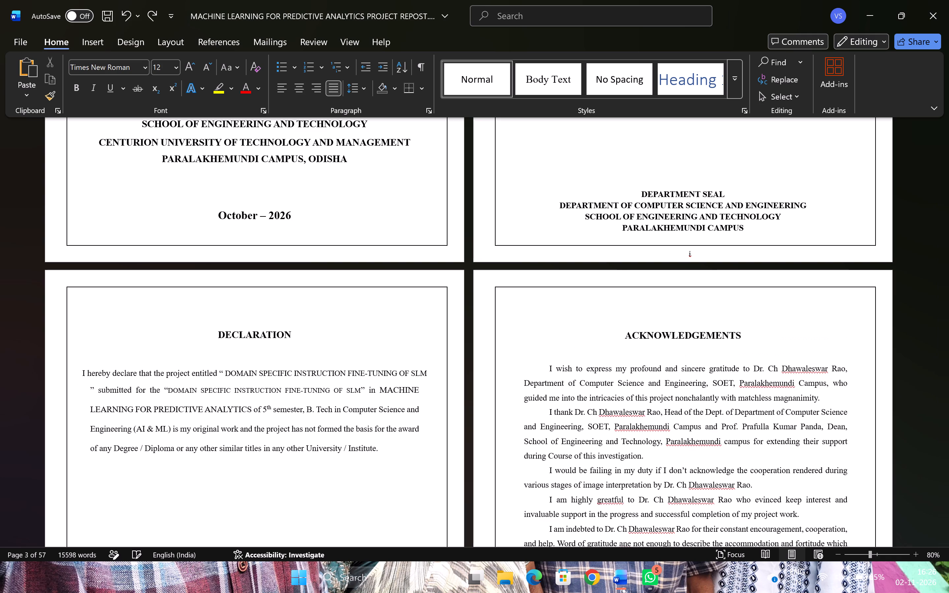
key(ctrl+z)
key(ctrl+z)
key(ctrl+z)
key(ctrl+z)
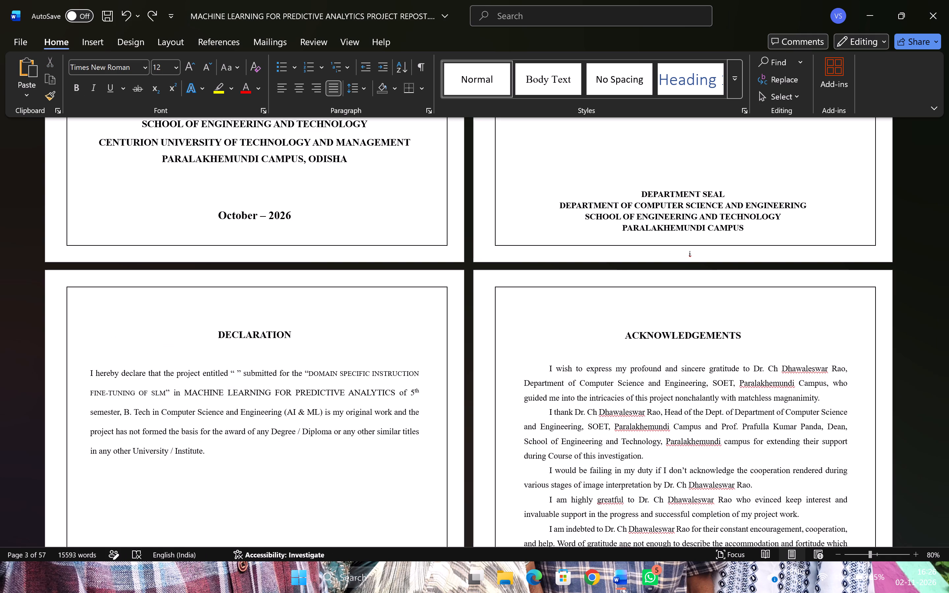
Paste the copied title on the blank line below the Declaration paragraph and make it 12 pt and non-bold.
click(219, 460)
click(211, 486)
key(ctrl+v)
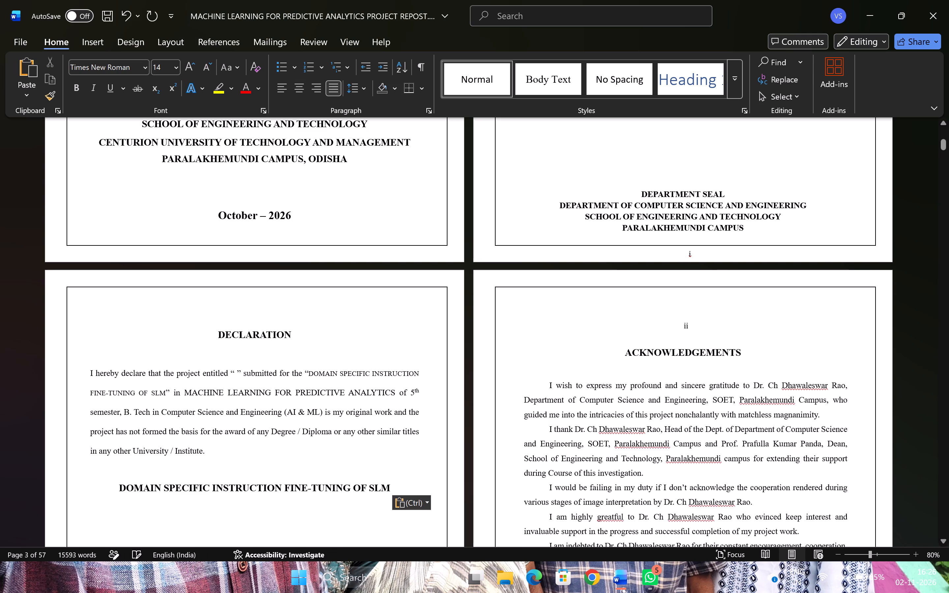
drag(119, 487, 391, 487)
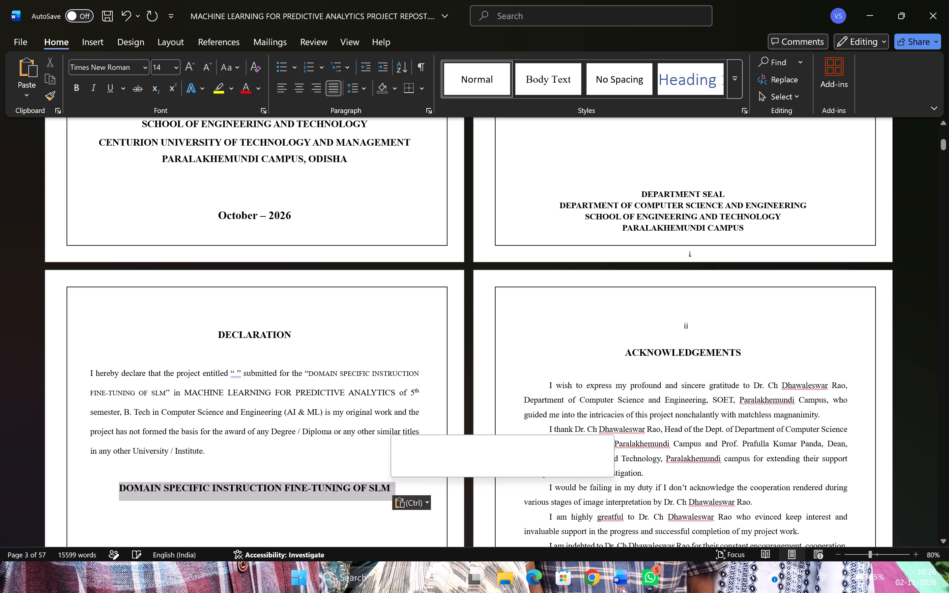
key(ctrl+shift+comma)
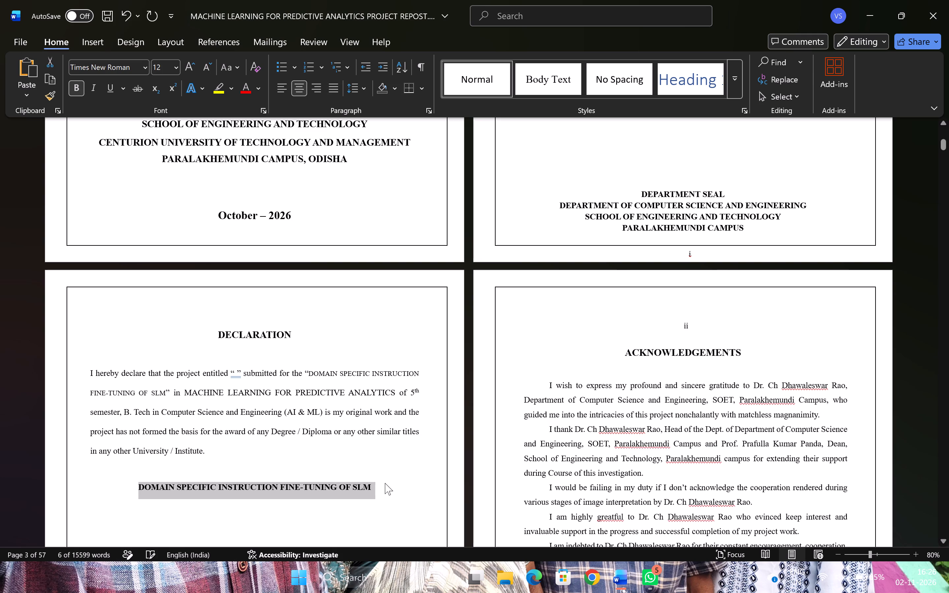
click(309, 391)
drag(374, 486, 231, 496)
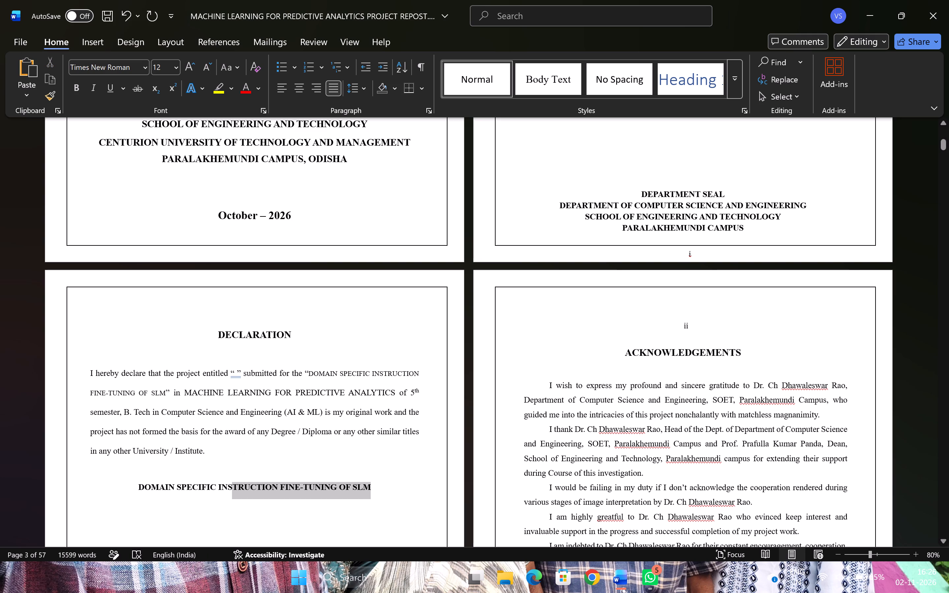
drag(231, 496, 151, 487)
key(ctrl+b)
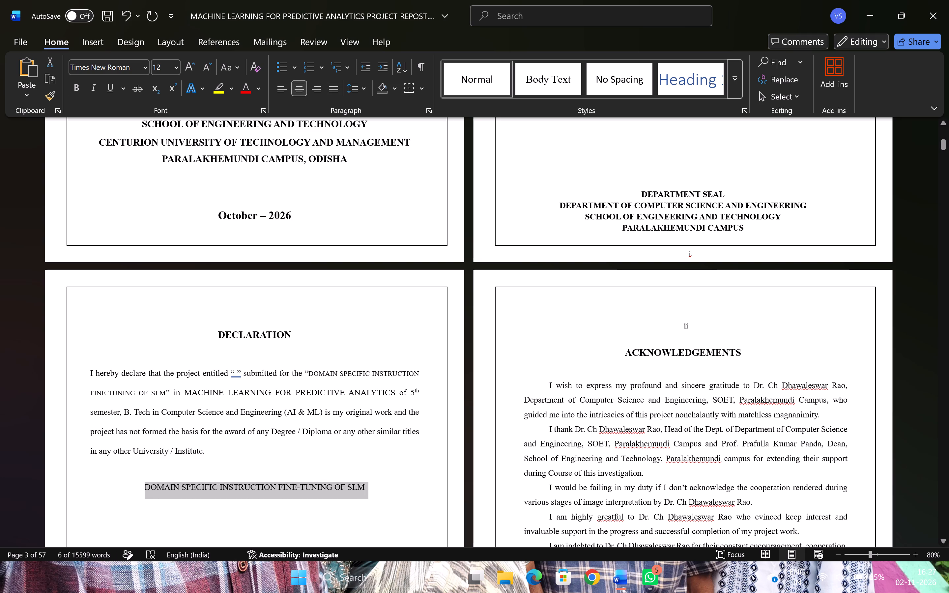
Move the reformatted title from below the paragraph into the quotation marks after "project entitled" in the Declaration.
key(ctrl+x)
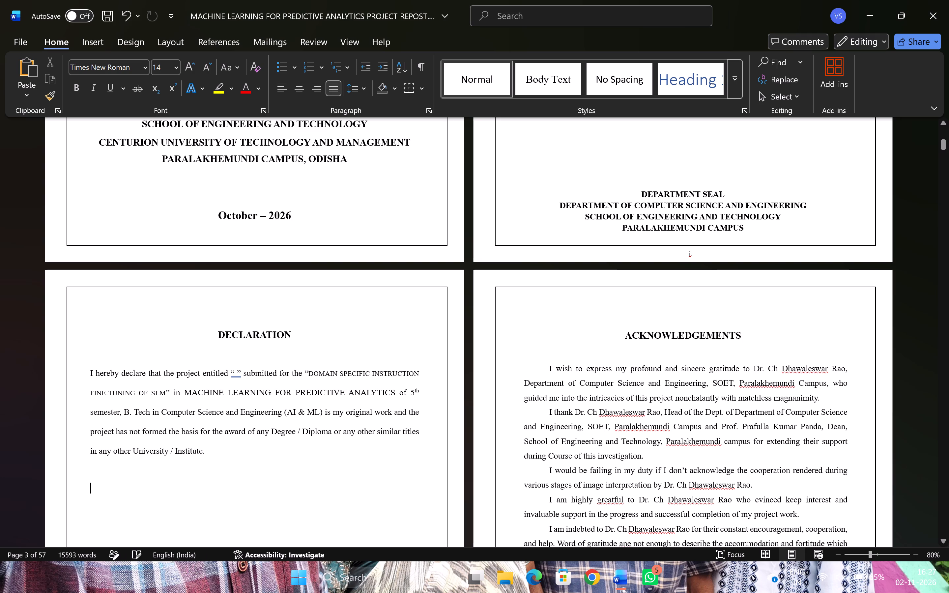
click(235, 376)
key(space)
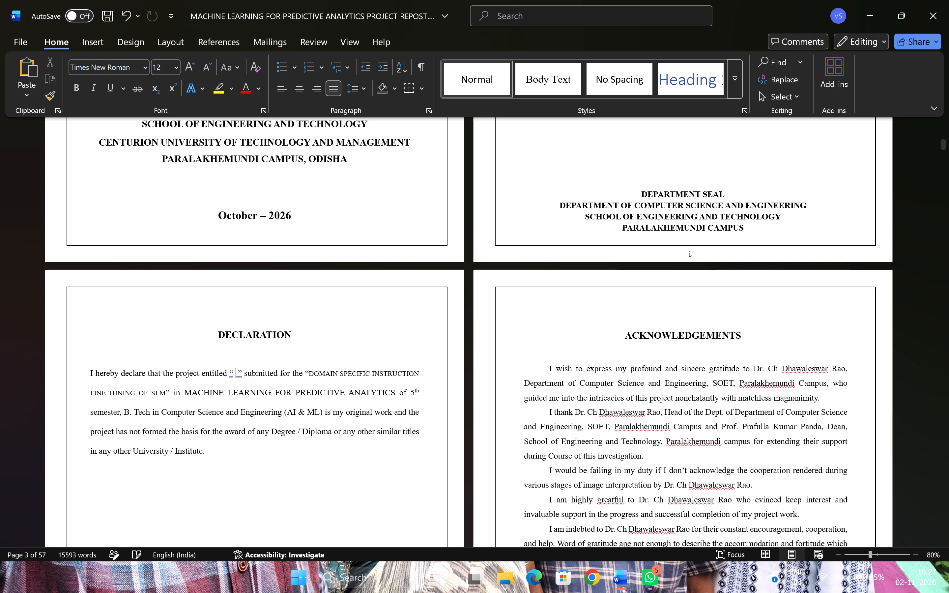
key(ctrl+v)
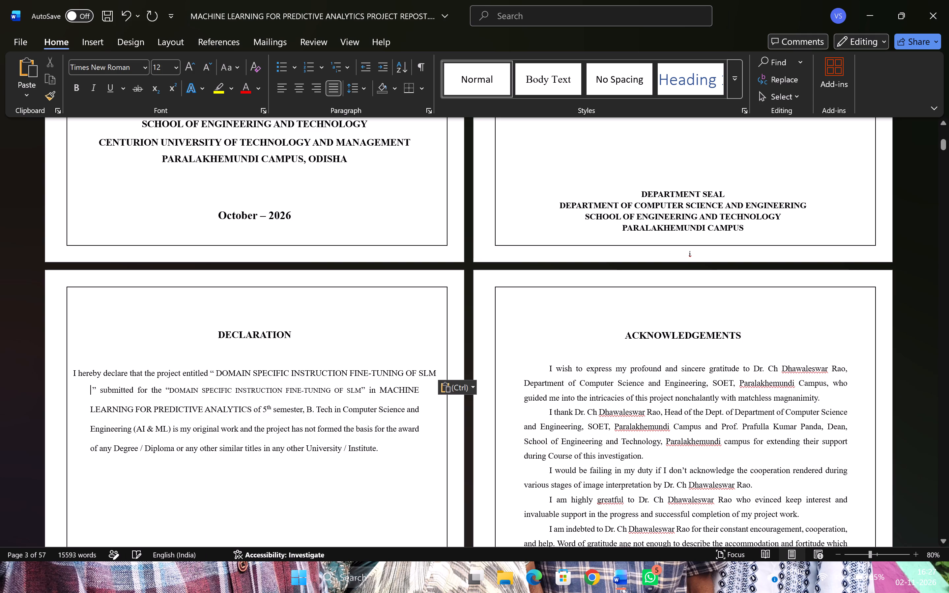
Set the left indent of the Declaration's opening line, "I hereby declare that the project entitled", to 1 cm.
click(73, 372)
click(196, 400)
click(173, 46)
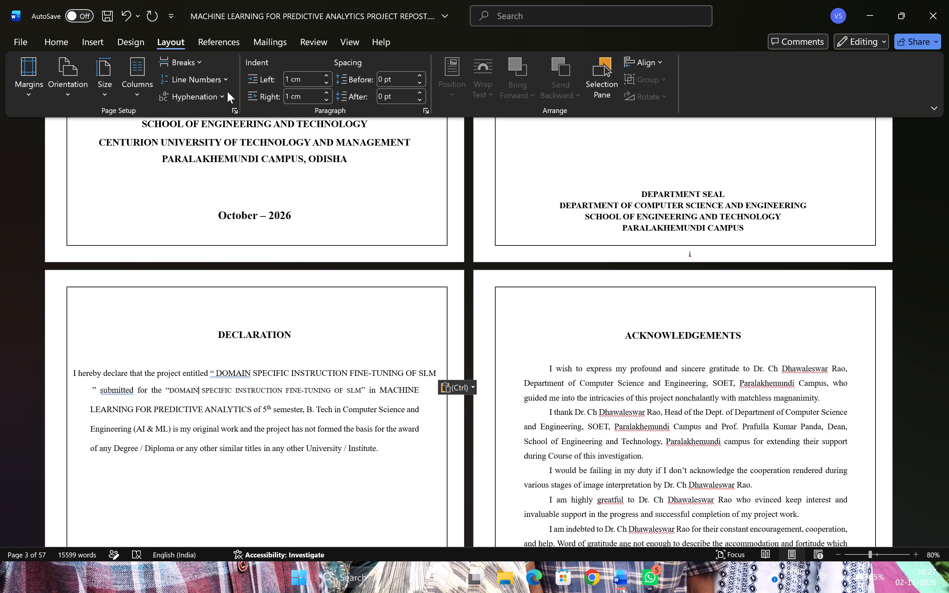
click(163, 378)
triple_click(324, 75)
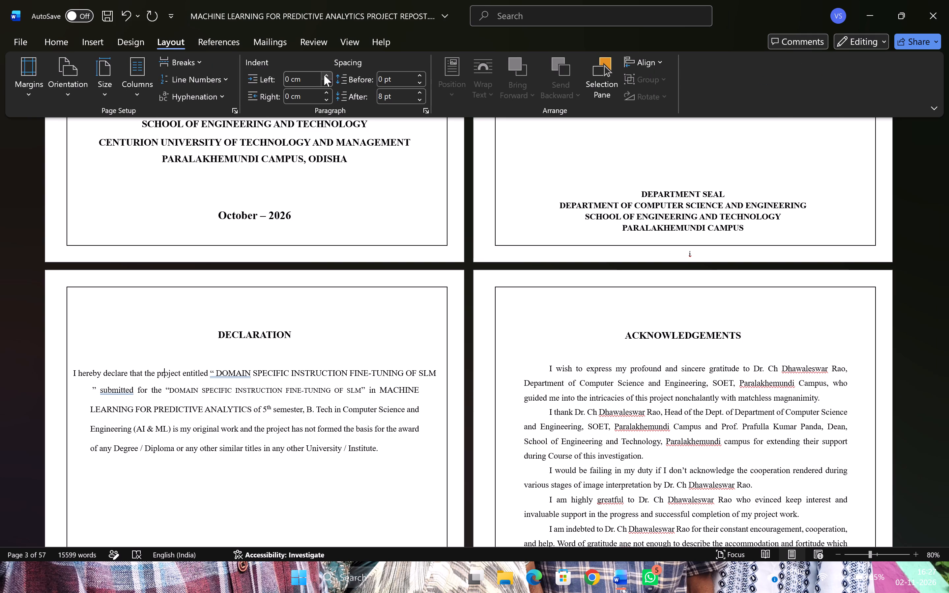
double_click(324, 75)
click(324, 75)
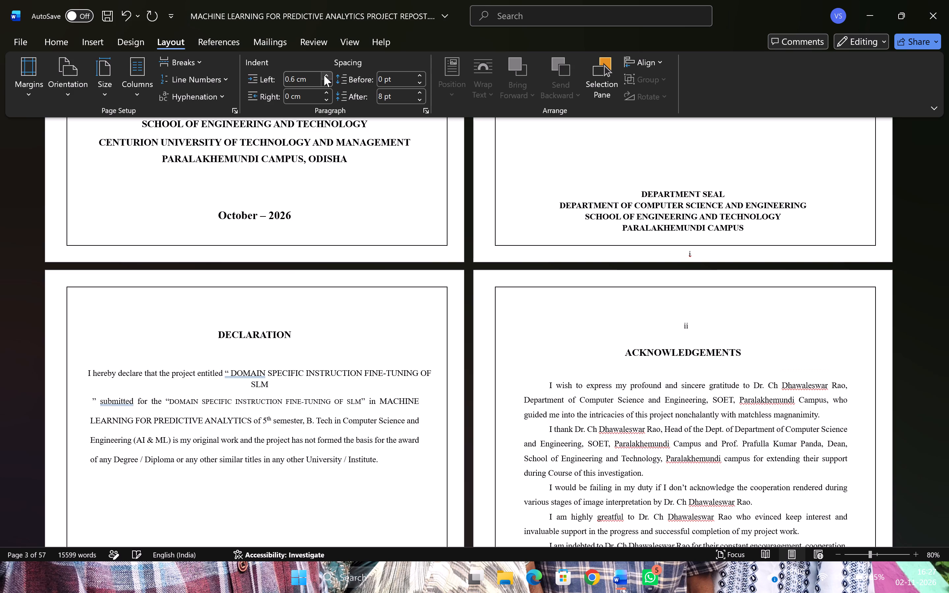
click(324, 75)
click(325, 72)
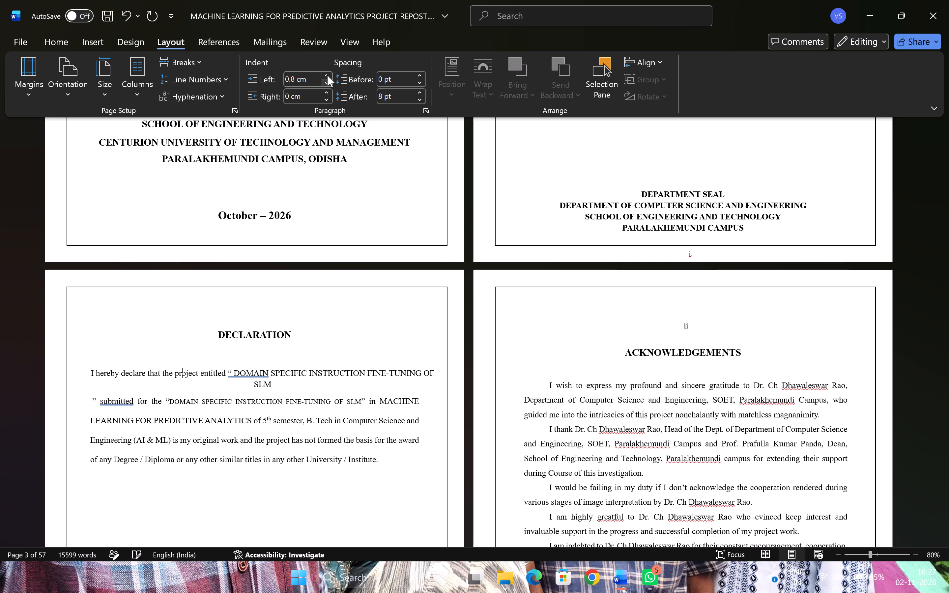
click(328, 71)
click(327, 75)
click(327, 75)
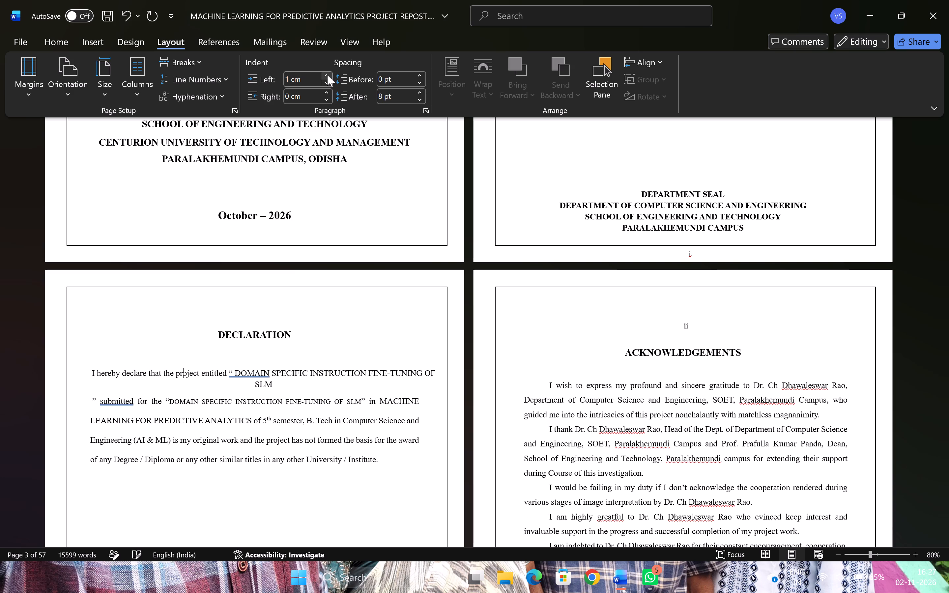
Set the right indent of the Declaration's opening line to 1 cm.
triple_click(326, 91)
double_click(326, 91)
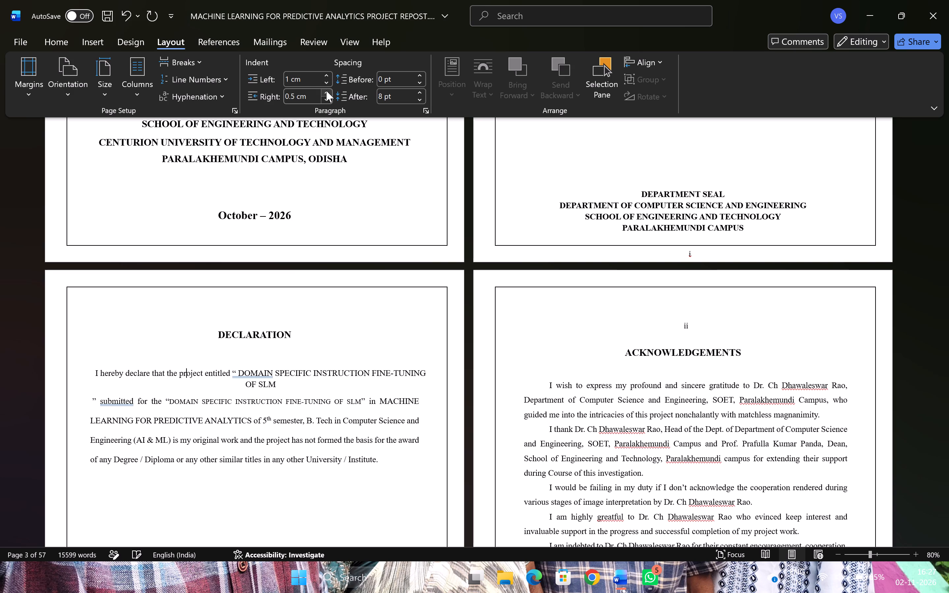
click(326, 91)
triple_click(326, 91)
click(326, 91)
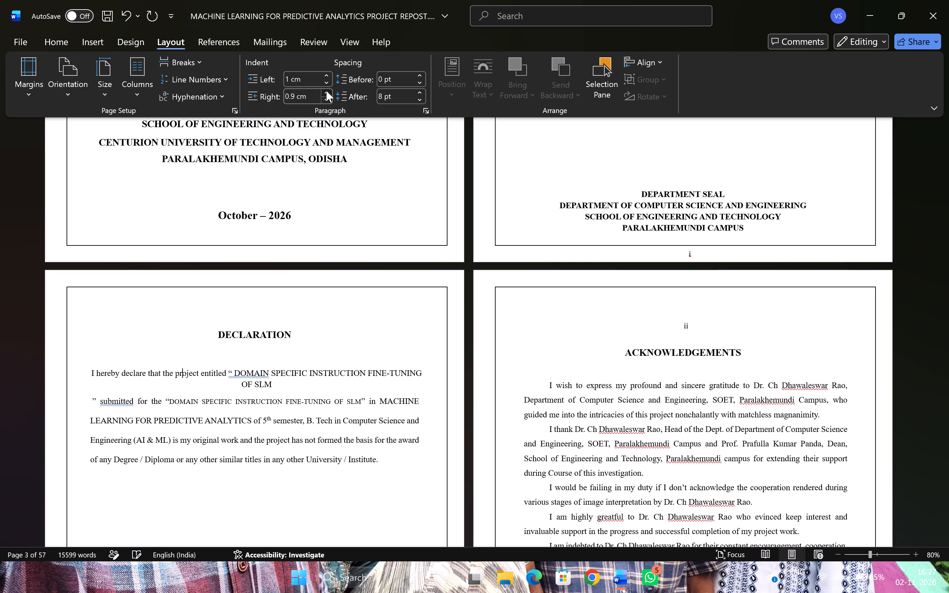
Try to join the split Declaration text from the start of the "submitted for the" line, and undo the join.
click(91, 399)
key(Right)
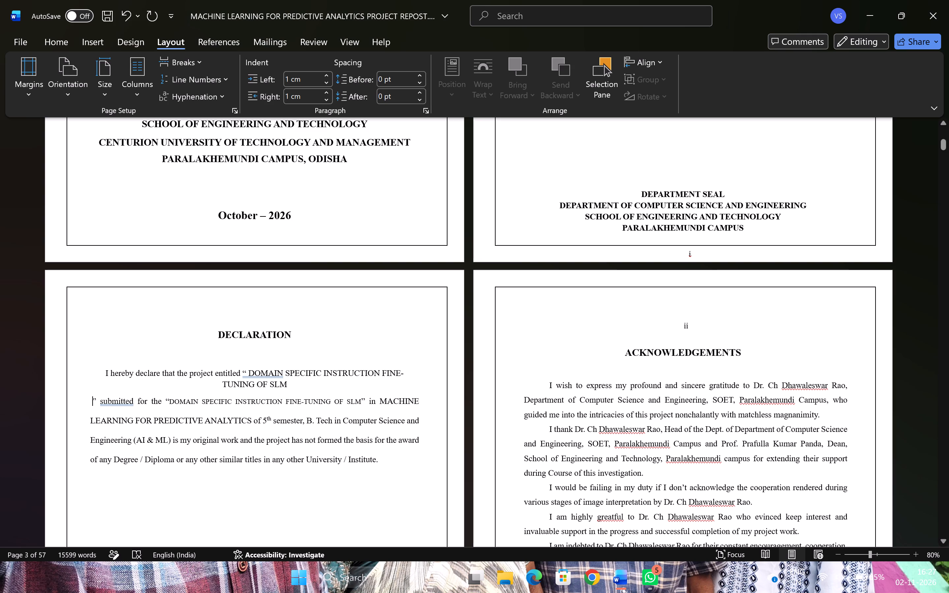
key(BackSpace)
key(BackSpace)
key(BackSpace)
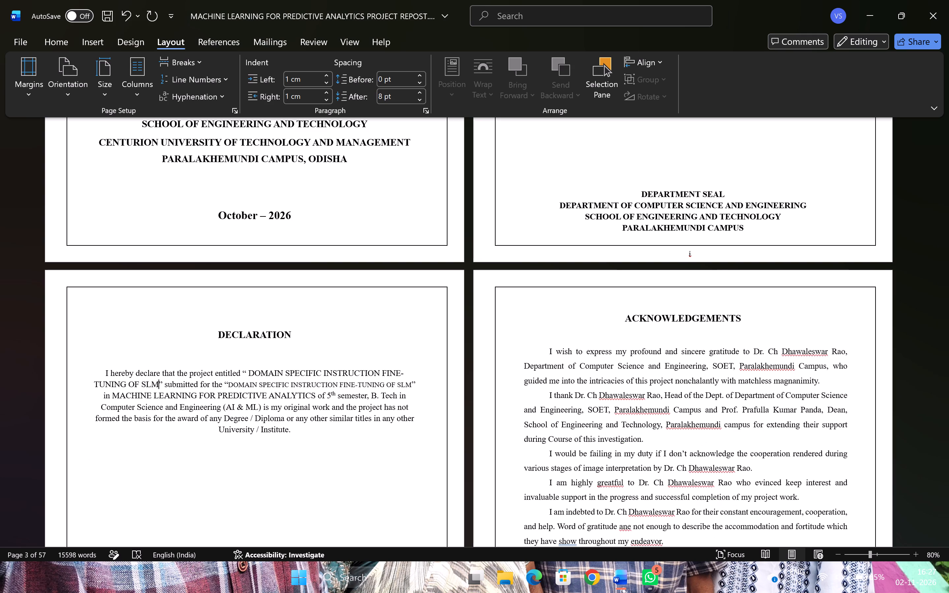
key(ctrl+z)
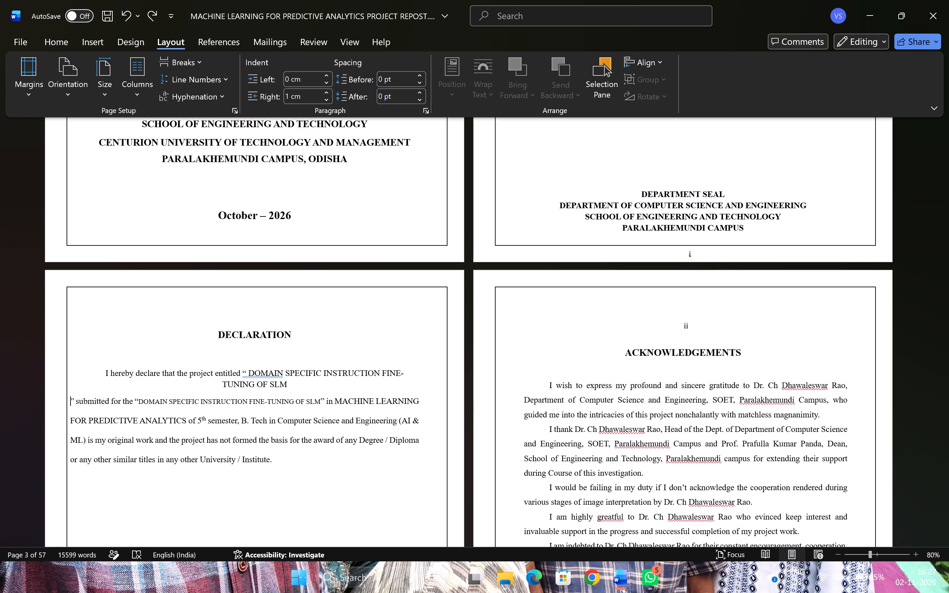
Join the "submitted for the" text directly after "FINE-TUNING OF SLM" in the Declaration by removing the paragraph break.
click(292, 386)
key(Delete)
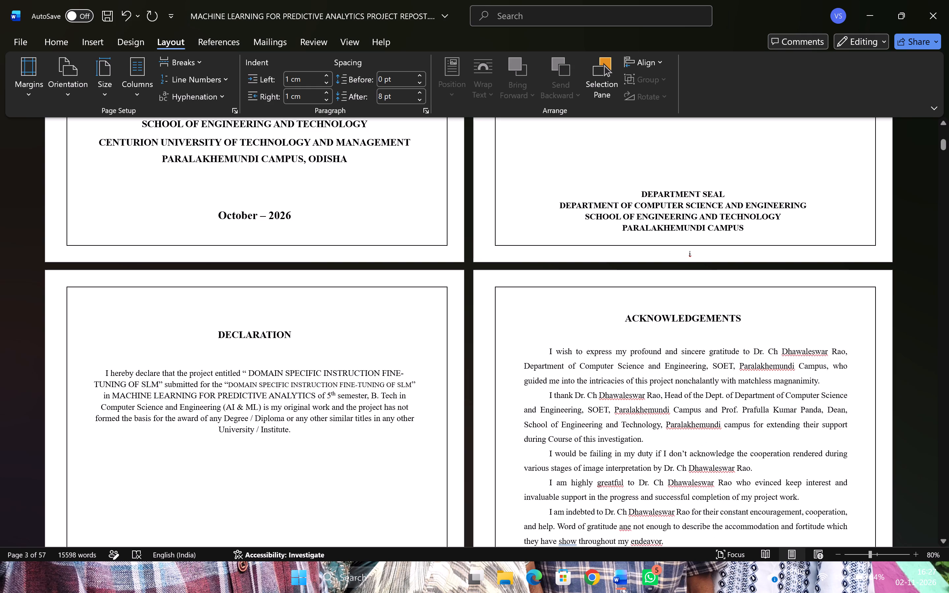
Justify the joined Declaration paragraph and set its line spacing to 2.0.
drag(318, 433, 318, 433)
drag(318, 433, 118, 366)
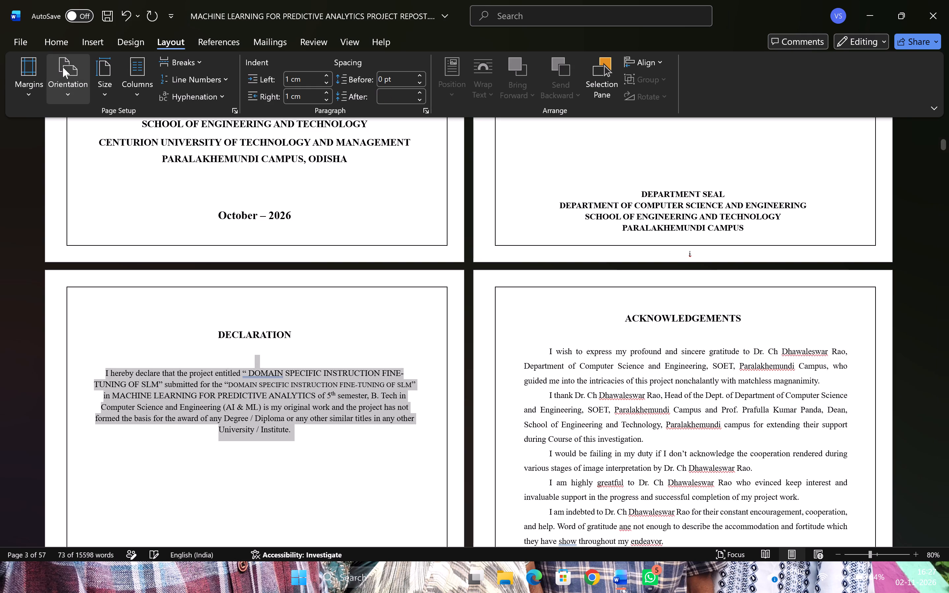
click(58, 45)
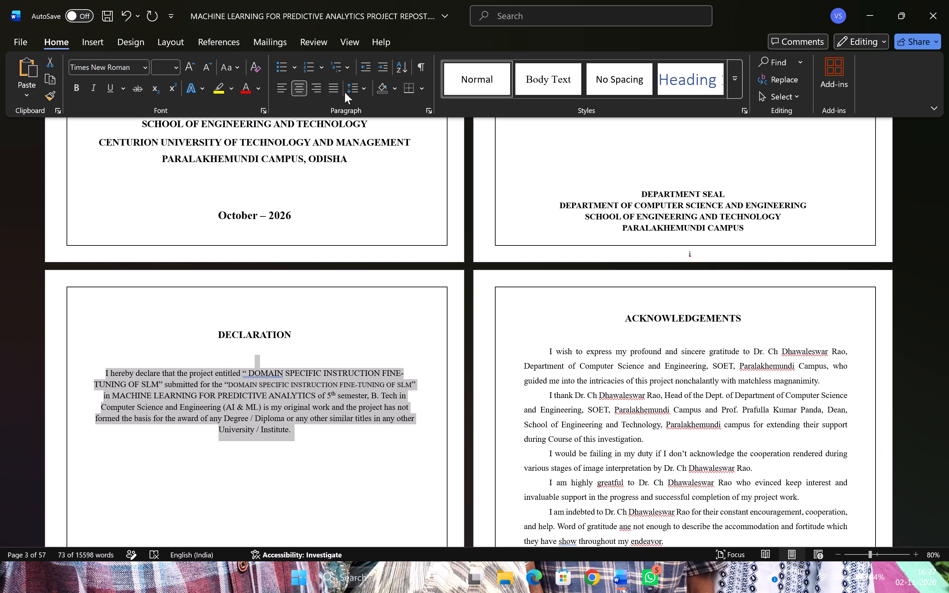
click(337, 91)
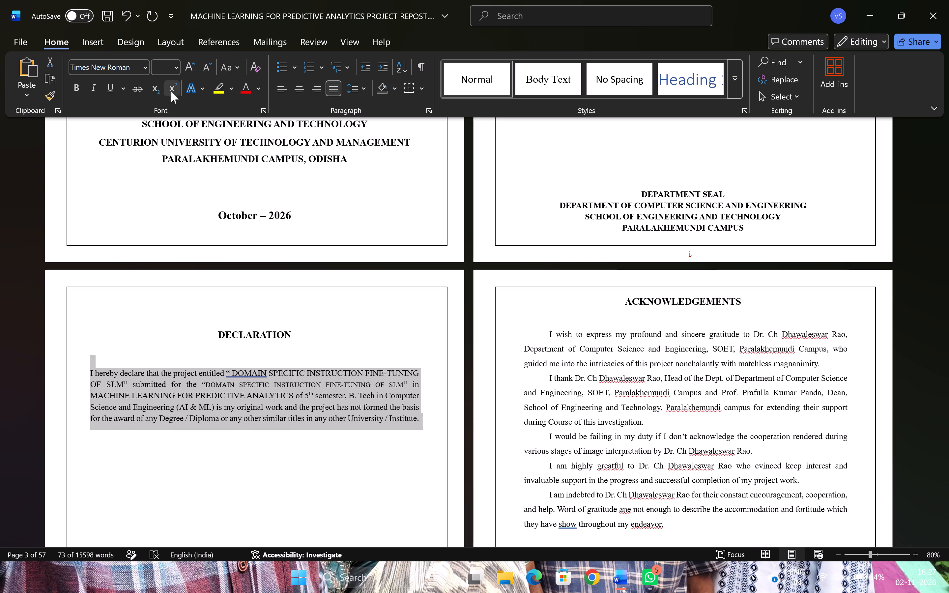
click(365, 90)
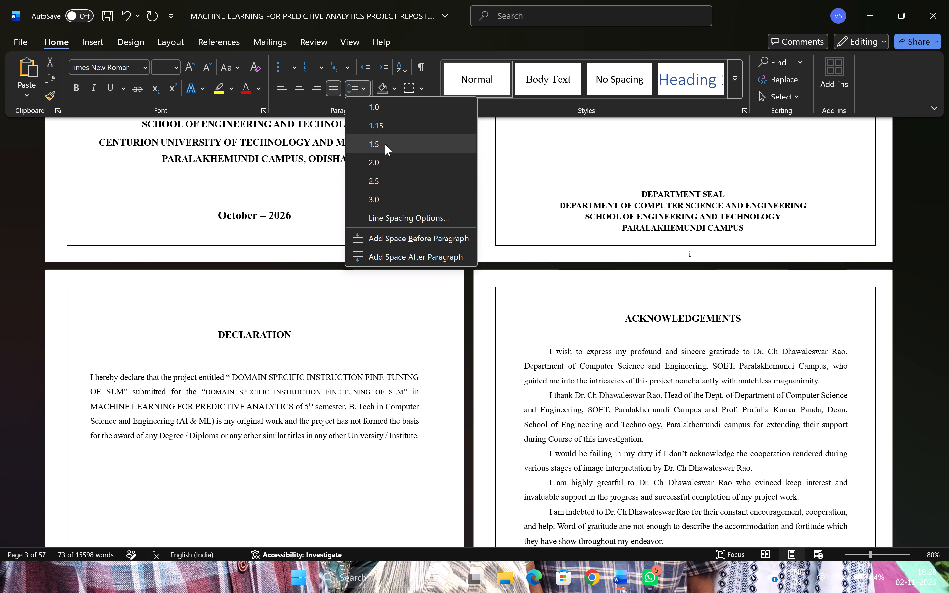
click(387, 157)
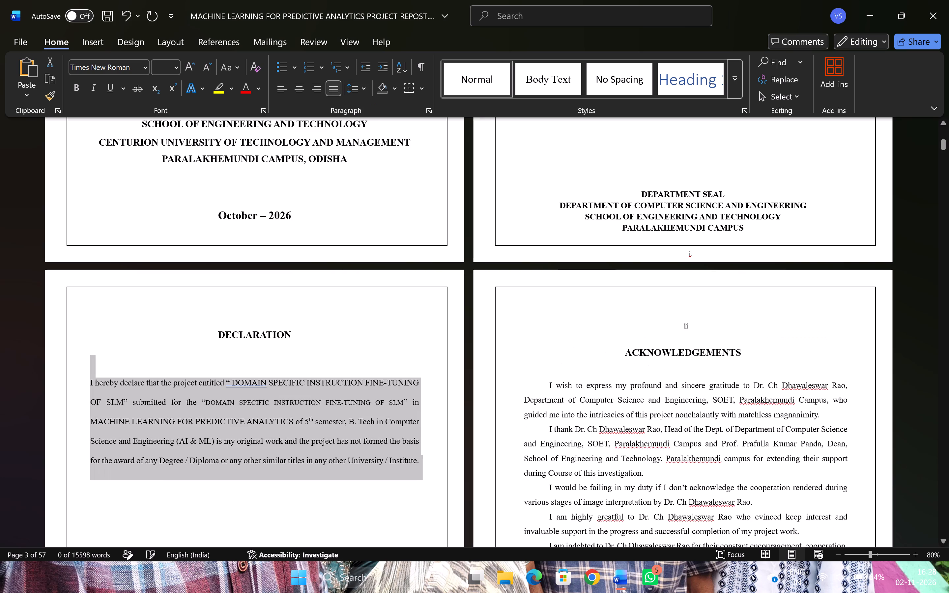
Trim the blank lines between the Declaration paragraph and the student details so the page number stays on the Declaration page.
scroll(279, 343, down, 11)
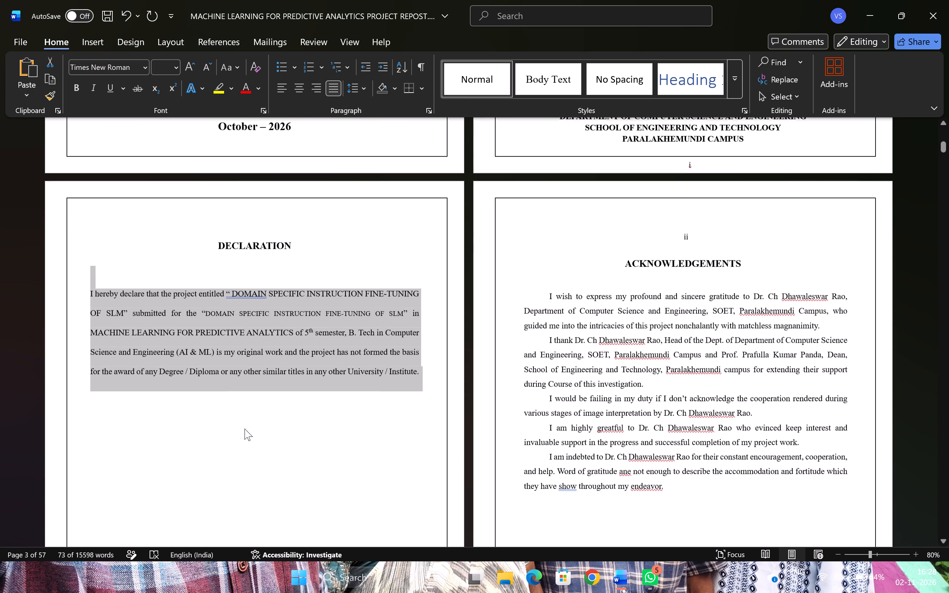
click(237, 451)
key(BackSpace)
key(BackSpace)
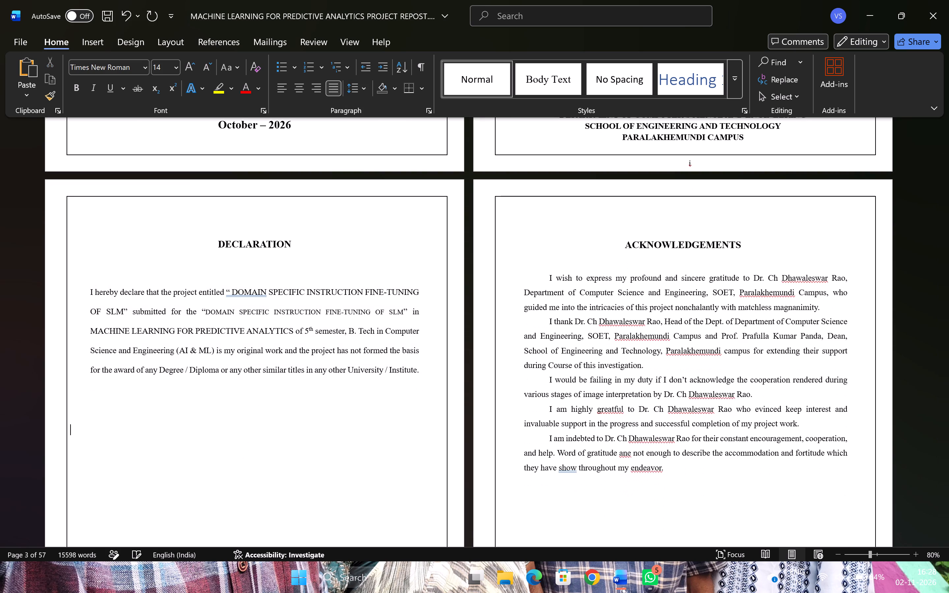
key(BackSpace)
scroll(232, 448, down, 6)
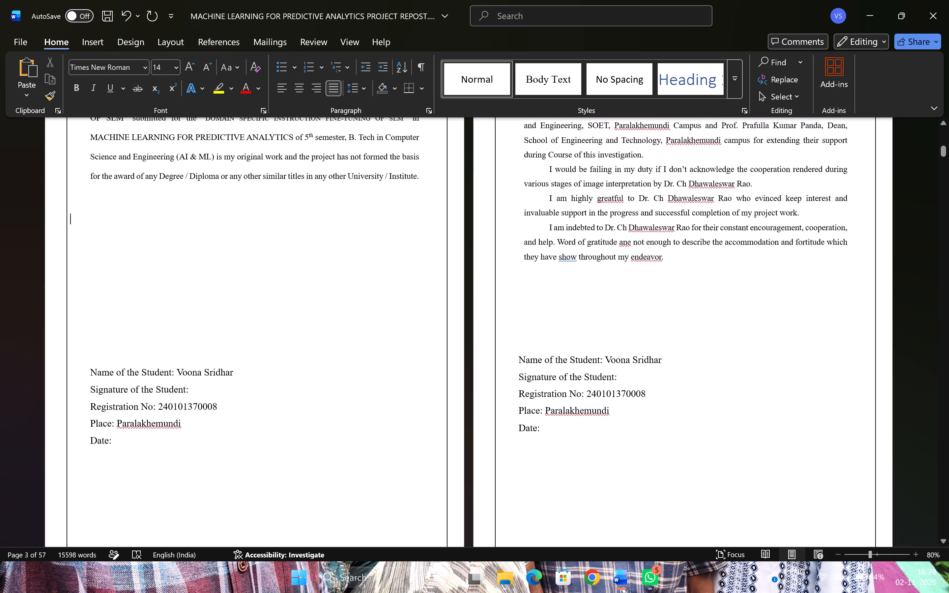
scroll(232, 448, down, 3)
key(Return)
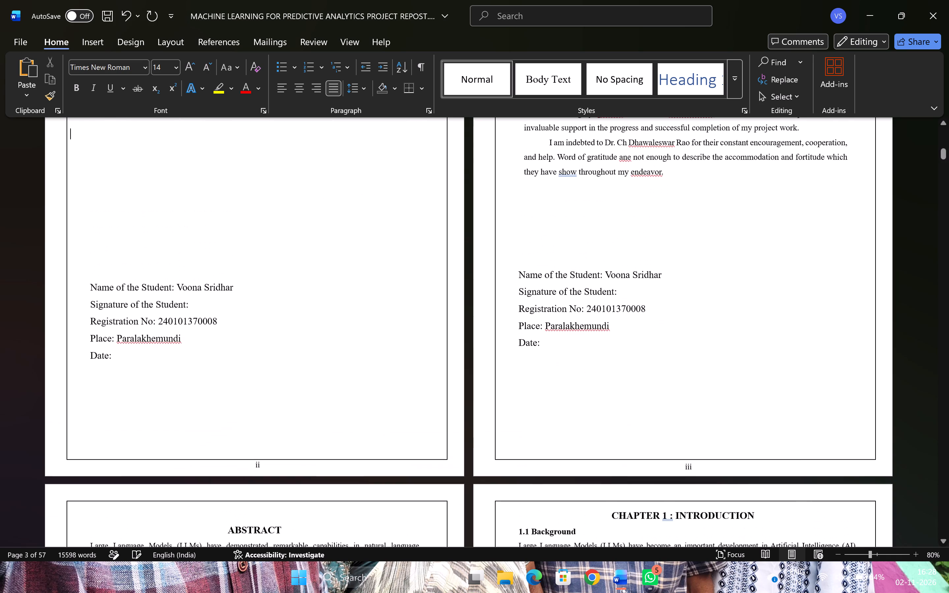
Check the Declaration alongside the surrounding pages and save the Machine Learning report.
scroll(379, 456, up, 4)
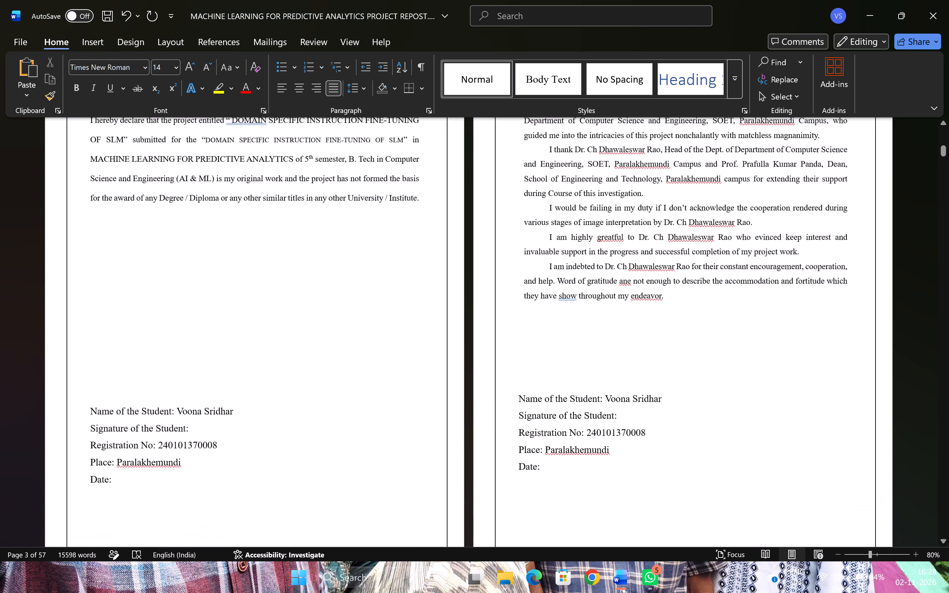
ctrl+scroll(379, 456, down, 4)
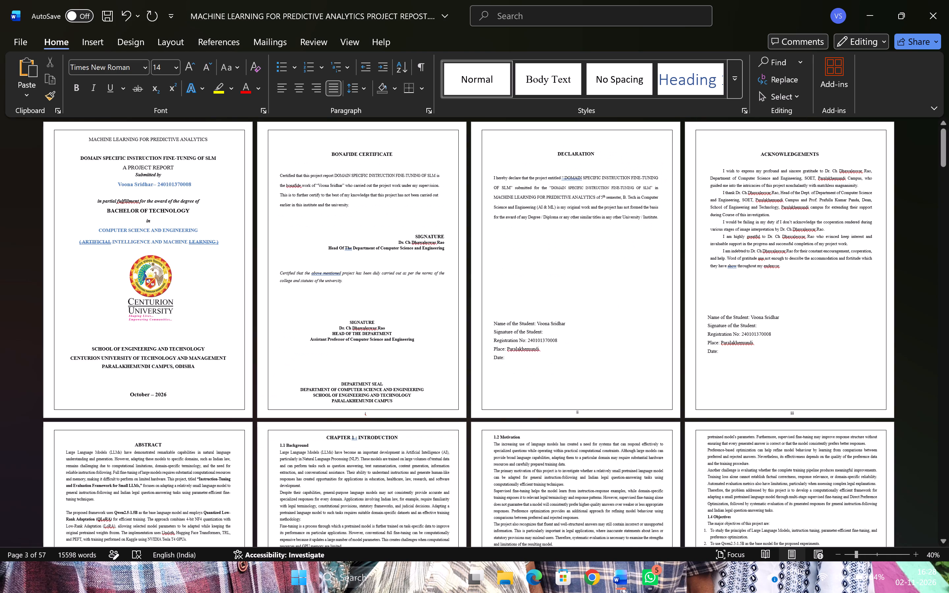
scroll(379, 456, down, 11)
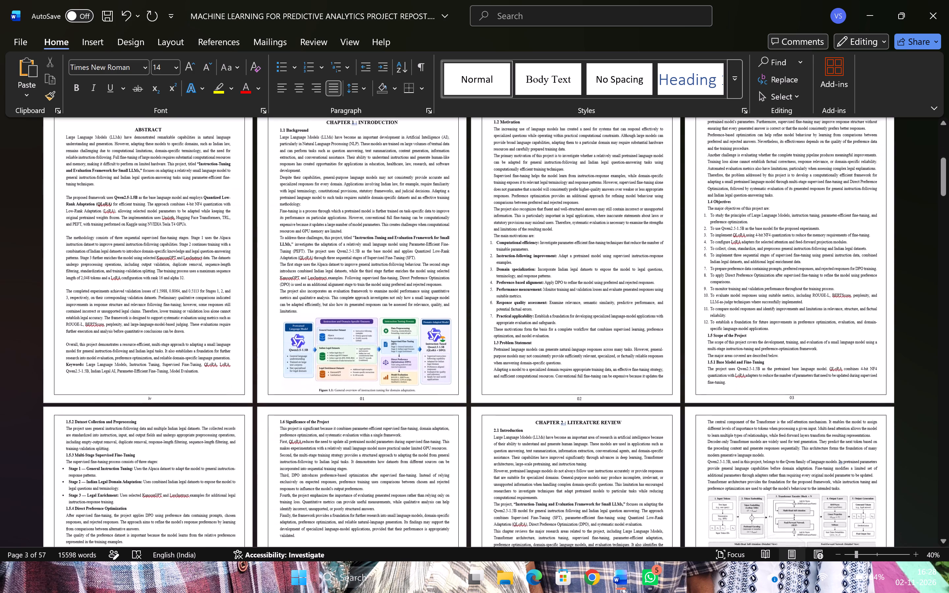
scroll(379, 456, down, 4)
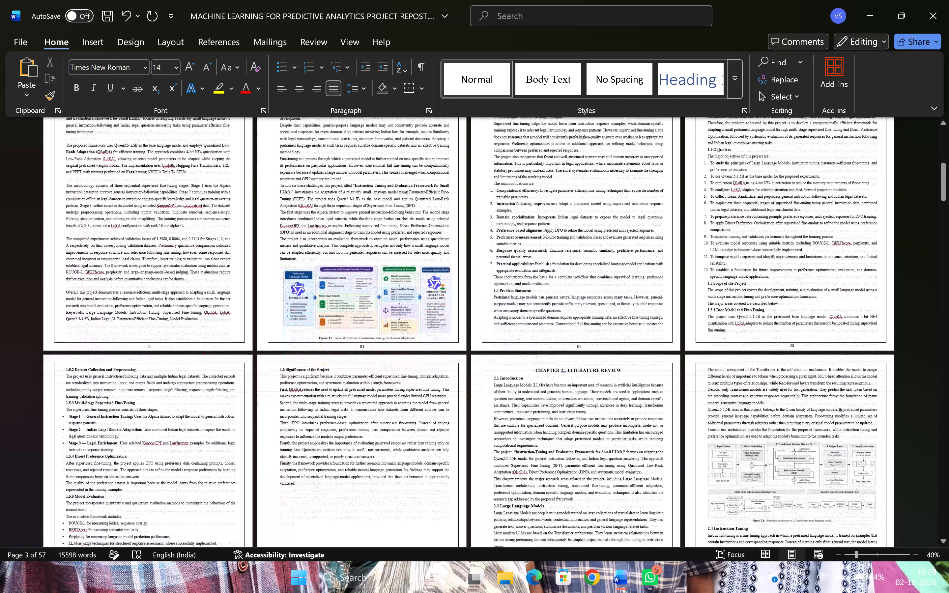
key(ctrl+s)
Examine the page layout and student details on the Declaration and Acknowledgements pages, through to the Abstract.
scroll(379, 456, up, 20)
scroll(379, 456, up, 1)
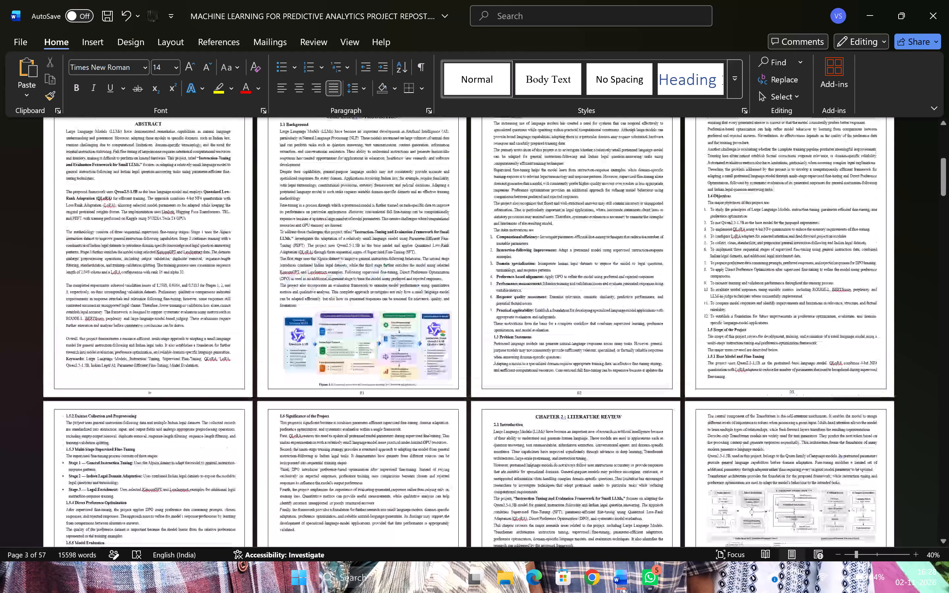
scroll(508, 313, up, 20)
scroll(508, 313, up, 20)
scroll(508, 313, up, 5)
scroll(508, 313, down, 9)
scroll(508, 313, up, 20)
scroll(508, 313, up, 20)
scroll(508, 313, up, 20)
scroll(508, 313, down, 18)
scroll(508, 313, up, 18)
click(508, 313)
scroll(508, 313, up, 1)
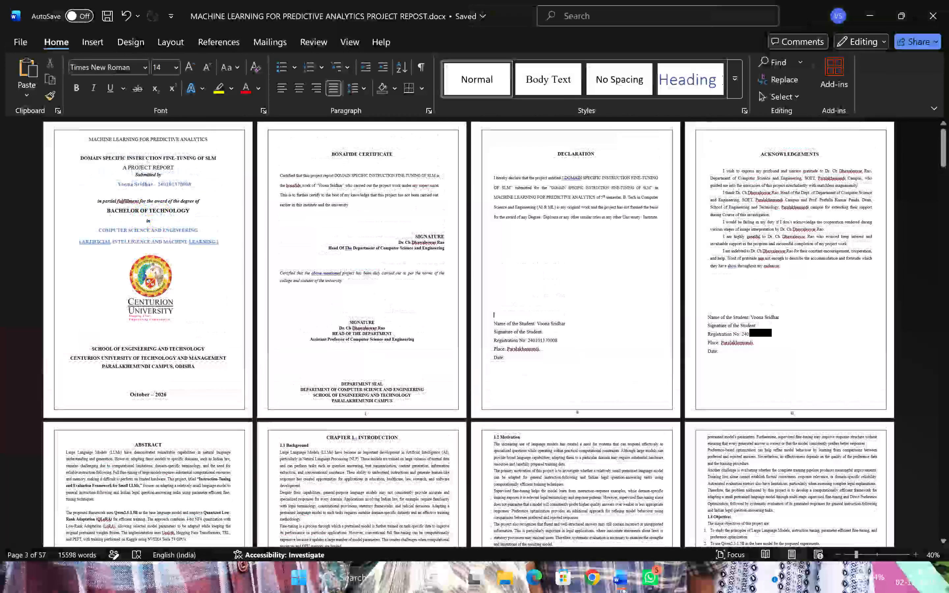
ctrl+scroll(516, 347, up, 4)
scroll(516, 347, up, 5)
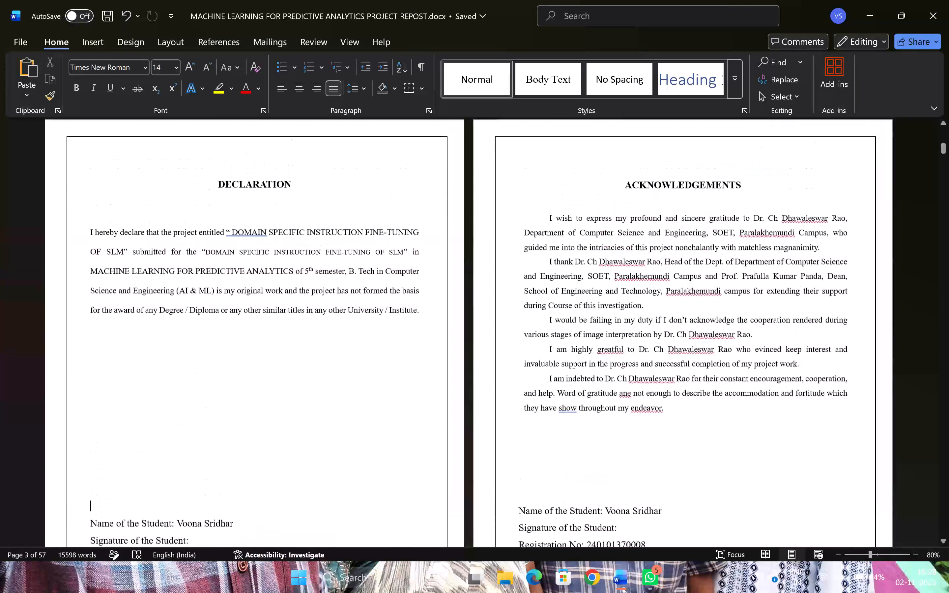
scroll(516, 347, down, 5)
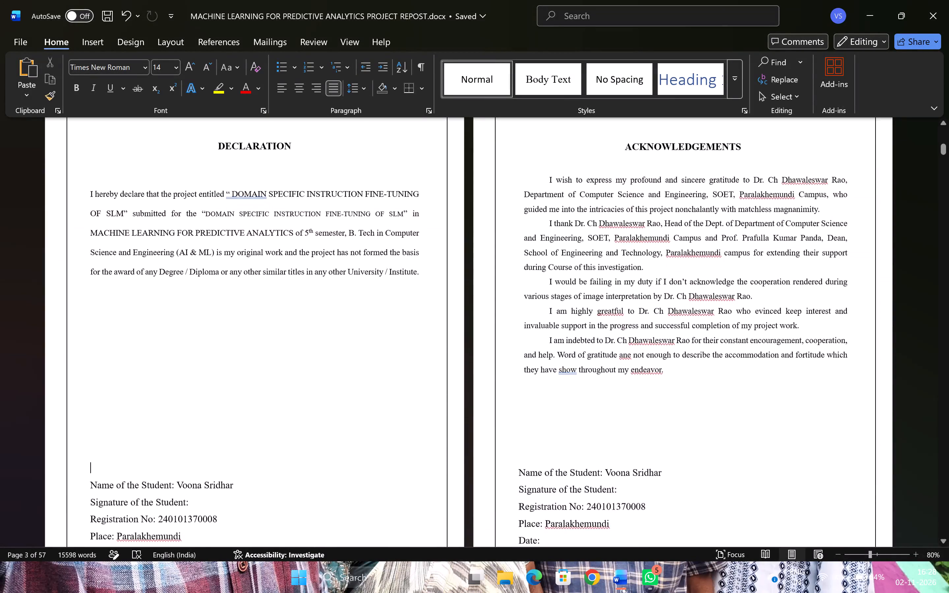
scroll(516, 347, down, 3)
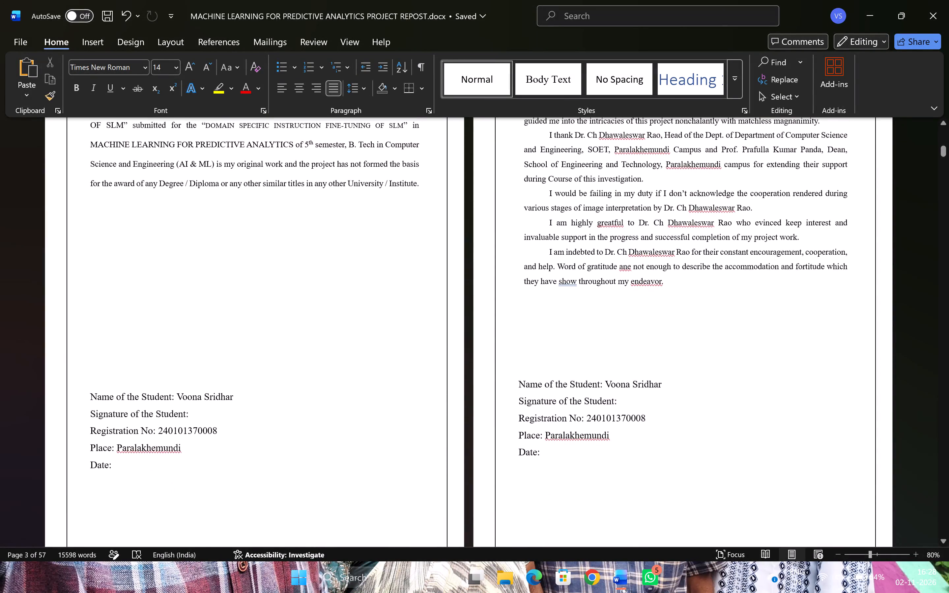
scroll(516, 347, down, 3)
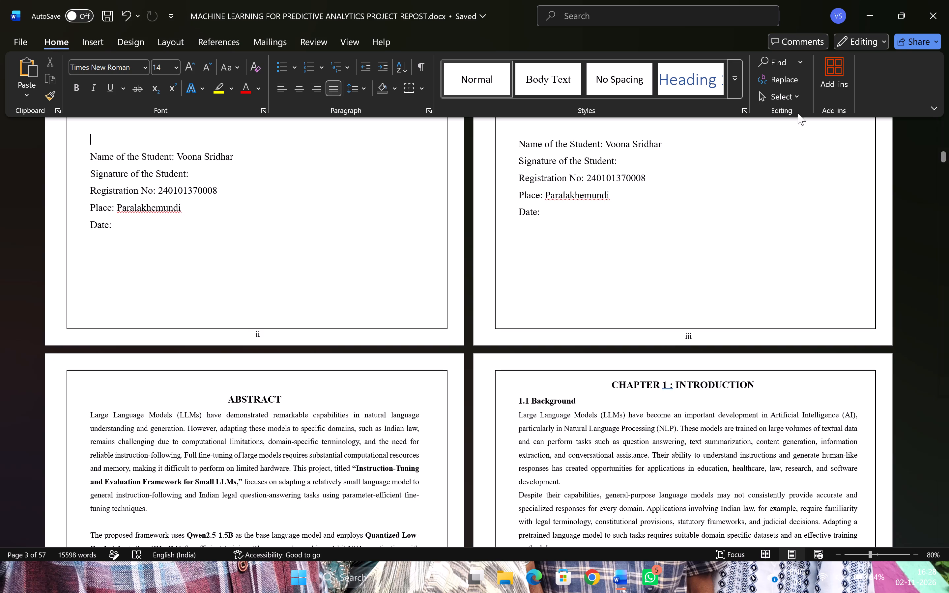
Switch to the Road Damage Detection report, check its Declaration and Acknowledgements pages down to their page numbers, and save the document.
key(alt+Tab)
scroll(612, 249, down, 1)
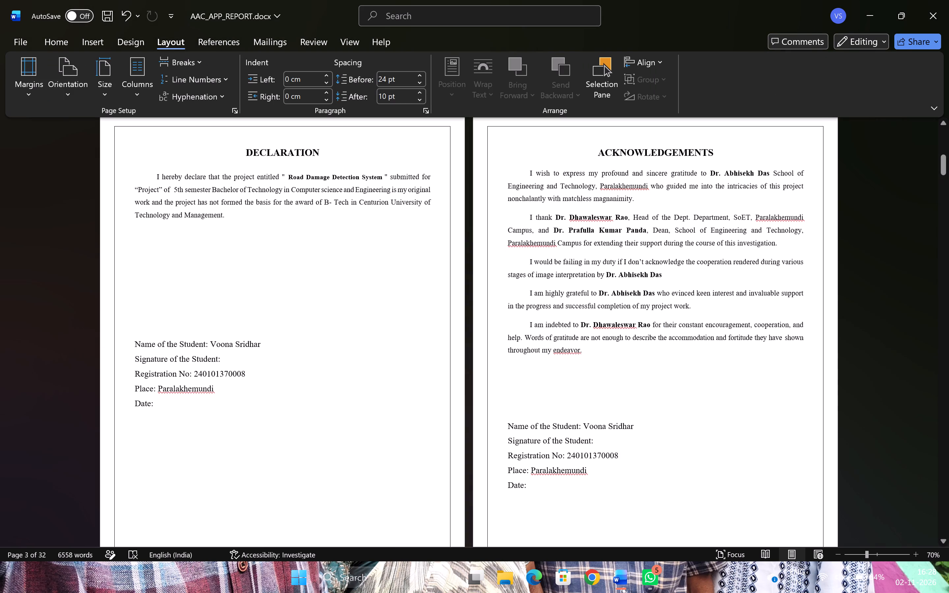
scroll(606, 259, down, 1)
scroll(431, 307, up, 5)
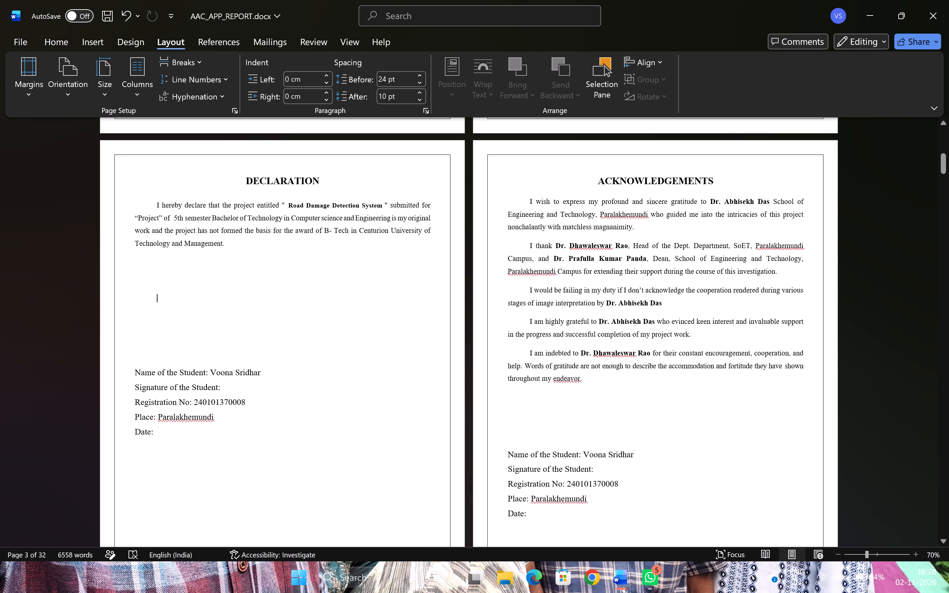
scroll(471, 293, down, 14)
scroll(489, 294, up, 1)
scroll(489, 294, down, 4)
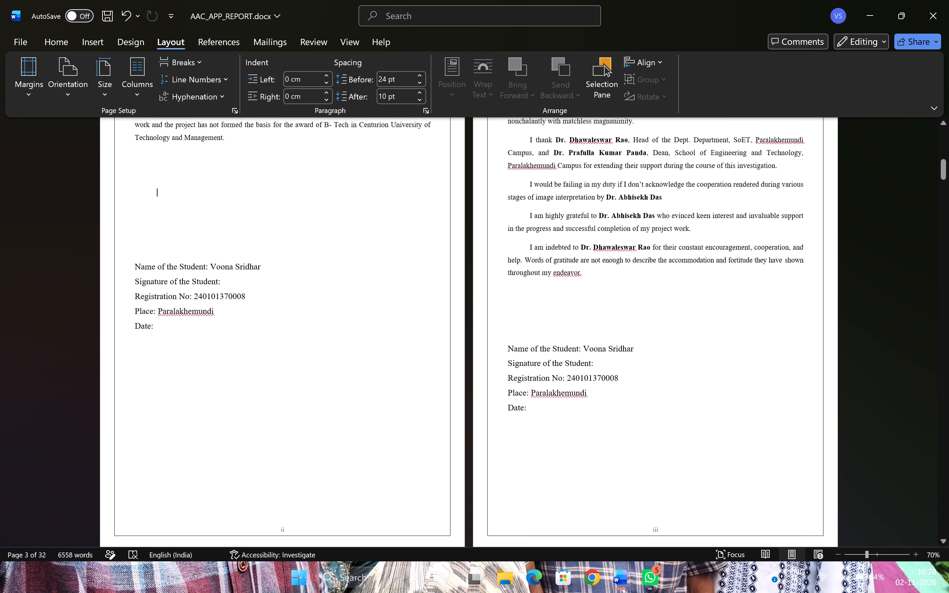
scroll(489, 294, down, 10)
scroll(489, 294, up, 1)
scroll(489, 294, down, 18)
key(ctrl+s)
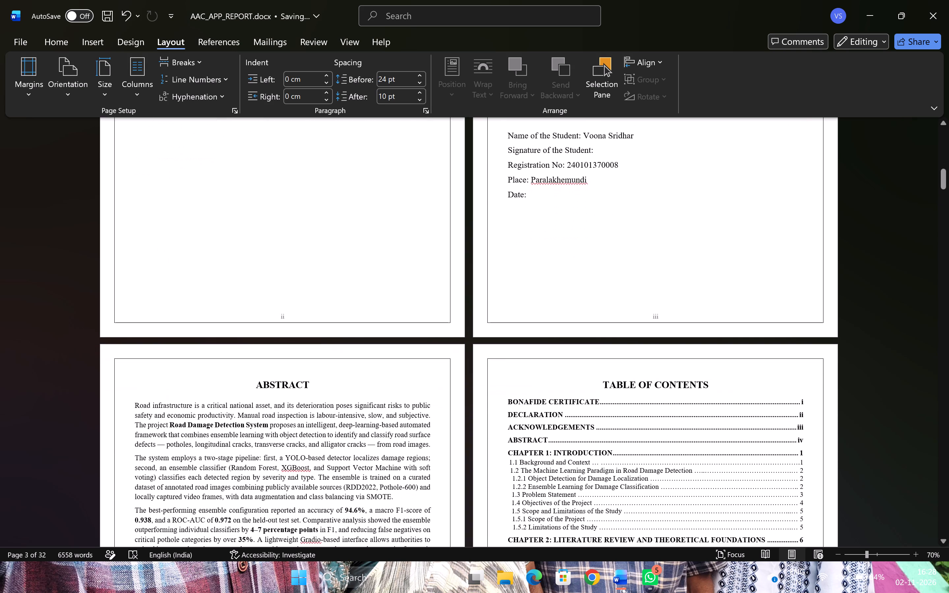
Compare the Declaration and Acknowledgements pages of the Road Damage Detection report with those of the Machine Learning report.
scroll(488, 294, down, 12)
scroll(516, 301, up, 20)
scroll(516, 301, up, 6)
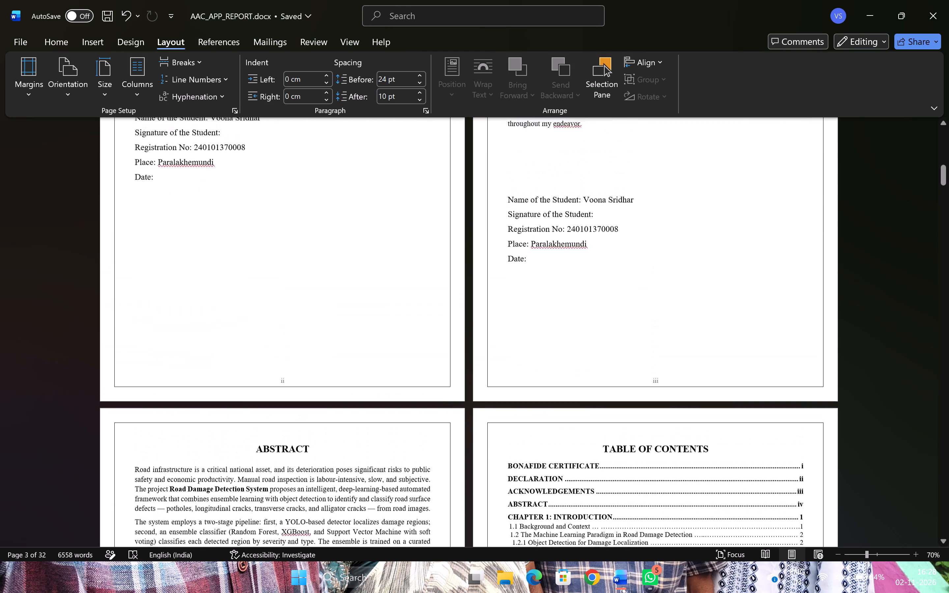
scroll(516, 301, up, 20)
scroll(516, 301, up, 12)
key(alt+Tab)
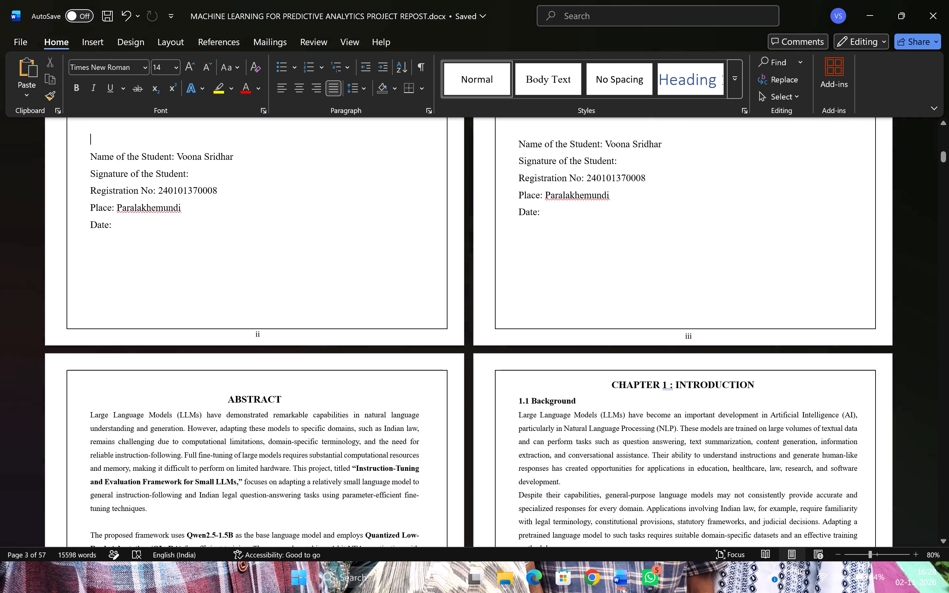
scroll(581, 190, up, 20)
scroll(581, 190, up, 1)
scroll(210, 334, down, 2)
scroll(210, 334, up, 18)
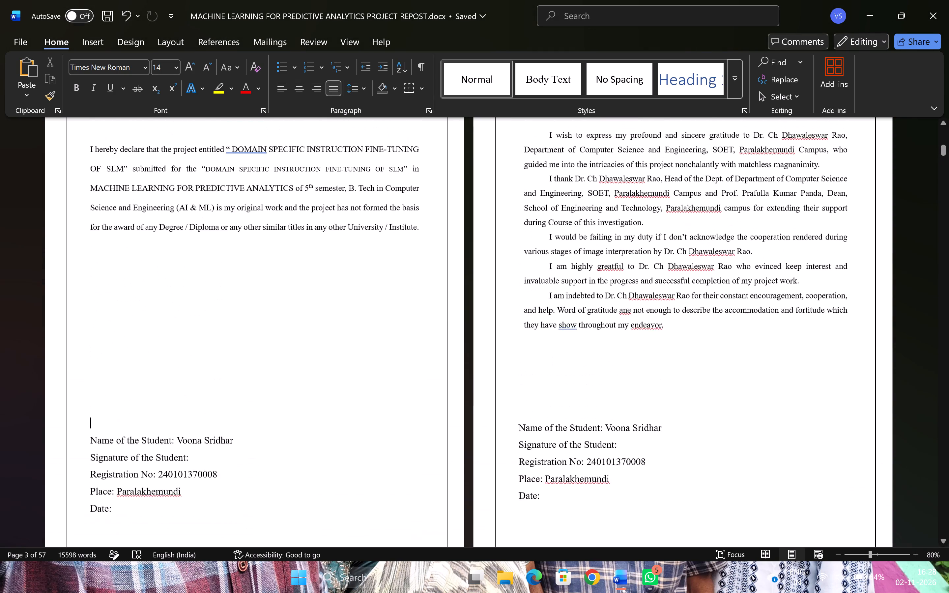
scroll(210, 334, up, 5)
key(alt+Tab)
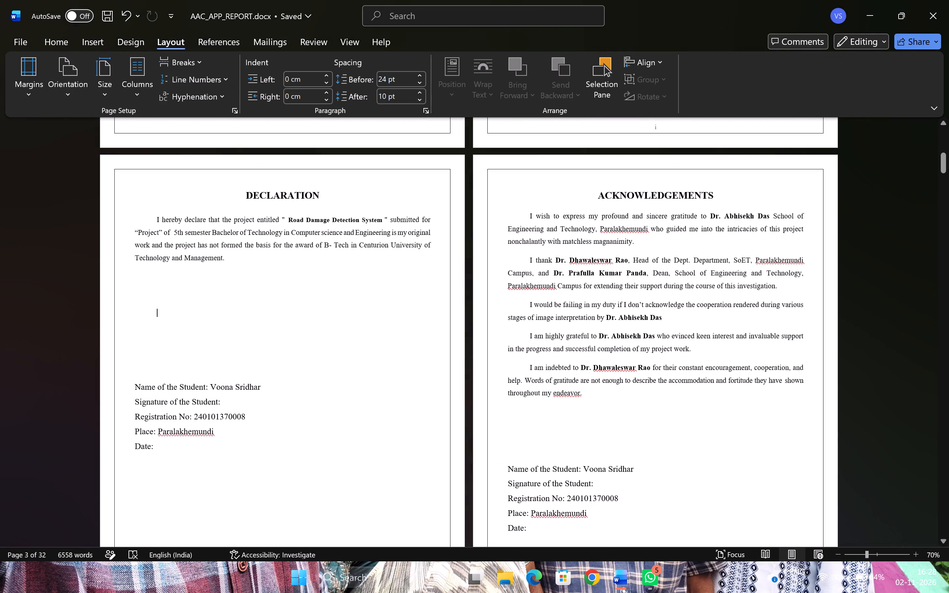
key(alt+Tab)
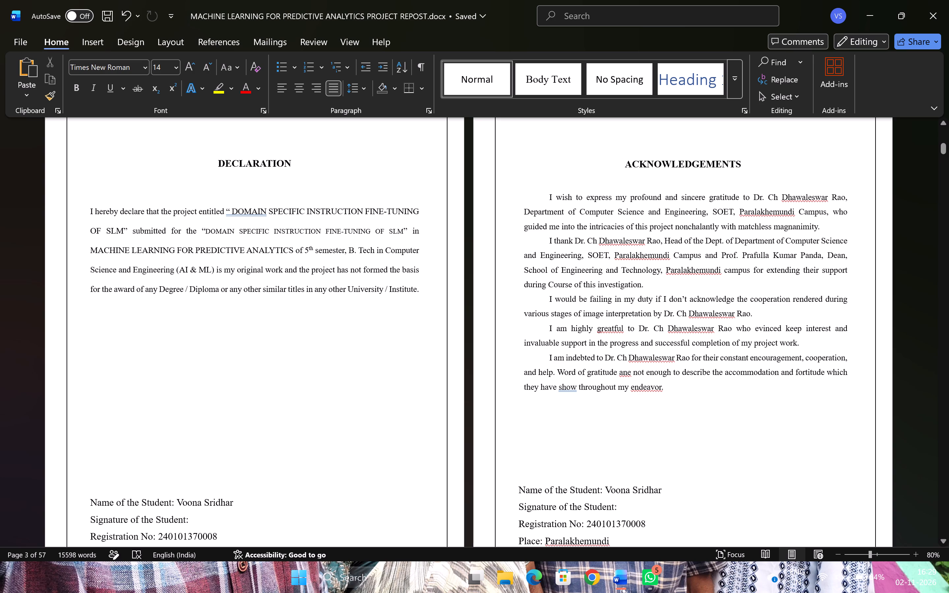
key(alt+Tab)
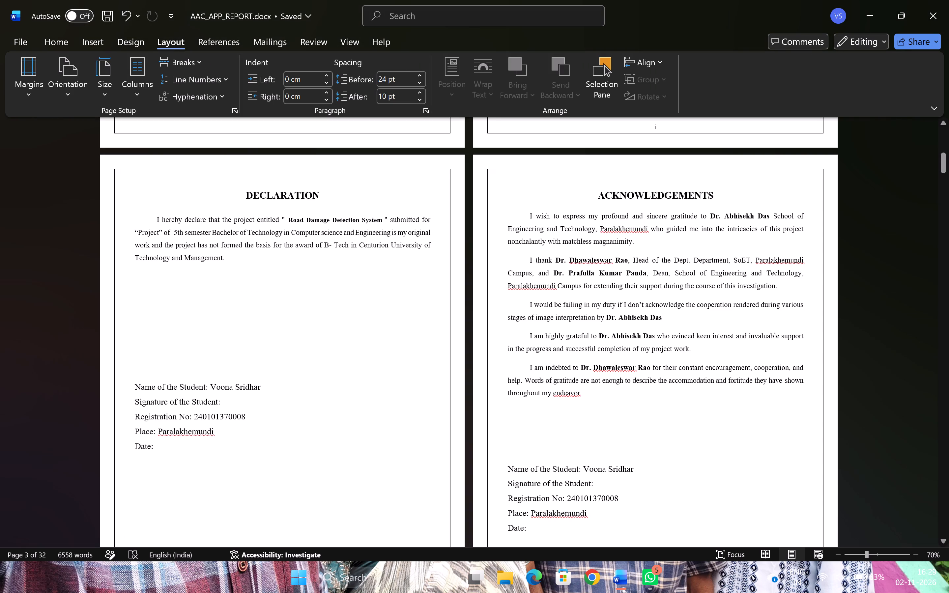
key(alt+Tab)
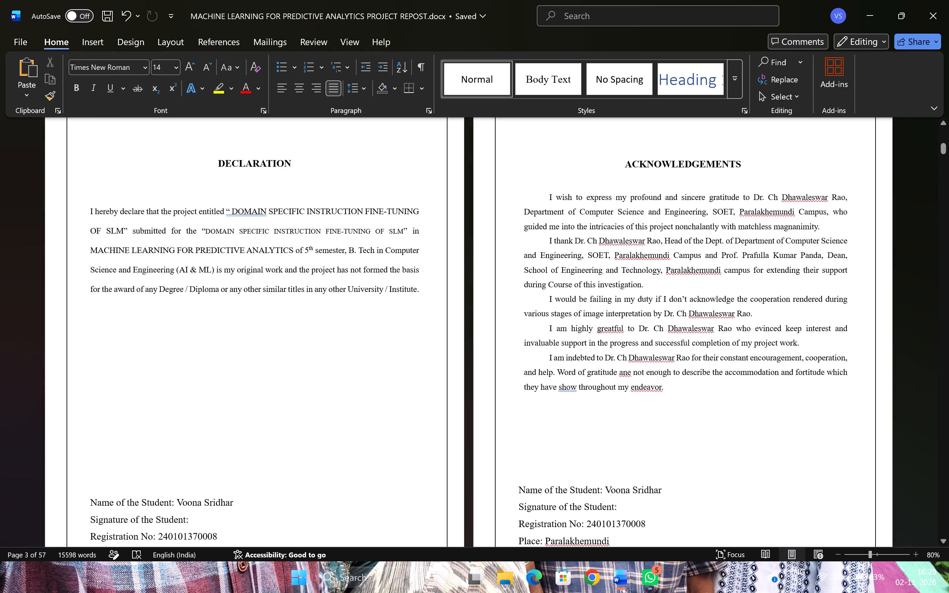
In the Machine Learning report's Declaration, replace the quoted title after "submitted for the" with "Project".
click(403, 233)
key(ctrl+BackSpace)
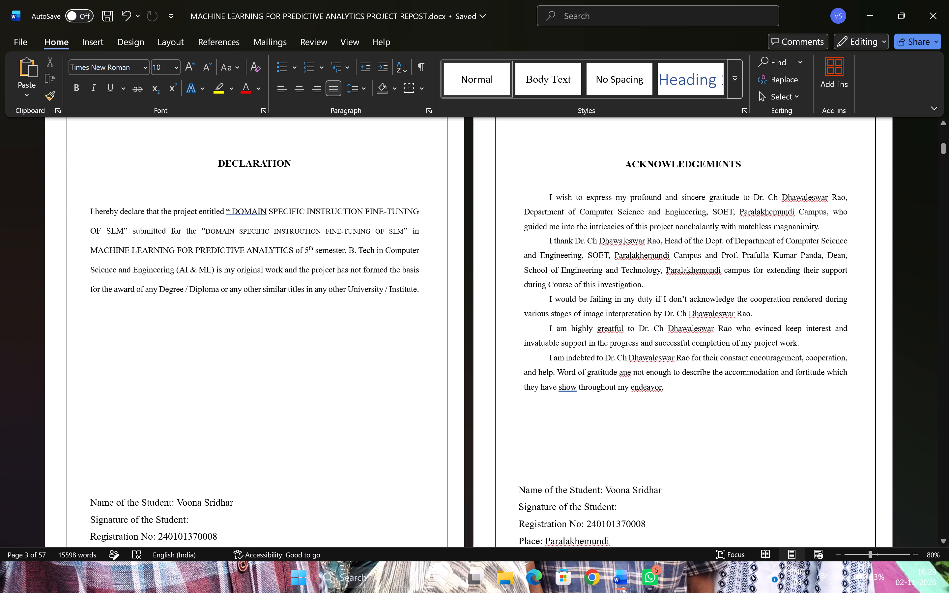
key(ctrl+BackSpace)
key(ctrl+BackSpace)
key(shift+BackSpace)
key(shift+BackSpace)
key(shift+BackSpace)
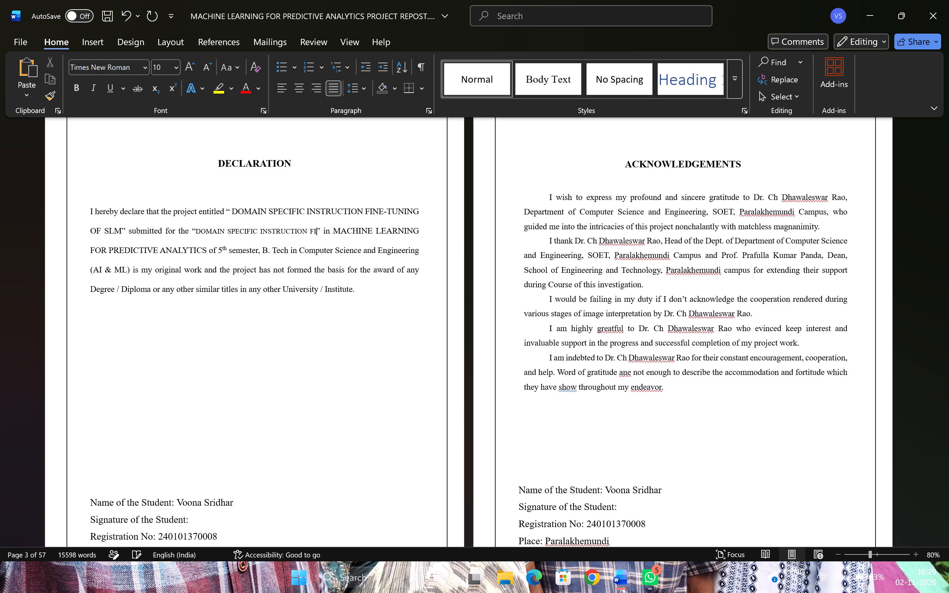
key(shift+BackSpace)
key(shift+BackSpace)
key(shift+BackSpace)
key(shift+BackSpace)
key(shift+BackSpace)
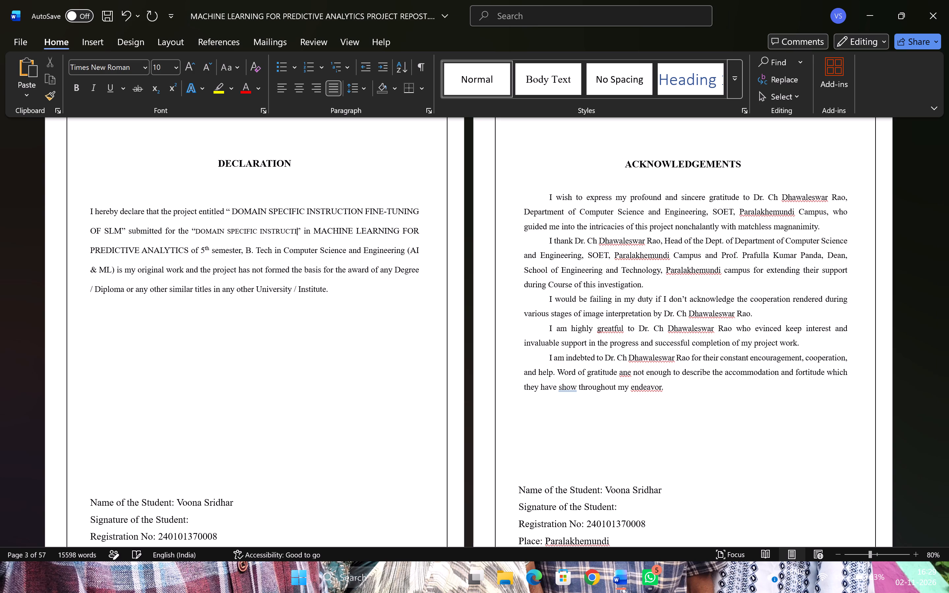
key(shift+BackSpace)
key(ctrl+BackSpace)
key(ctrl+BackSpace)
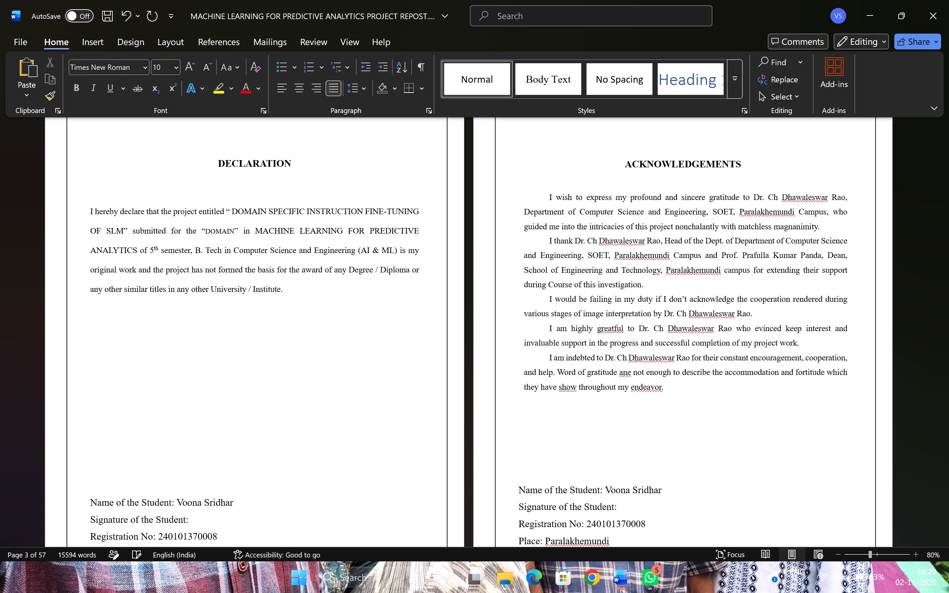
key(ctrl+BackSpace)
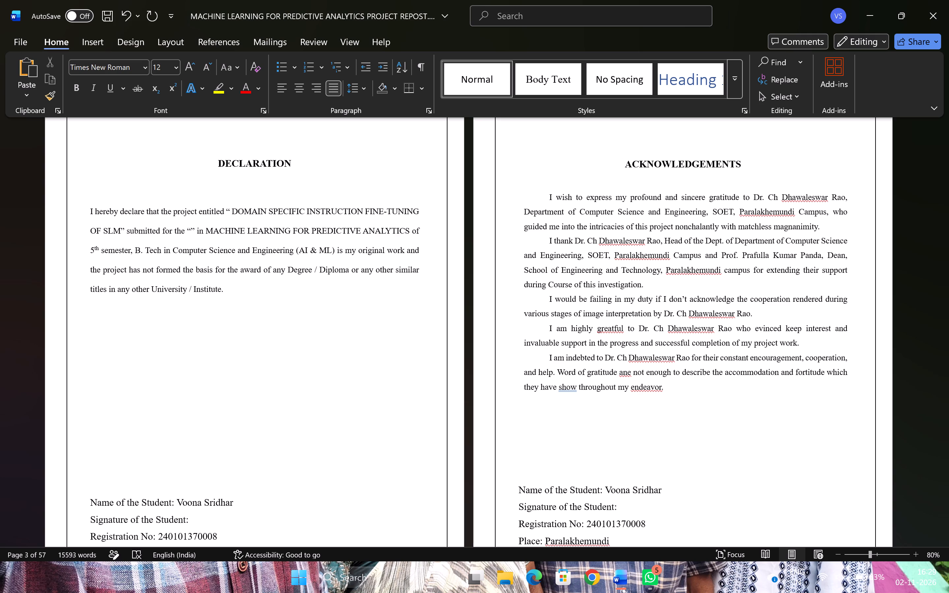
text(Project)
Nudge the page number ii slightly down at the foot of the Declaration page and save the report.
scroll(500, 330, down, 5)
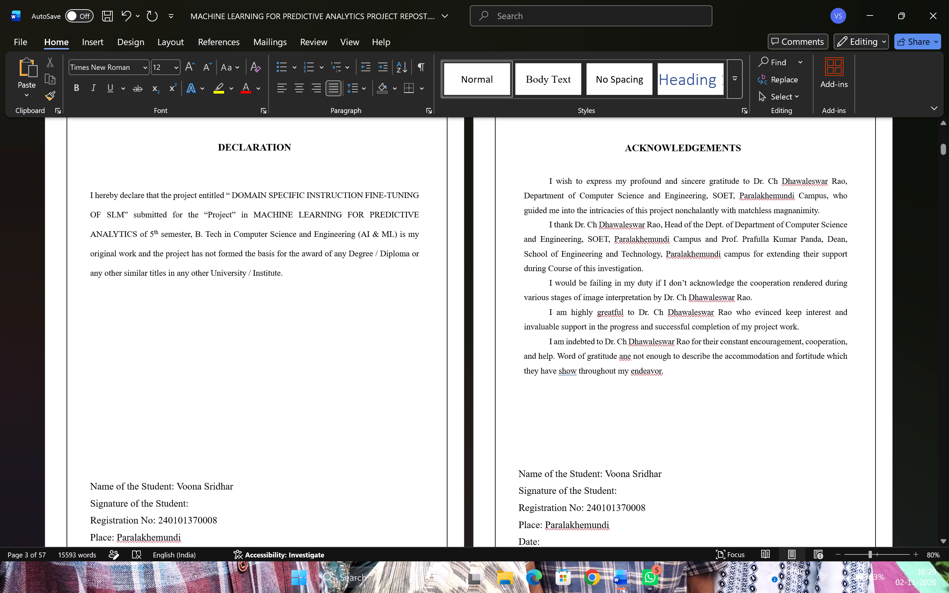
scroll(500, 330, down, 11)
scroll(500, 330, up, 1)
scroll(500, 330, down, 15)
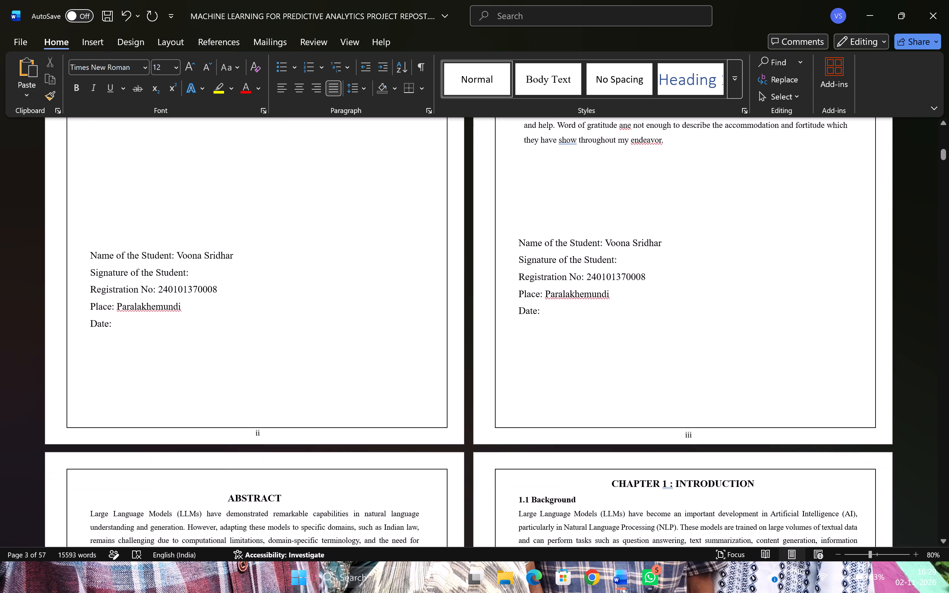
scroll(500, 330, down, 3)
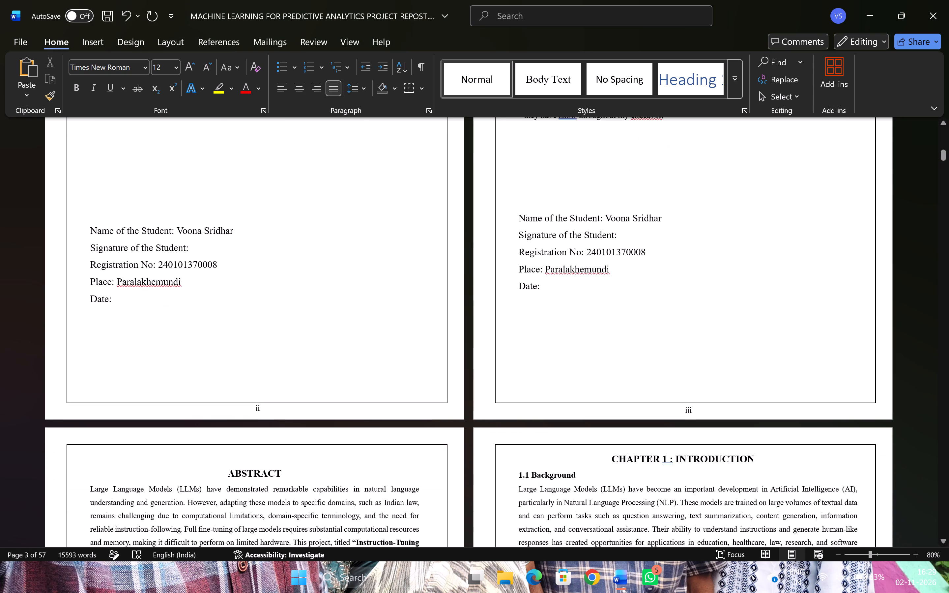
click(260, 410)
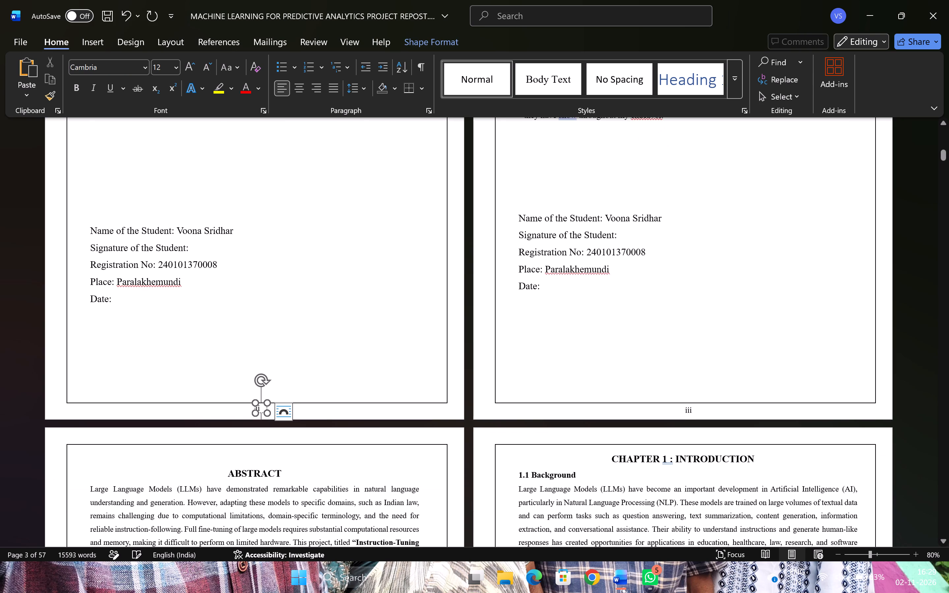
click(260, 413)
key(Down)
key(Down)
key(Down)
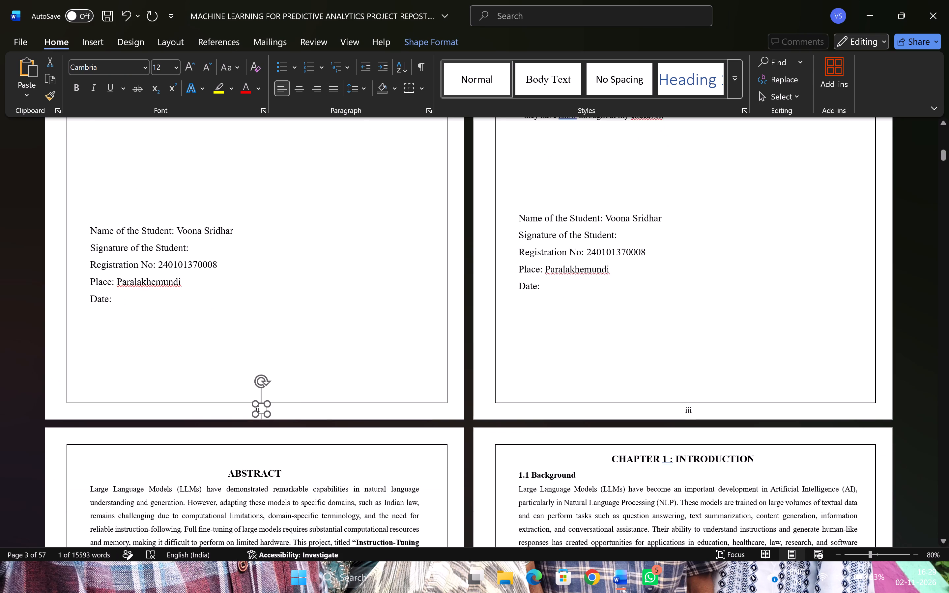
click(283, 293)
key(ctrl+s)
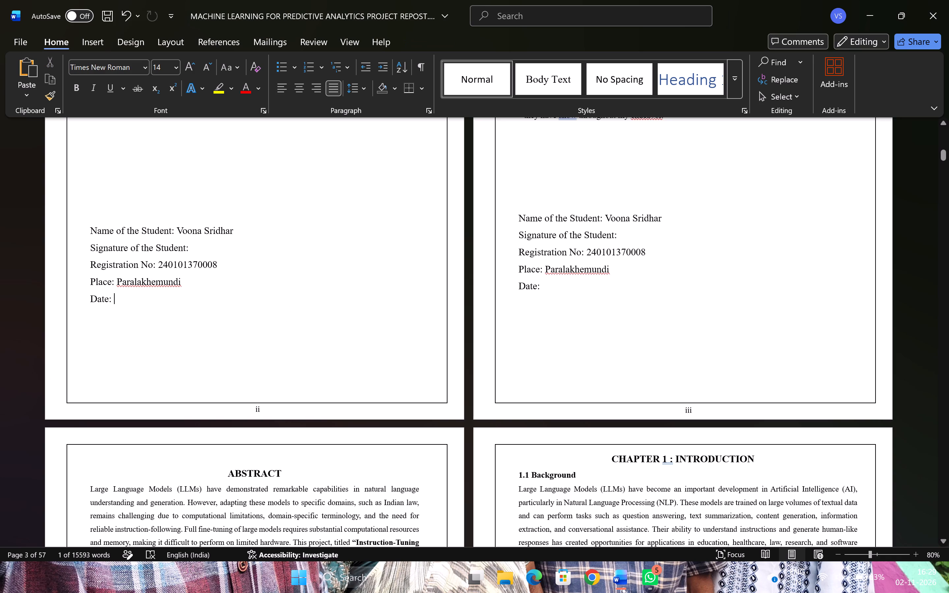
Look over the Abstract and opening chapter pages at a smaller zoom, save the Machine Learning report again and close it.
scroll(461, 349, down, 13)
scroll(463, 351, down, 13)
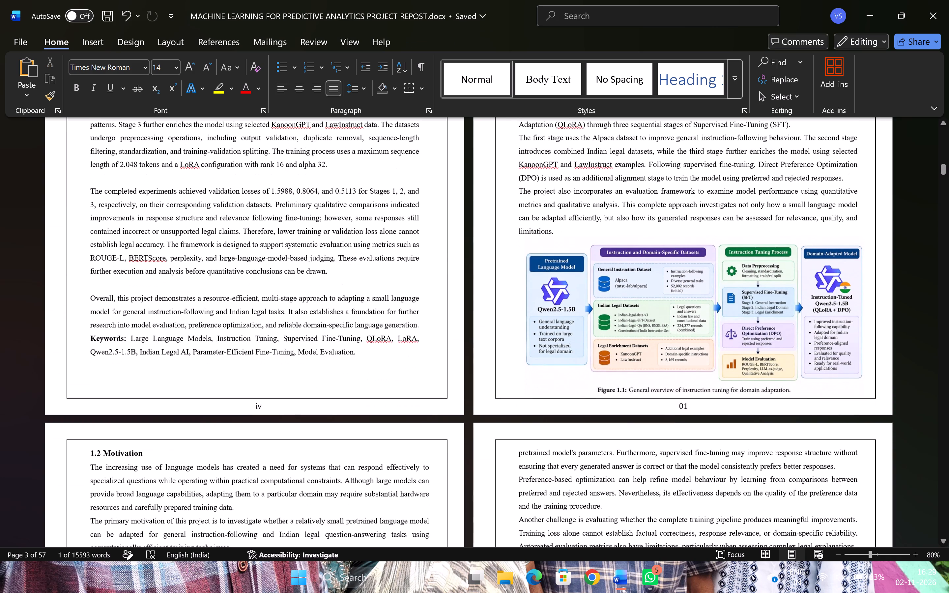
ctrl+scroll(463, 351, down, 3)
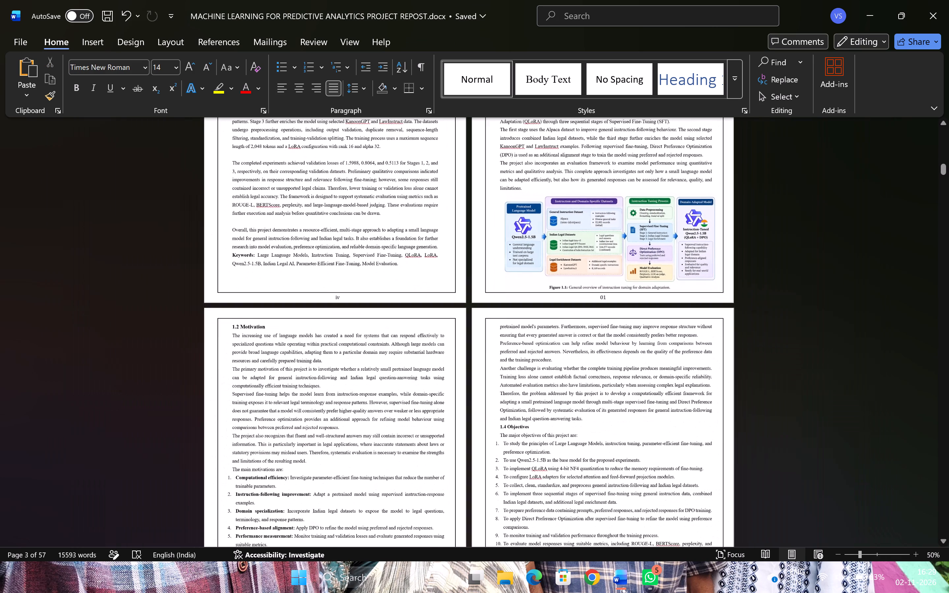
key(ctrl+s)
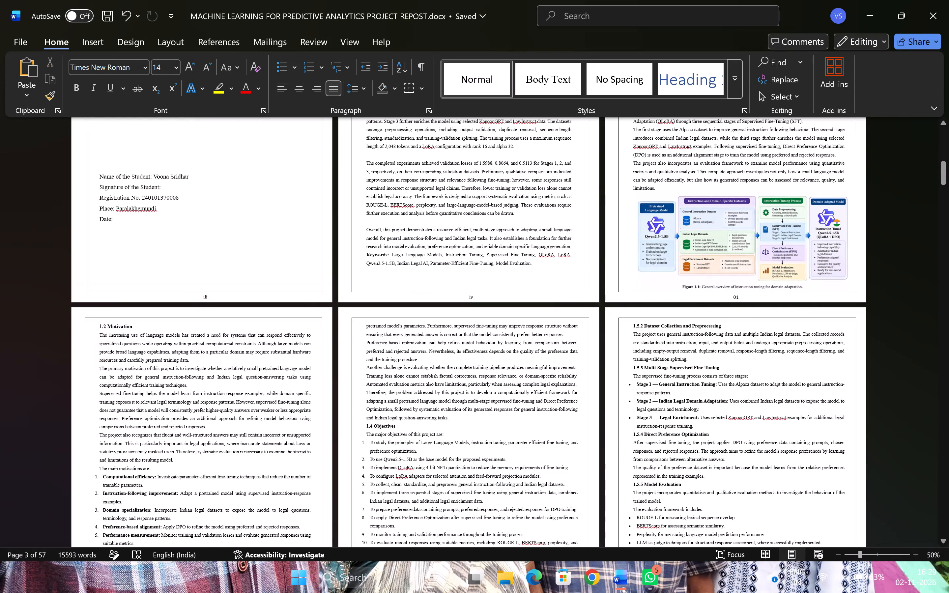
scroll(533, 295, up, 20)
scroll(533, 295, up, 9)
key(alt+Tab)
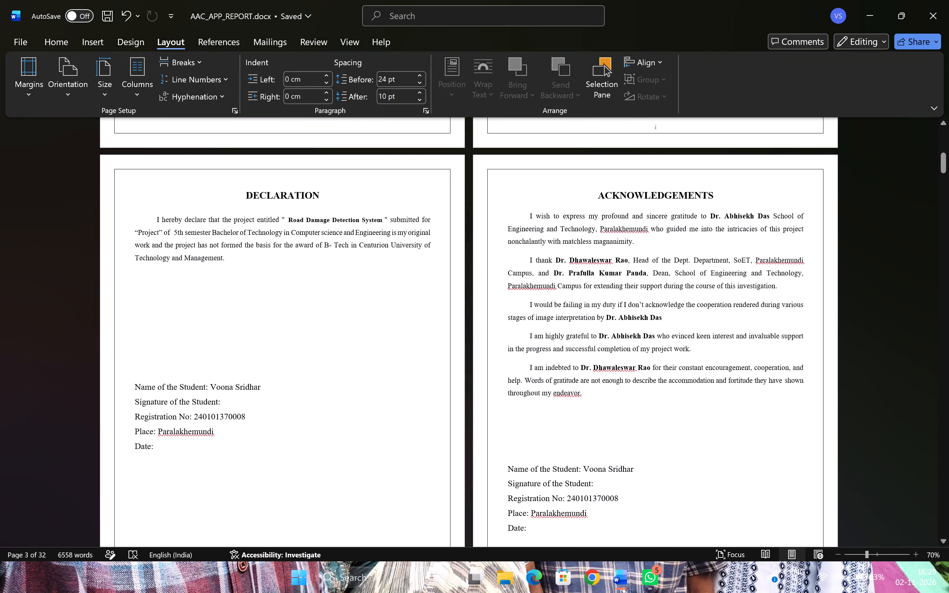
key(alt+Tab)
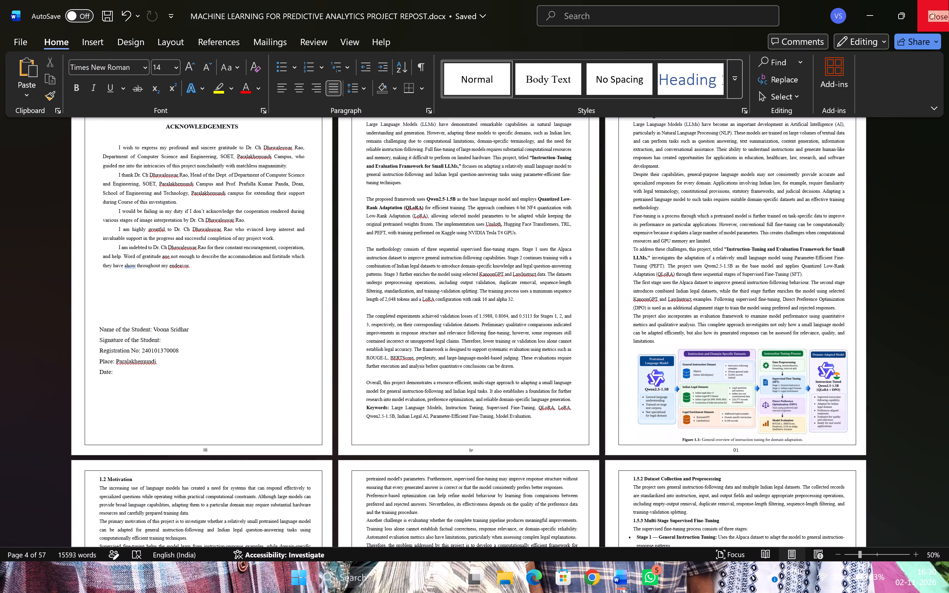
click(948, 0)
Examine the Road Damage Detection report's Declaration and Acknowledgements pages, including their student details and page numbers, through to the Abstract.
scroll(498, 340, down, 11)
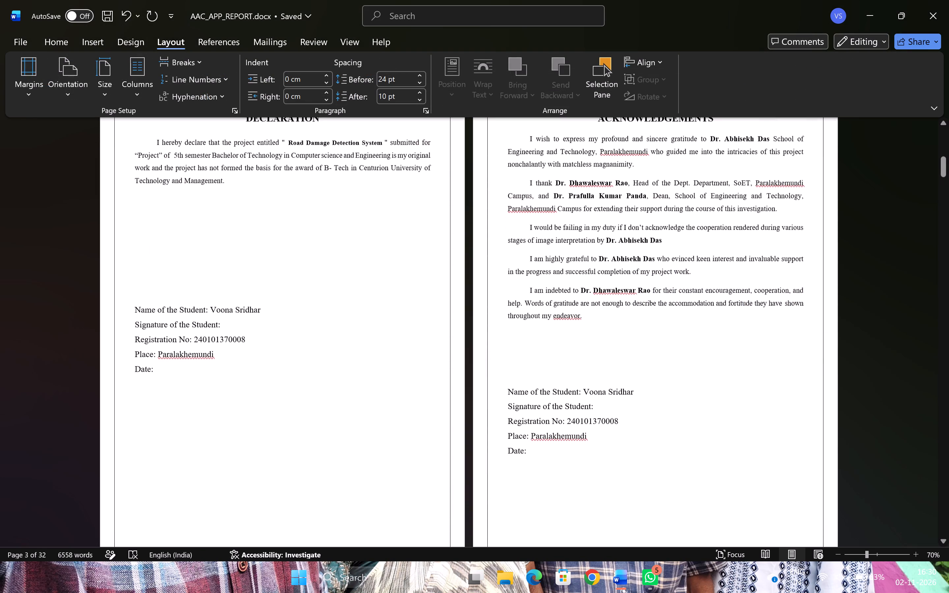
scroll(498, 340, up, 10)
scroll(498, 340, down, 1)
scroll(498, 340, up, 1)
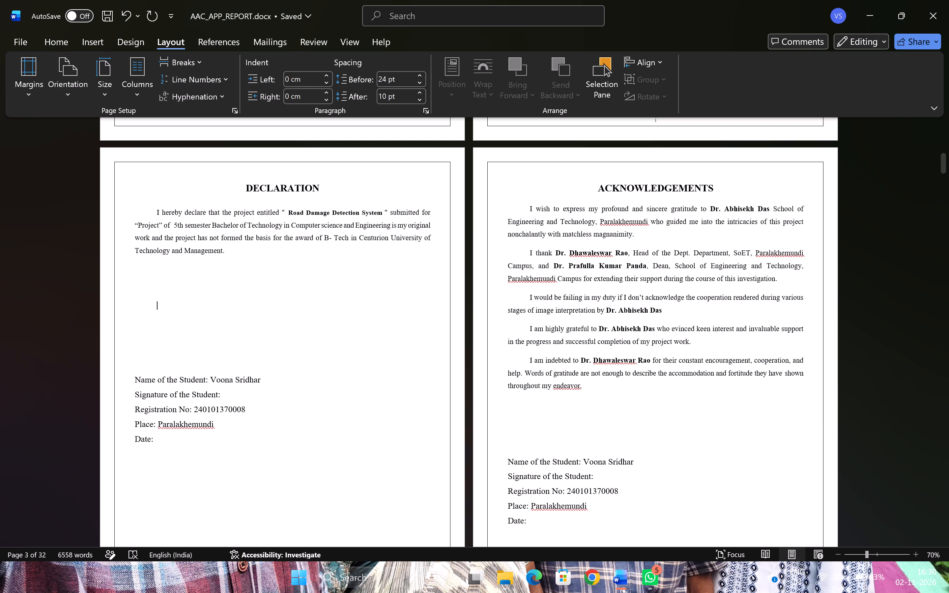
scroll(499, 341, down, 19)
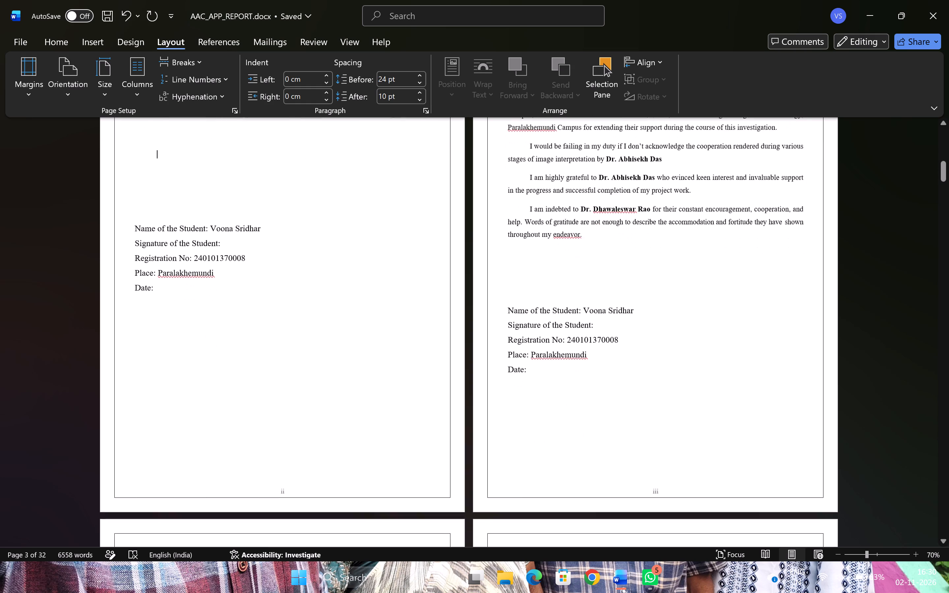
scroll(578, 345, down, 11)
scroll(577, 346, up, 1)
scroll(577, 346, down, 3)
scroll(577, 346, up, 1)
scroll(577, 346, down, 7)
scroll(577, 347, up, 7)
scroll(577, 347, down, 5)
scroll(577, 347, up, 3)
scroll(577, 347, down, 5)
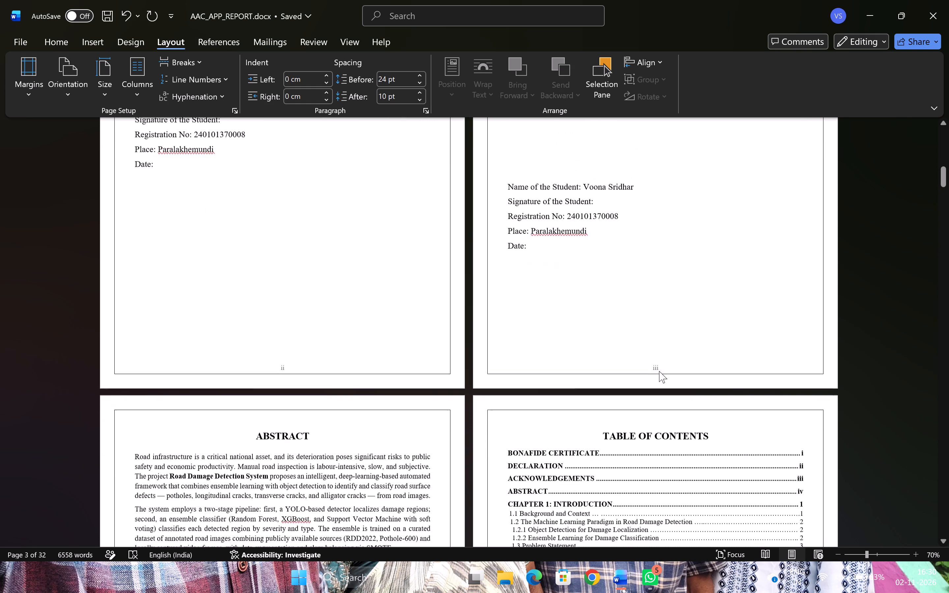
Examine the Road Damage Detection report's closing pages, from the conclusion and Bibliography to the assessment table and course outcome form.
drag(944, 172, 948, 497)
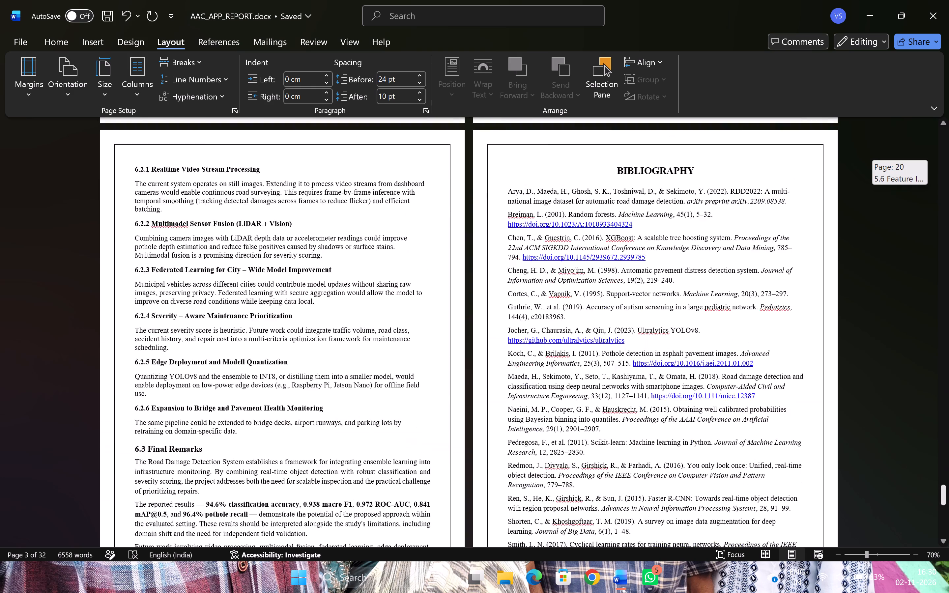
drag(948, 497, 948, 514)
scroll(766, 323, down, 5)
scroll(368, 306, down, 14)
scroll(422, 263, down, 4)
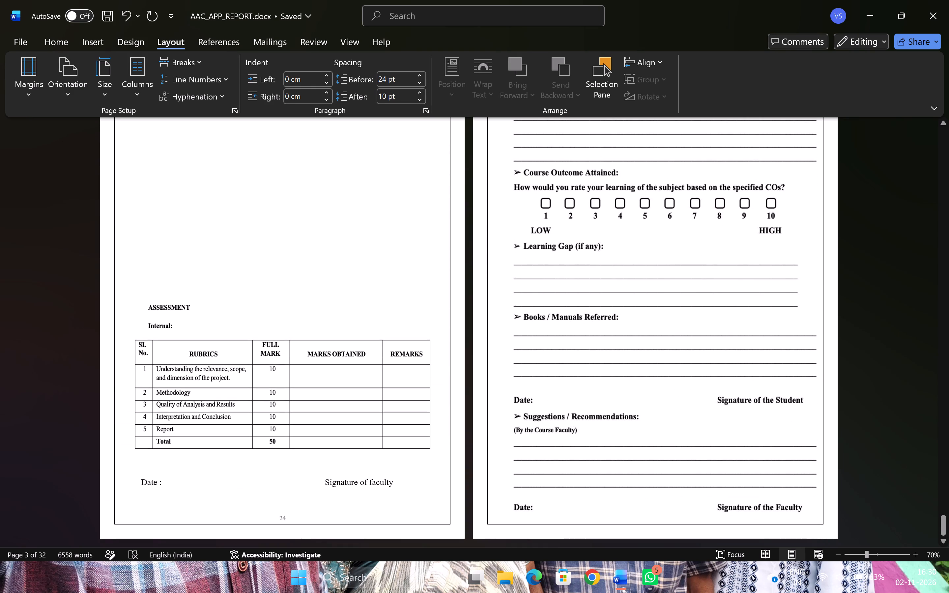
scroll(422, 263, down, 1)
scroll(337, 270, up, 7)
scroll(337, 270, up, 20)
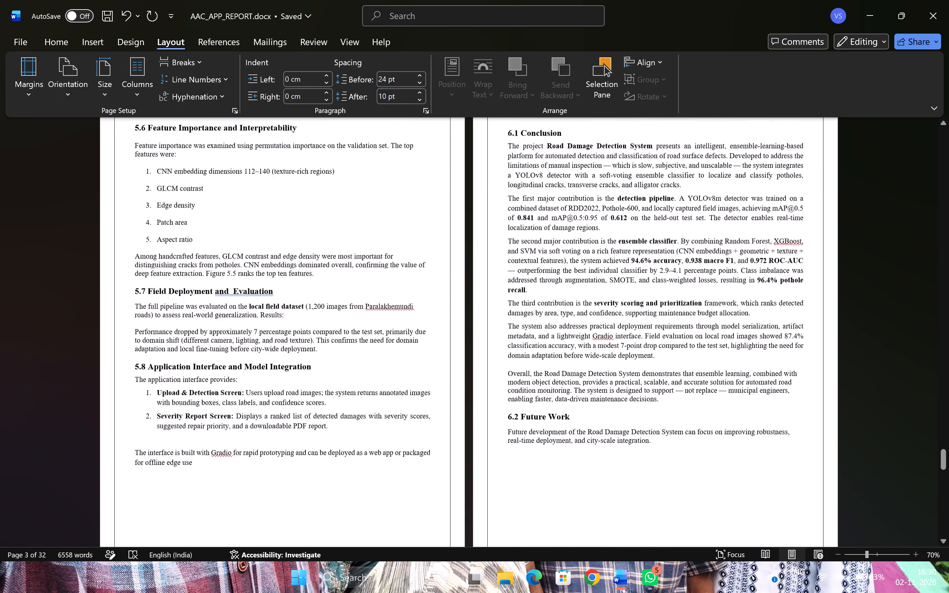
Save the Road Damage Detection report after returning to its cover page.
scroll(337, 270, up, 16)
scroll(337, 270, up, 7)
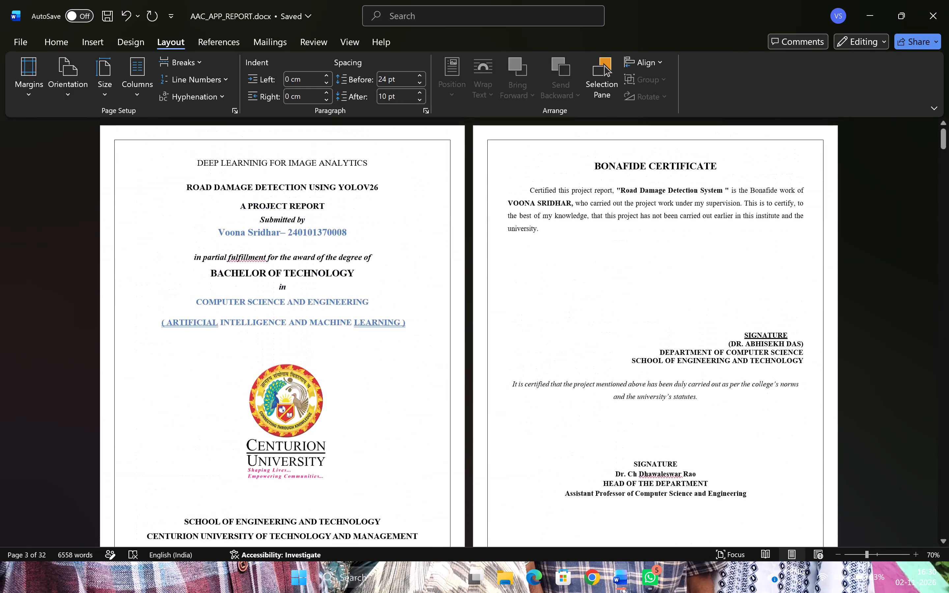
key(ctrl+s)
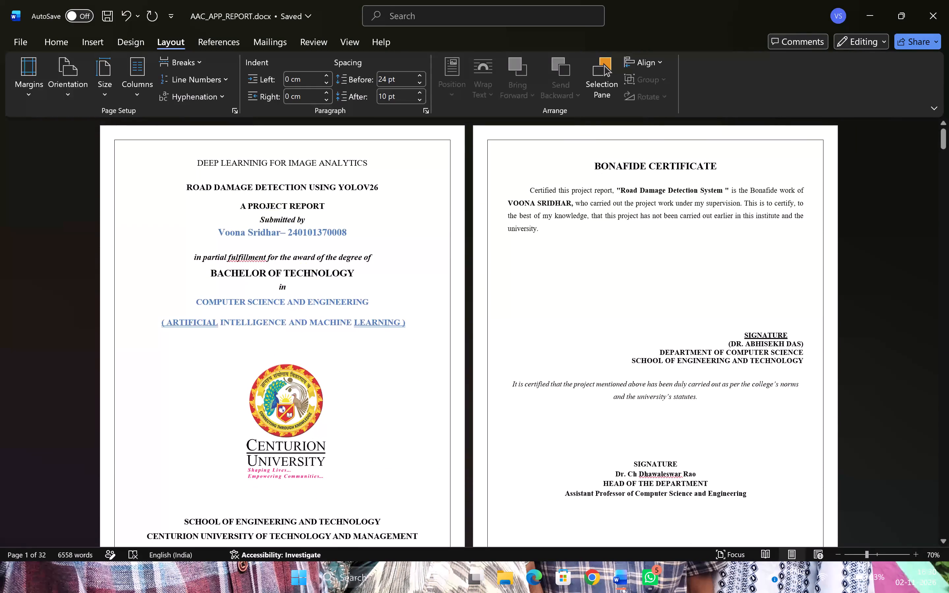
Start saving a copy of the report to the Downloads folder with PDF as the file type.
click(28, 46)
click(45, 248)
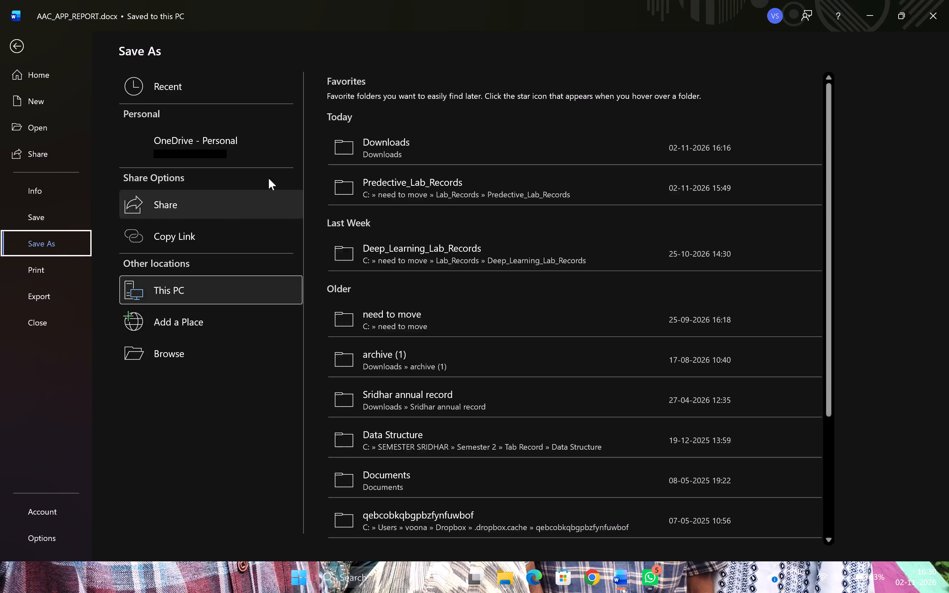
click(364, 154)
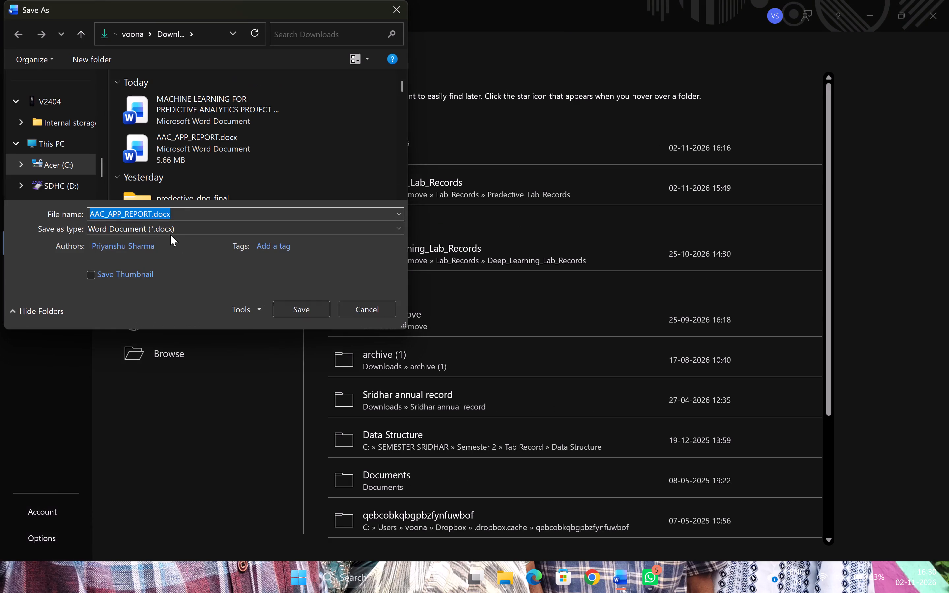
click(168, 230)
click(143, 301)
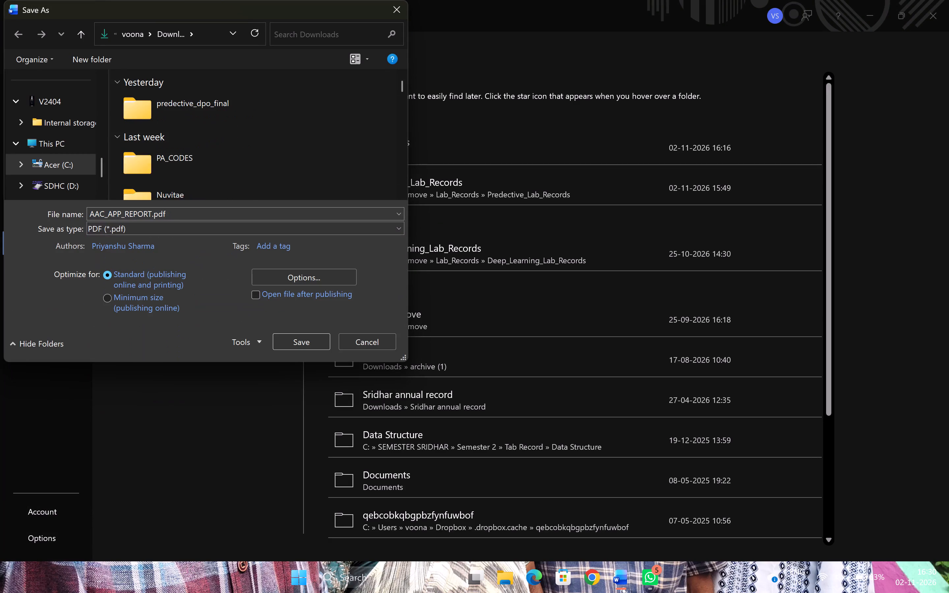
Replace the PDF's file name AAC_APP_REPORT with one beginning "Deep Learnining", keeping the .pdf extension.
click(149, 214)
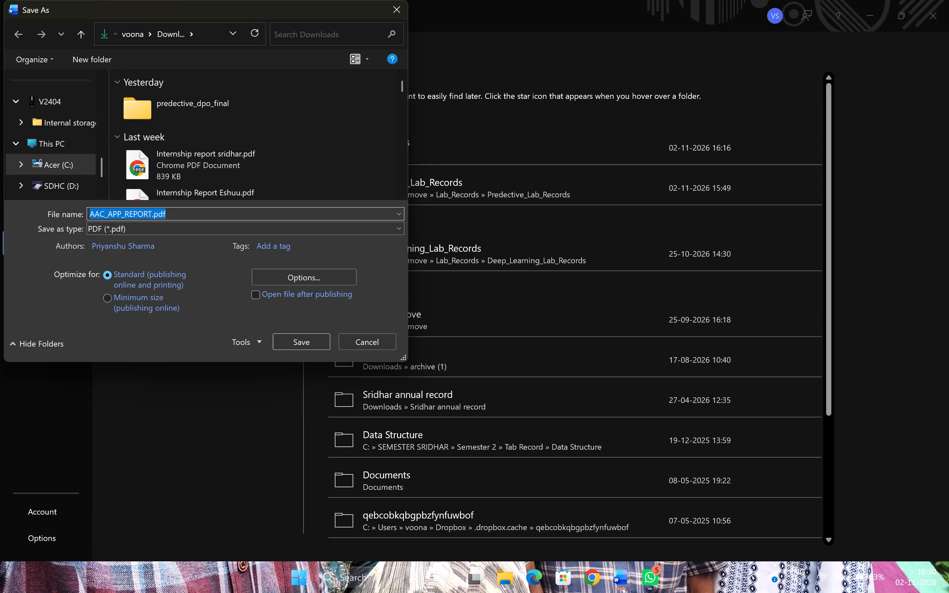
click(125, 215)
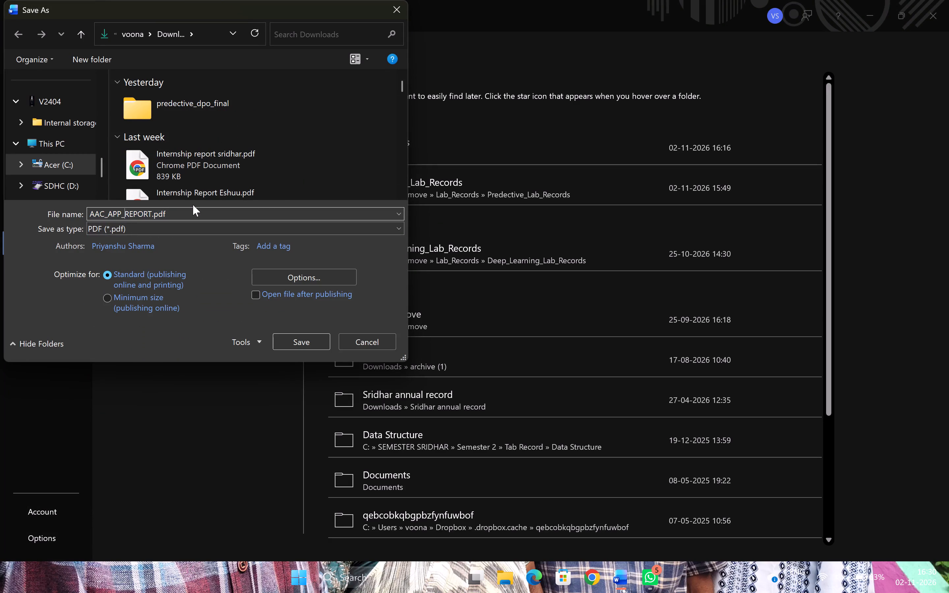
key(Left)
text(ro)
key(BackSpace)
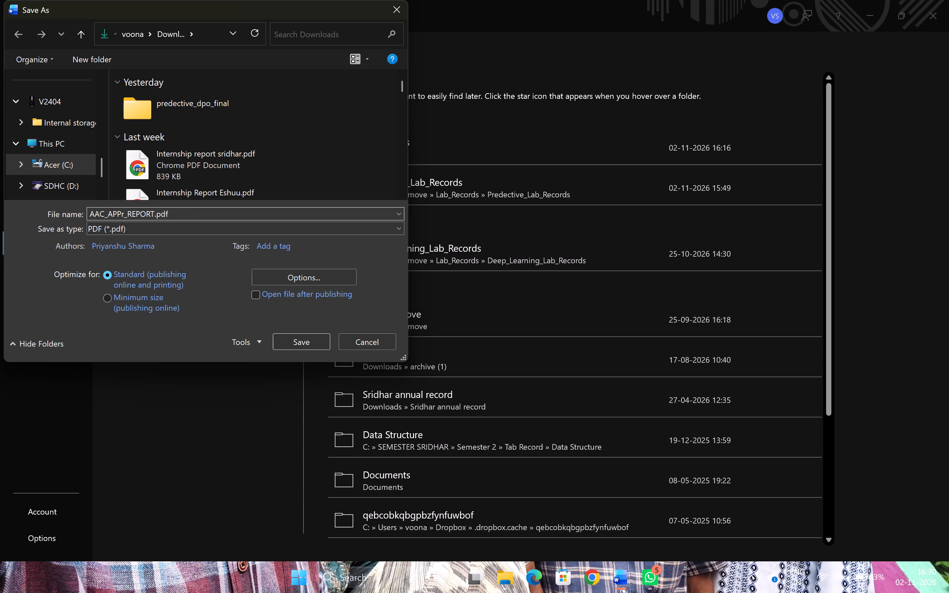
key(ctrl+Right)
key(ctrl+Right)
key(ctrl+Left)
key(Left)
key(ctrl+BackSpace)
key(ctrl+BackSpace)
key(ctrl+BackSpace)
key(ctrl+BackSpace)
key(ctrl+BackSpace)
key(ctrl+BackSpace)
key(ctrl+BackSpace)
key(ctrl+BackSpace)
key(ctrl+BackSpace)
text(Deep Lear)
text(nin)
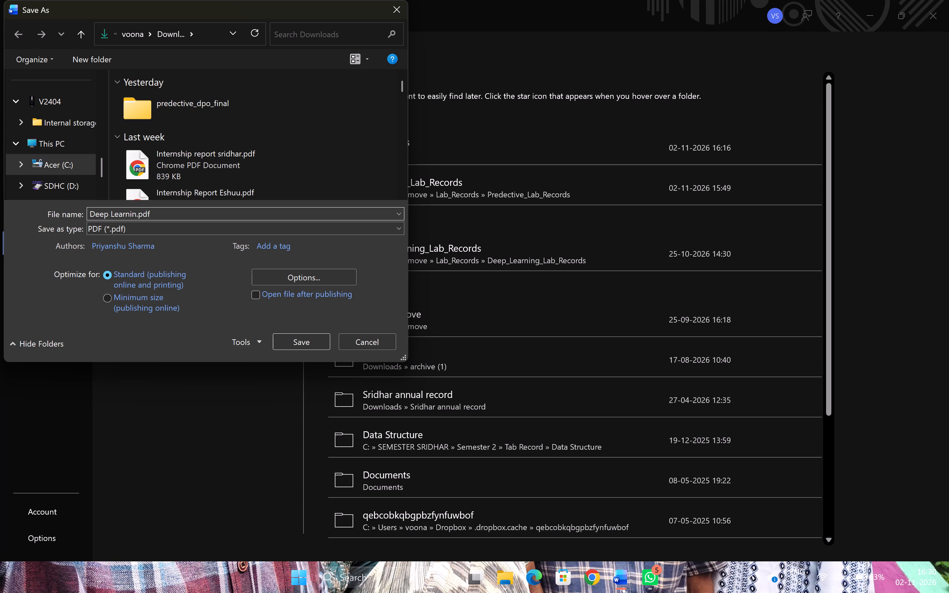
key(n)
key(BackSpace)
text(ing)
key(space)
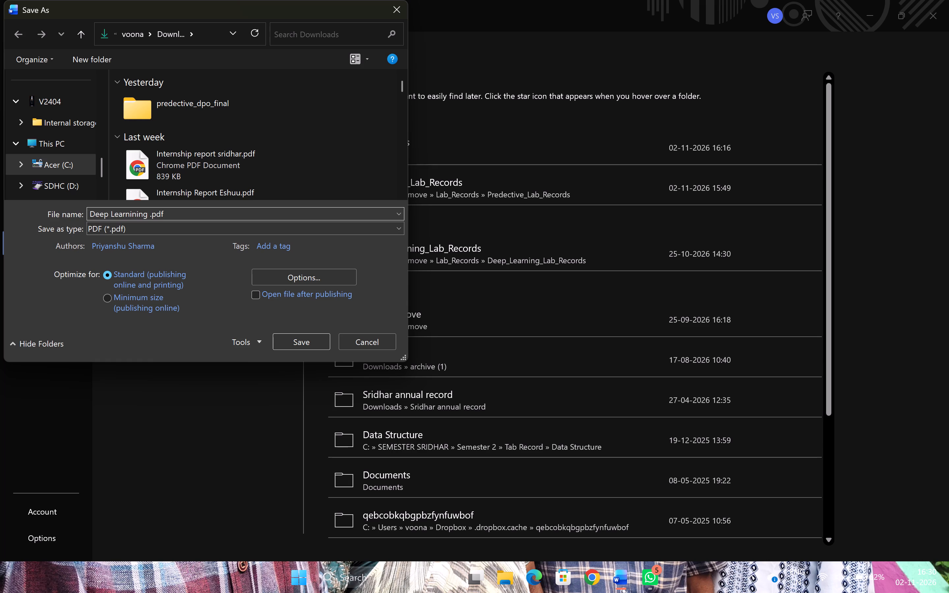
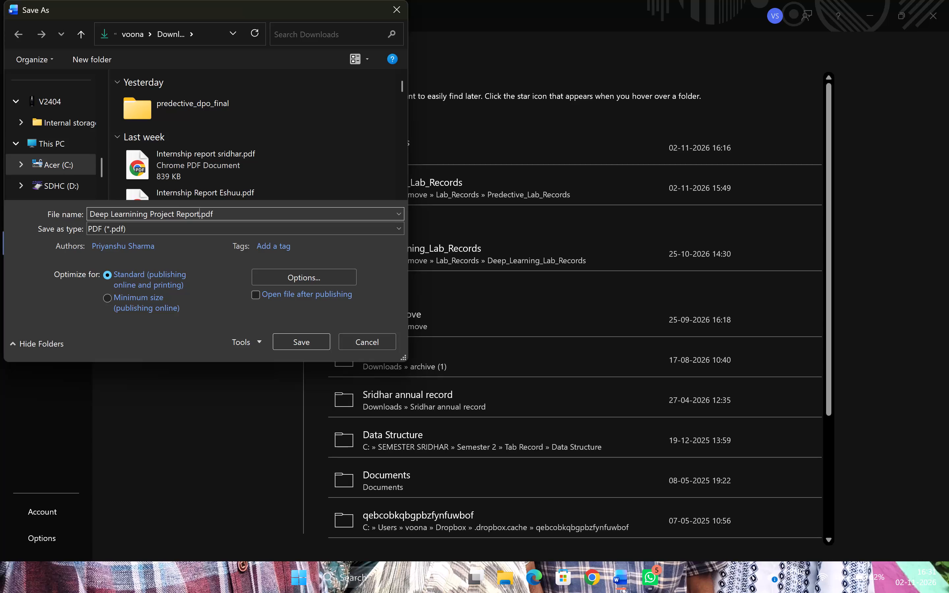
Export the Road Damage Detection report to Downloads as Deep Learnining Project Report.pdf with standard optimization.
click(300, 342)
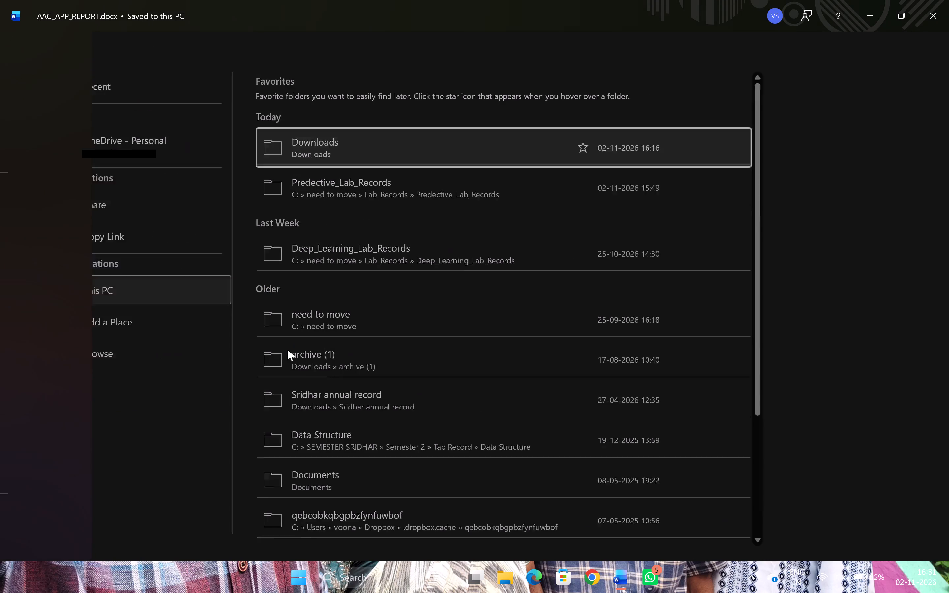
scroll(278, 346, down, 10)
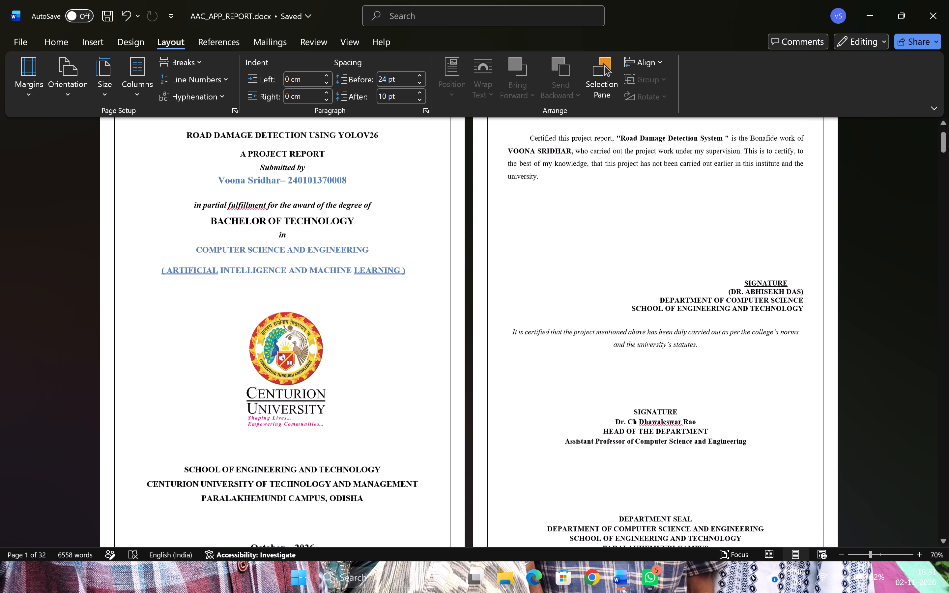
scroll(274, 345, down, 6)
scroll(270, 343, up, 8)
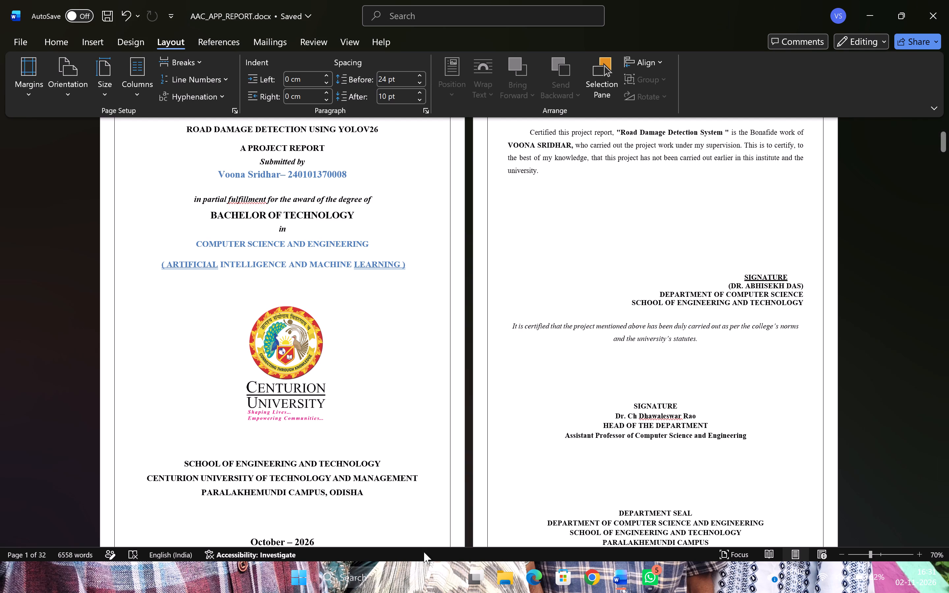
Switch to File Explorer, refresh the Downloads folder and copy Deep Learnining Project Report.pdf.
click(512, 575)
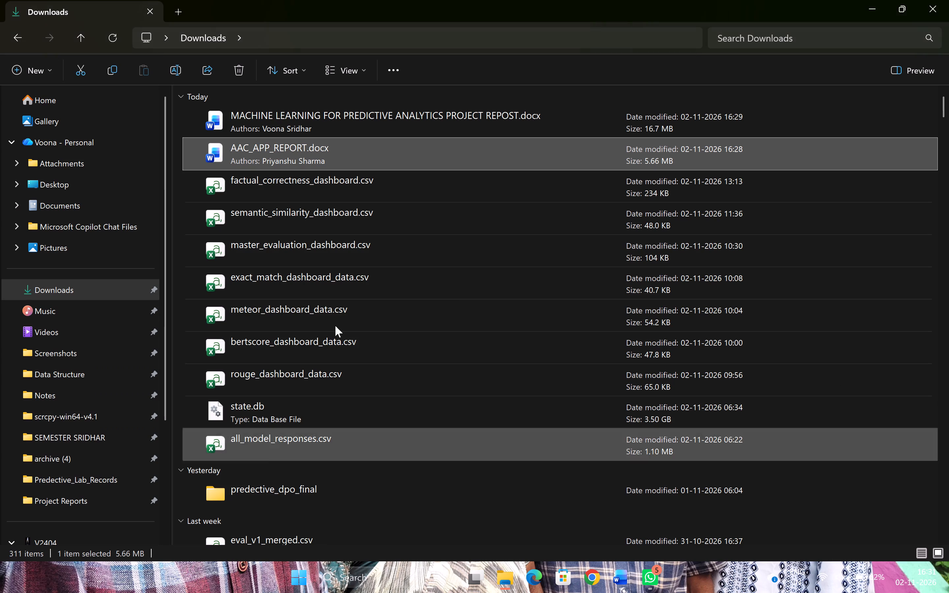
click(106, 34)
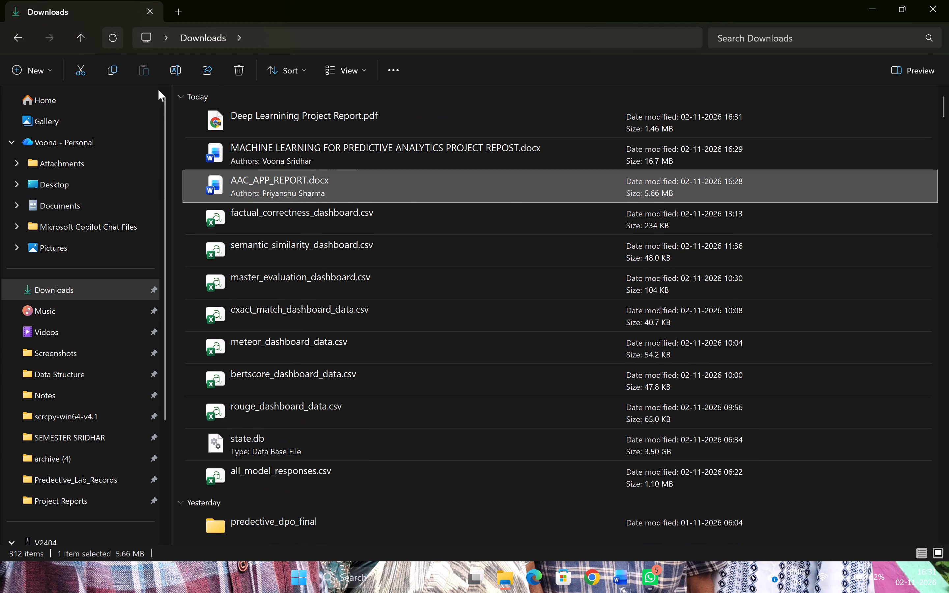
click(242, 122)
key(ctrl+c)
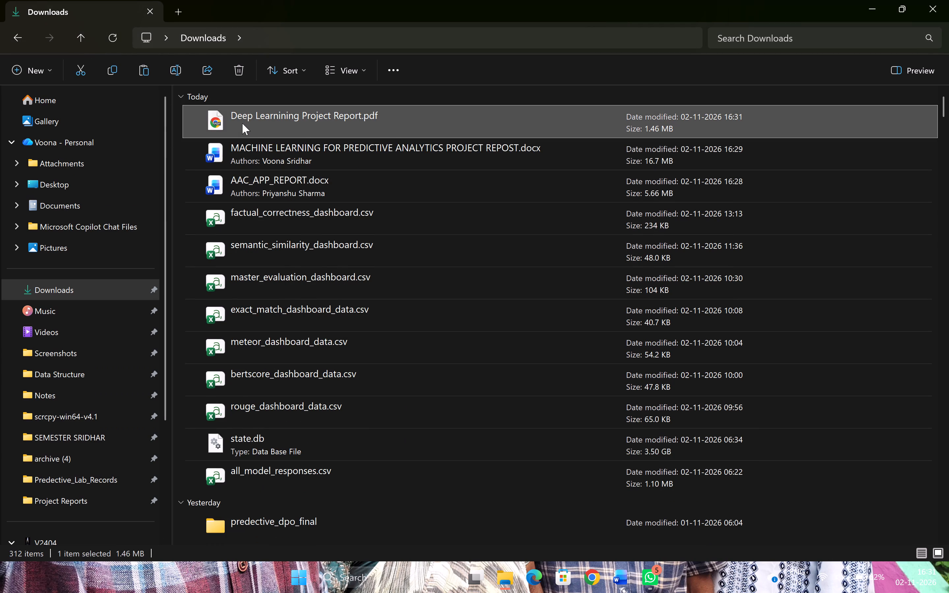
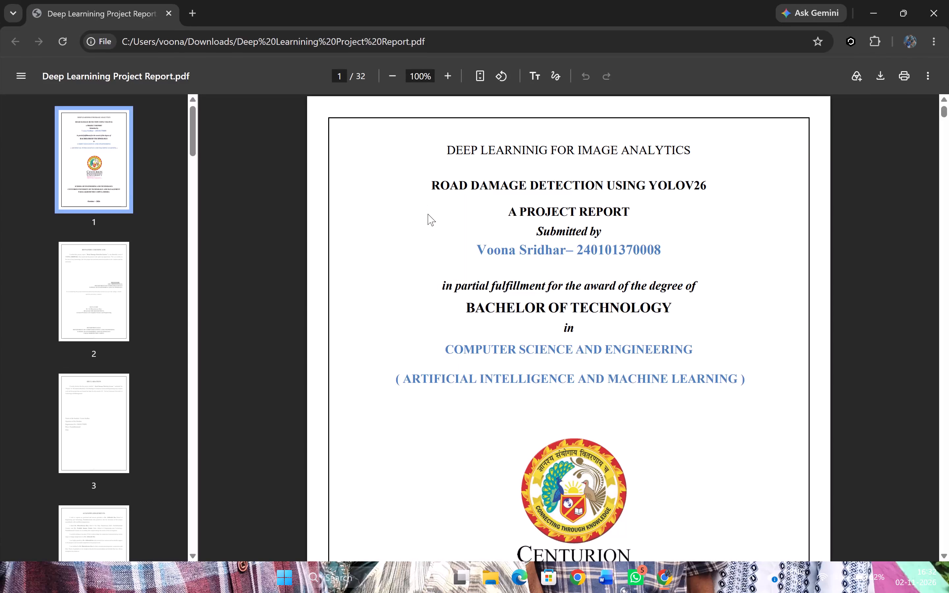
Review the exported PDF's front pages and table of contents, checking the listed page numbers.
scroll(428, 214, down, 7)
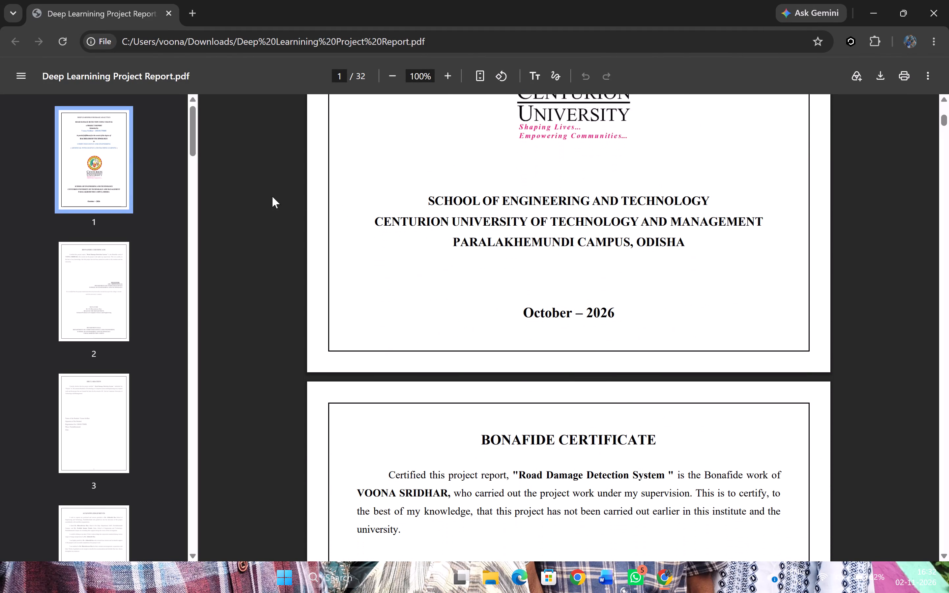
scroll(448, 318, down, 7)
scroll(448, 318, up, 3)
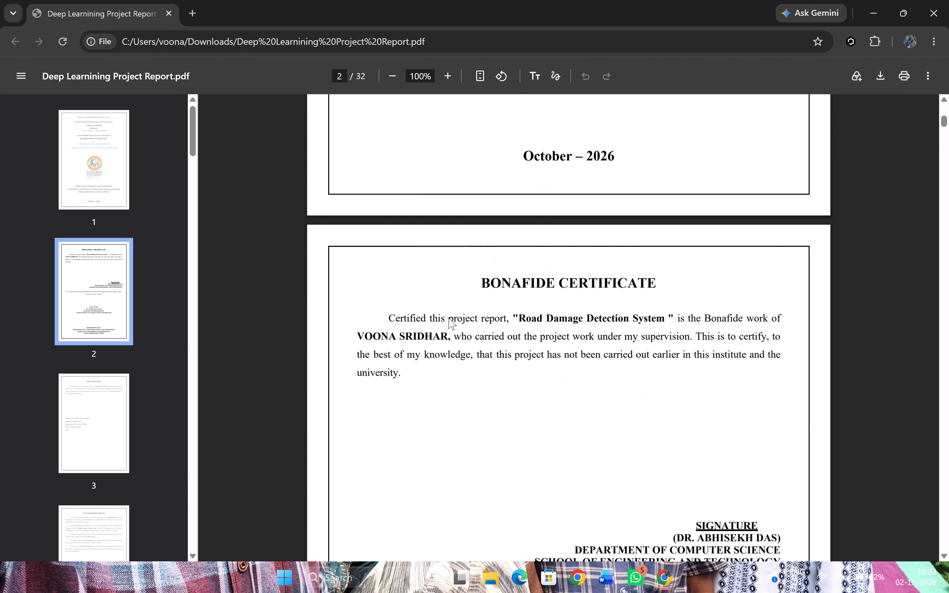
scroll(448, 318, down, 5)
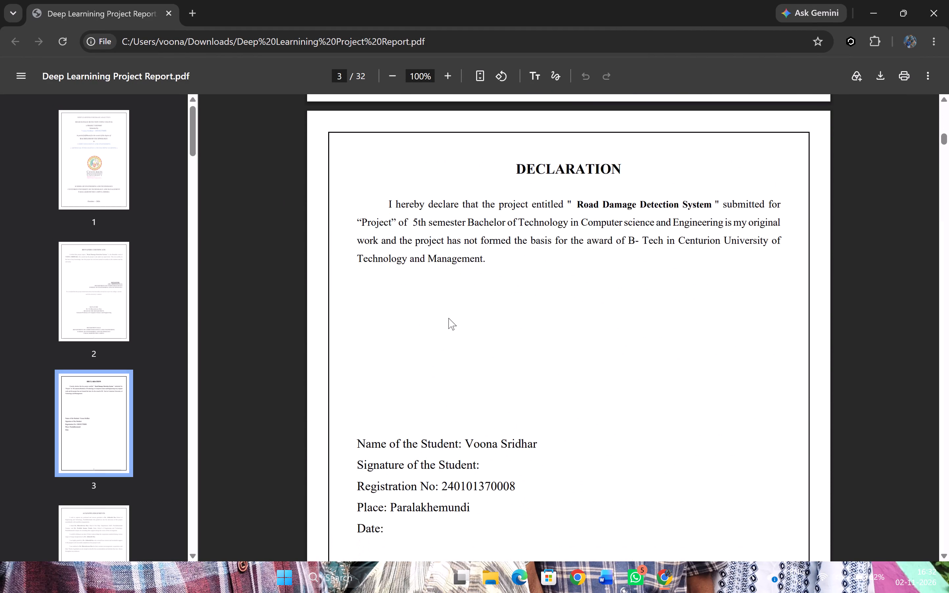
scroll(448, 318, down, 10)
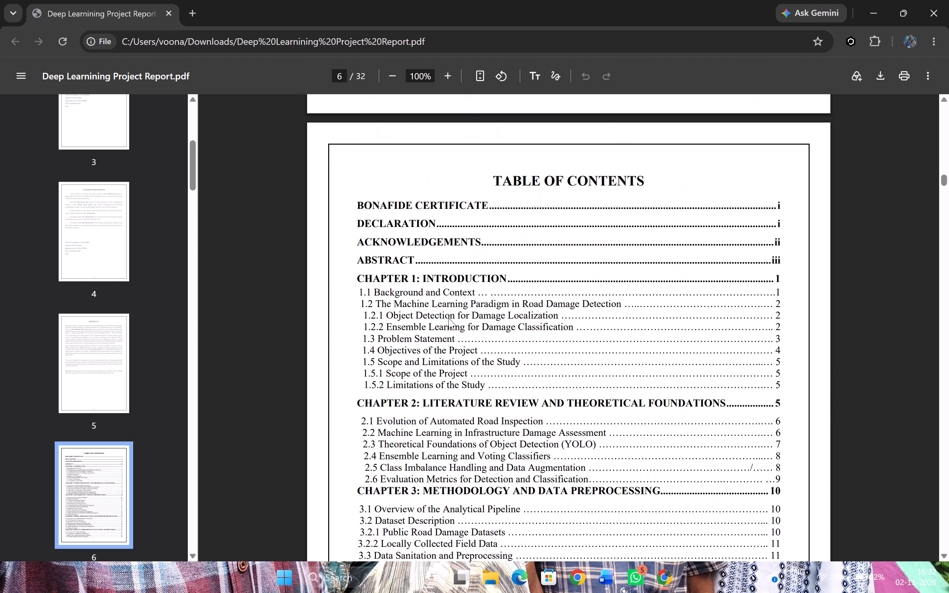
scroll(448, 318, up, 4)
scroll(448, 318, down, 2)
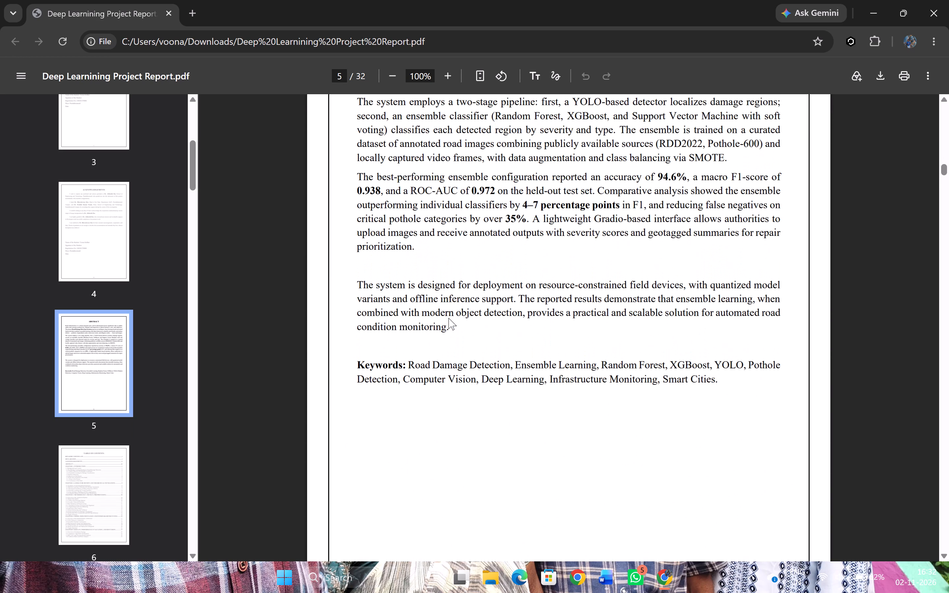
scroll(448, 318, down, 9)
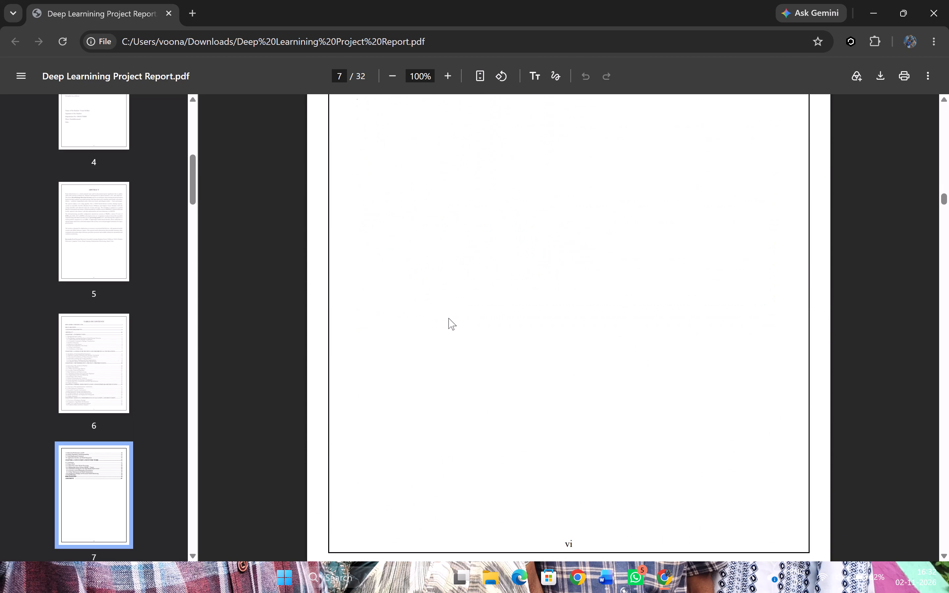
scroll(448, 318, down, 6)
scroll(448, 318, up, 10)
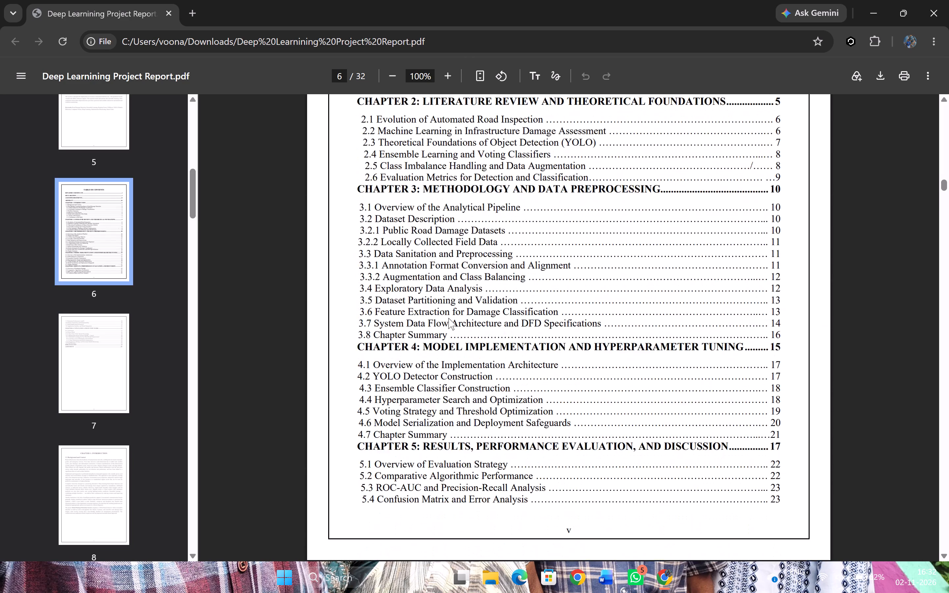
scroll(448, 318, right, 2)
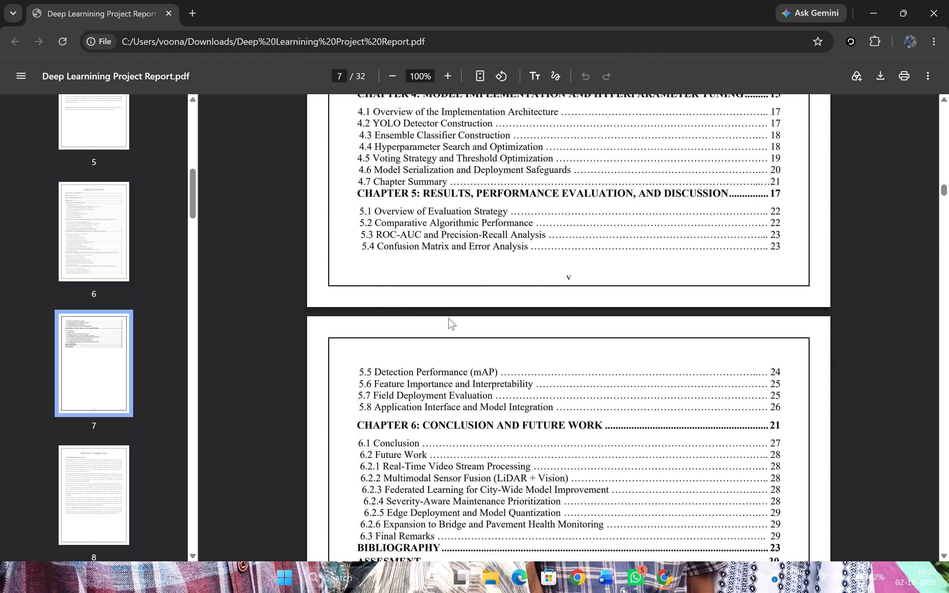
scroll(448, 318, up, 5)
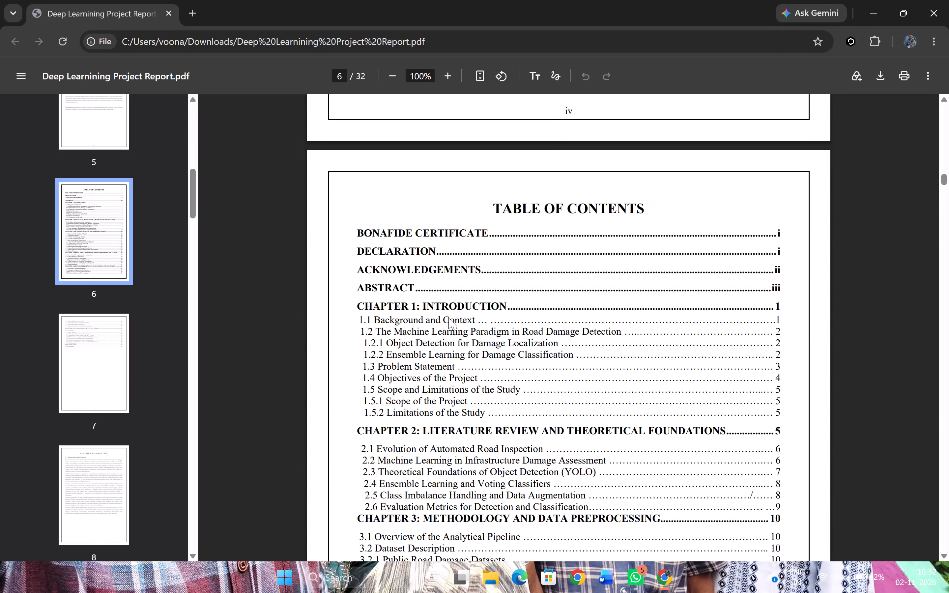
scroll(448, 318, up, 3)
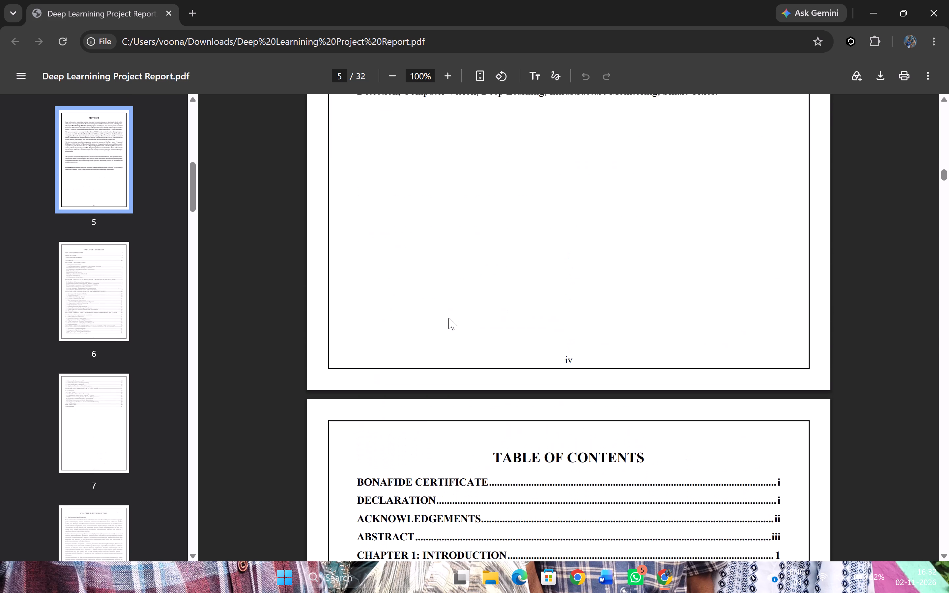
scroll(448, 318, up, 2)
scroll(448, 318, down, 4)
scroll(448, 318, up, 3)
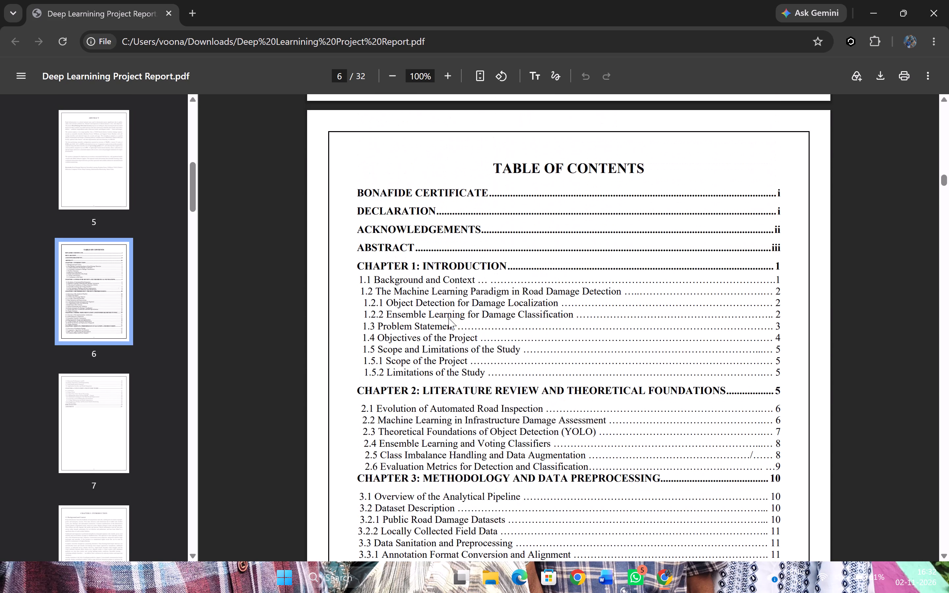
Switch to File Explorer and delete Deep Learnining Project Report.pdf from Downloads.
key(alt+Tab)
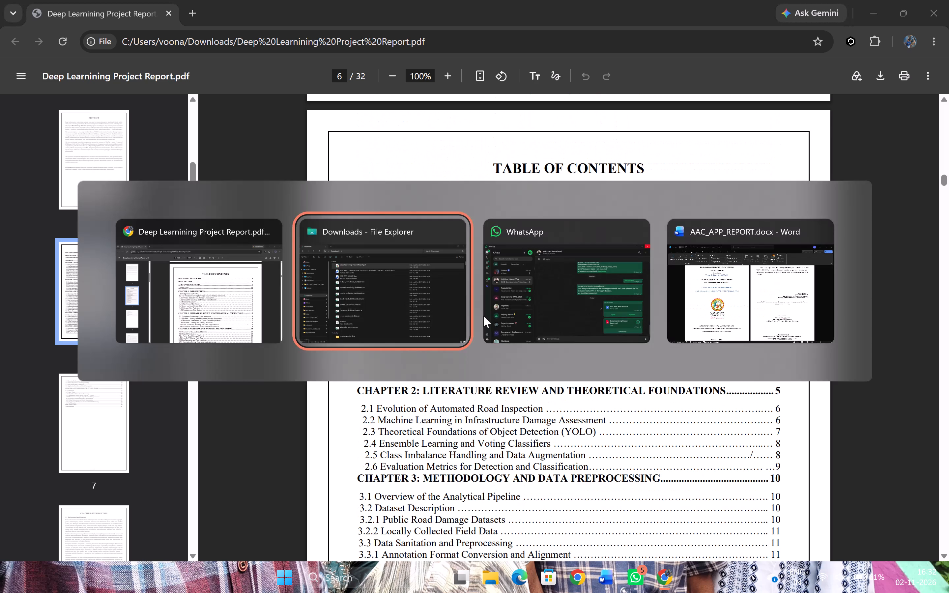
click(235, 67)
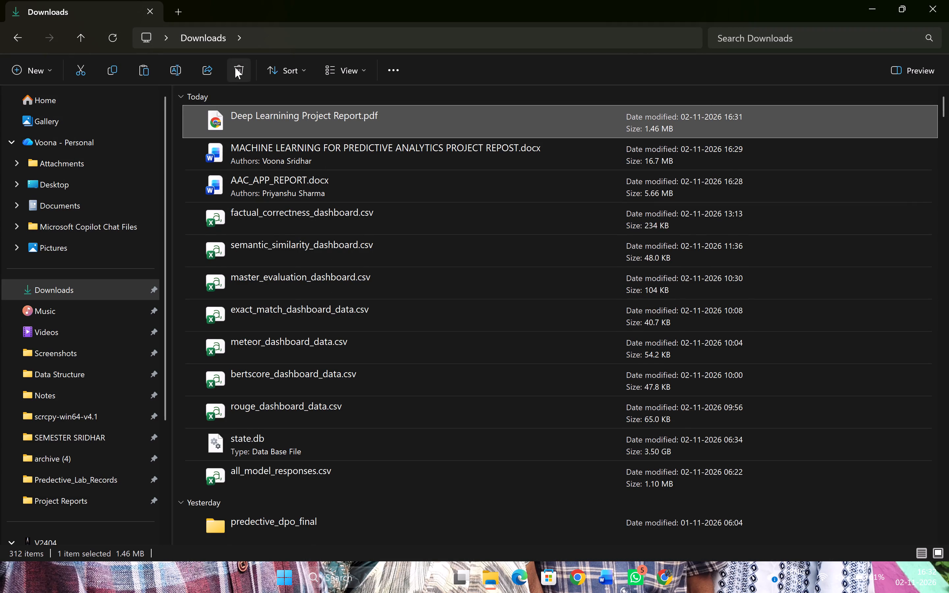
Switch to AAC_APP_REPORT.docx in Word, check the front-matter page numbers in the table of contents, and save the document.
key(alt+Tab)
key(alt+Tab)
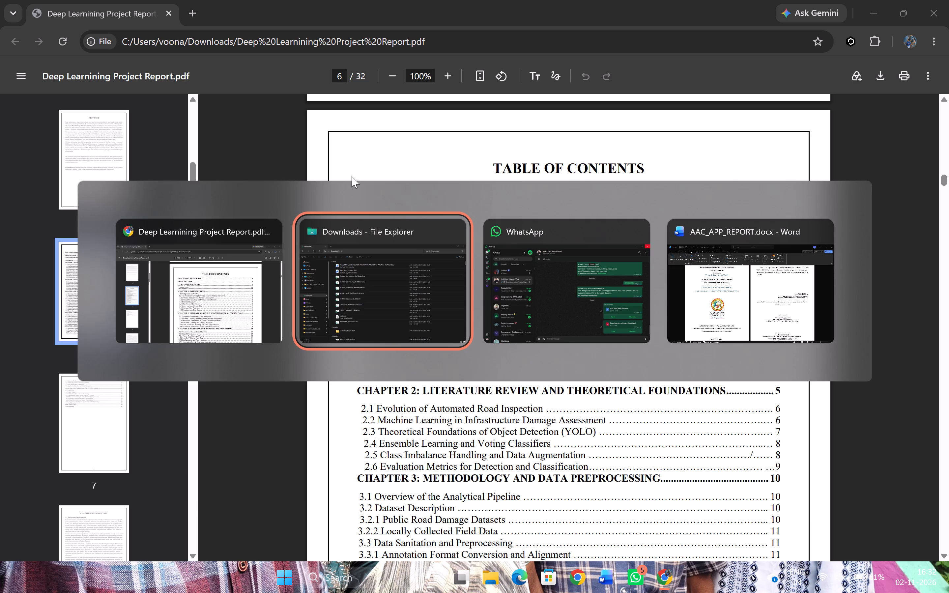
key(alt+Tab)
key(alt+Tab)
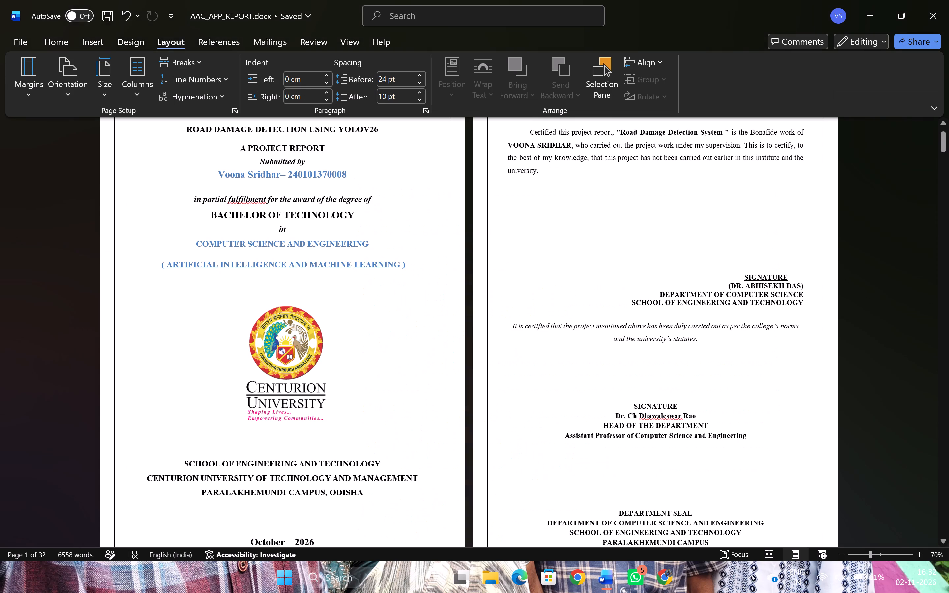
scroll(594, 319, down, 14)
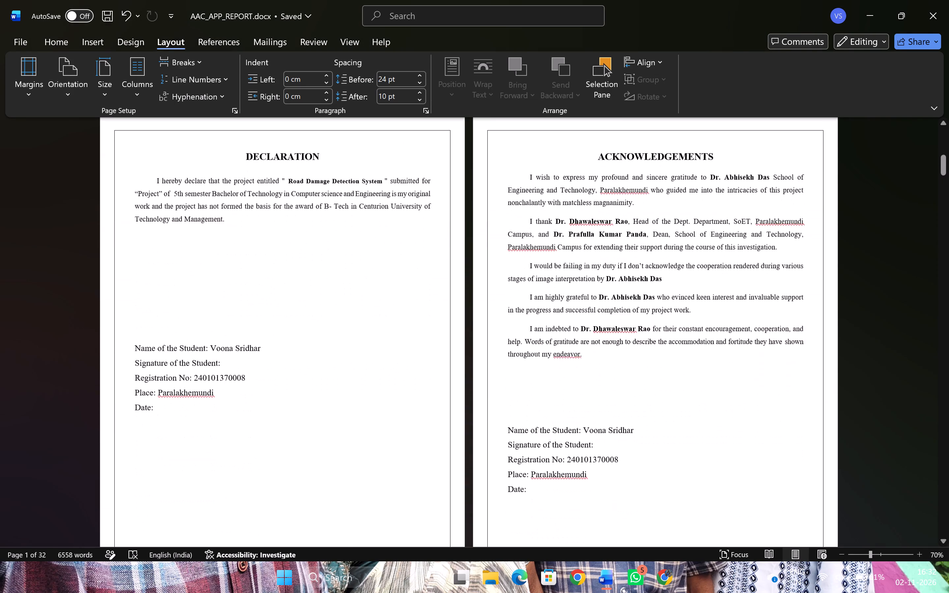
scroll(594, 319, down, 6)
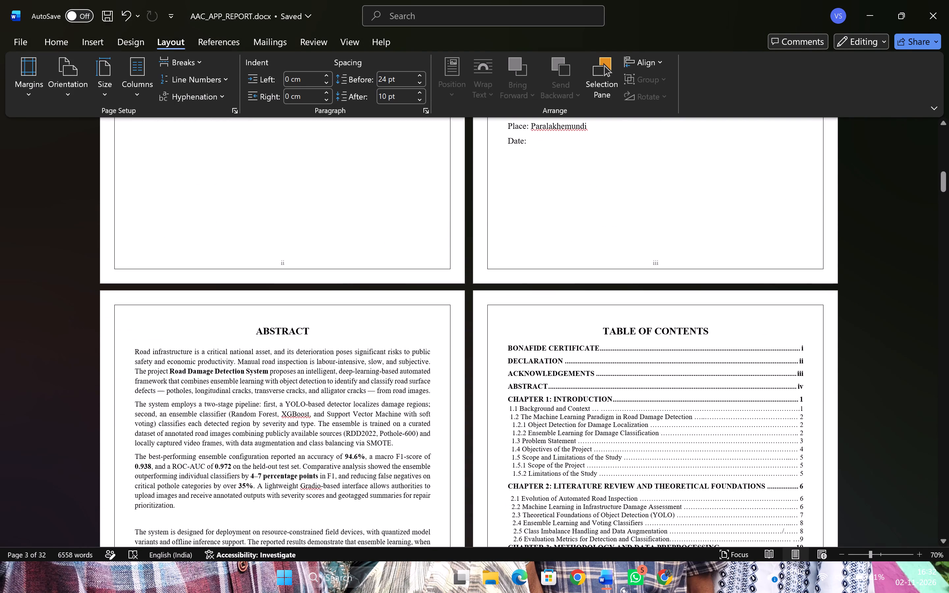
click(807, 372)
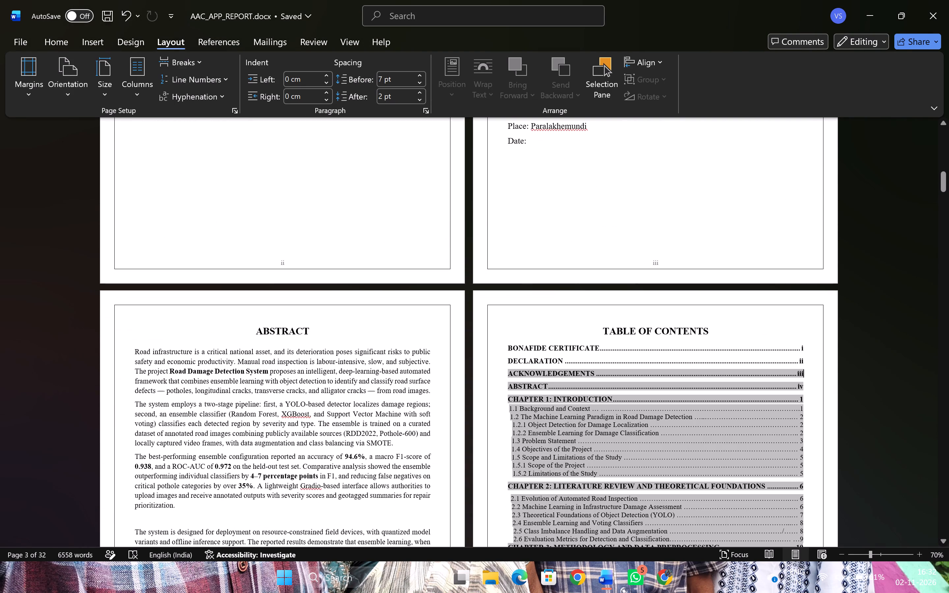
click(812, 384)
key(ctrl+s)
scroll(812, 384, down, 1)
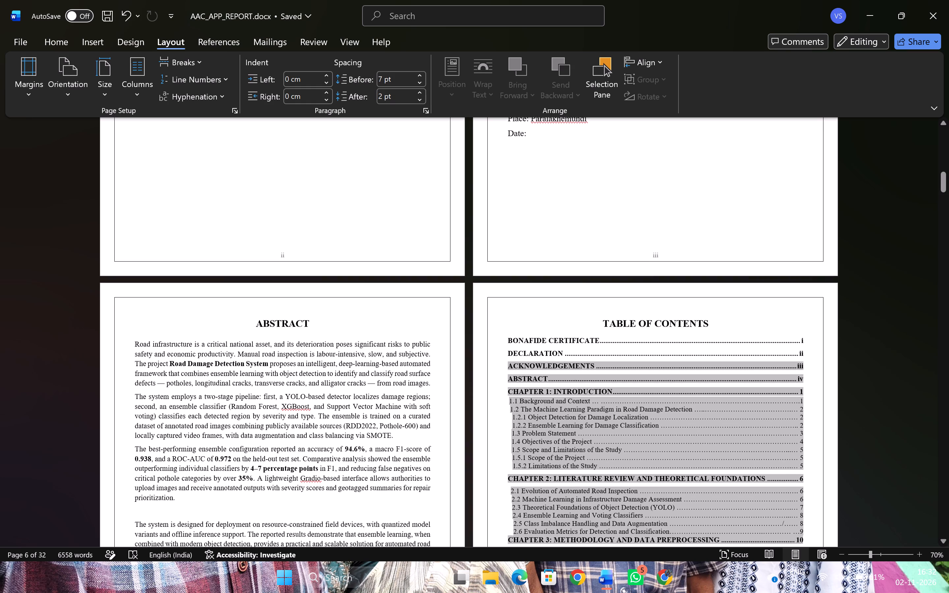
scroll(812, 384, down, 1)
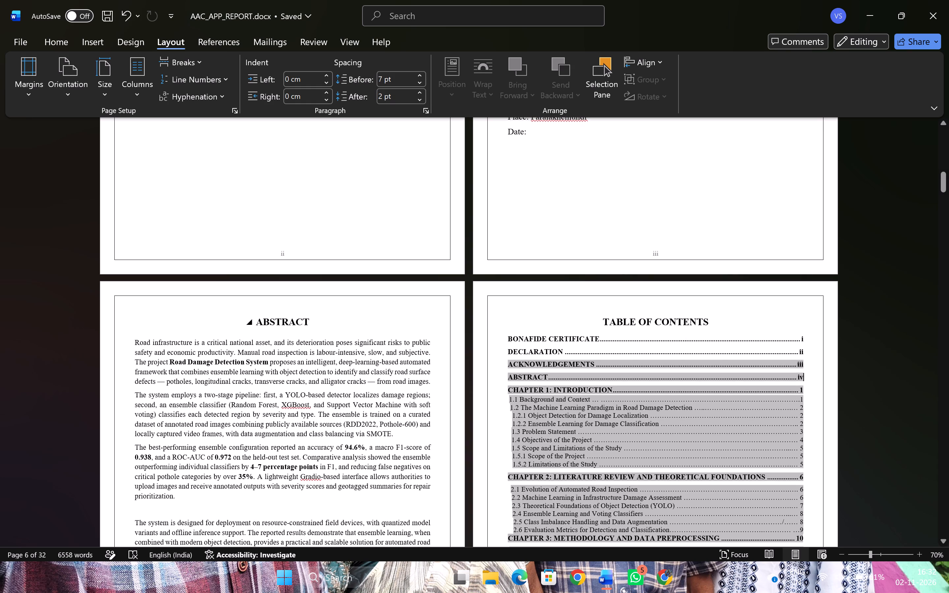
Save a PDF copy of the report in Downloads, named Deep Learning Project Report.
click(21, 42)
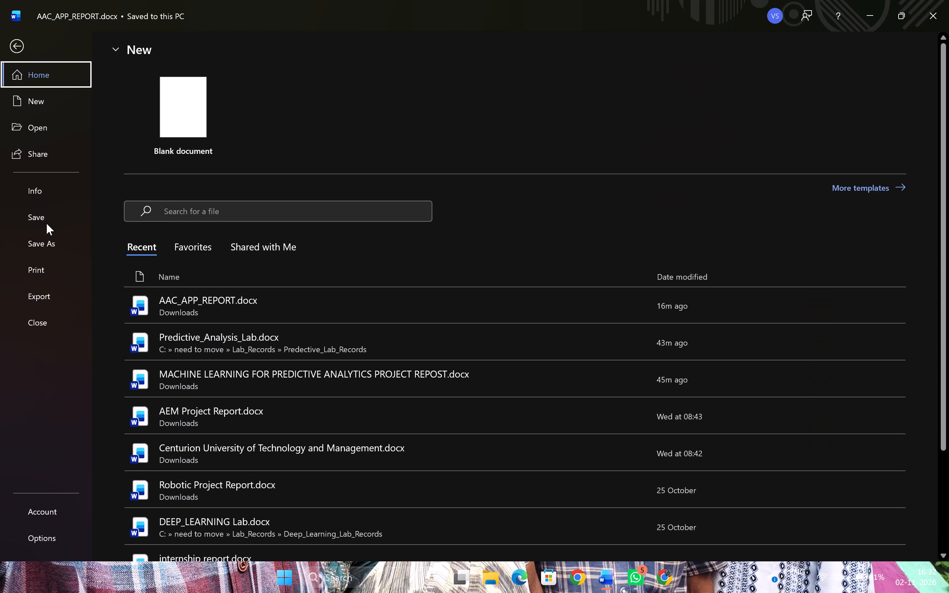
click(47, 240)
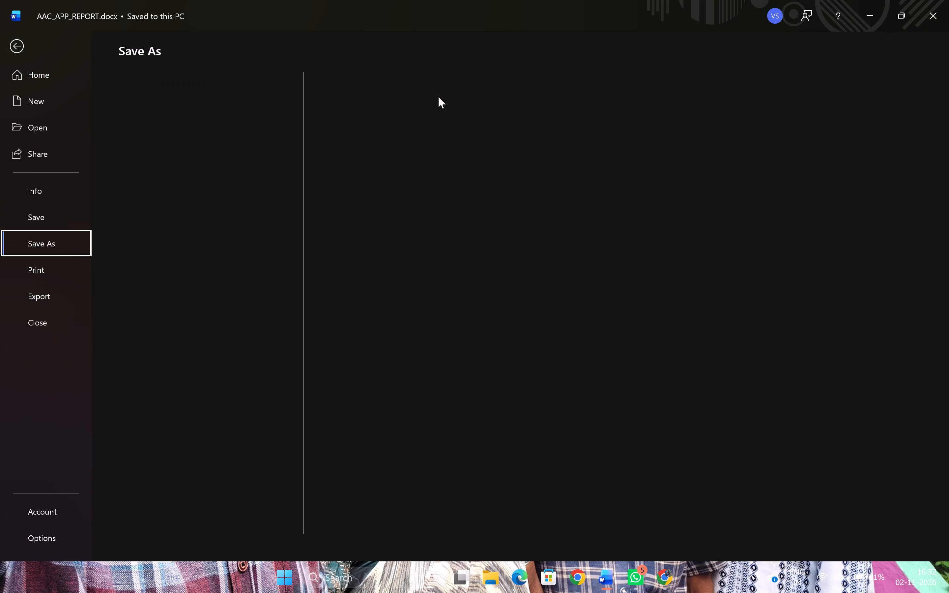
click(381, 150)
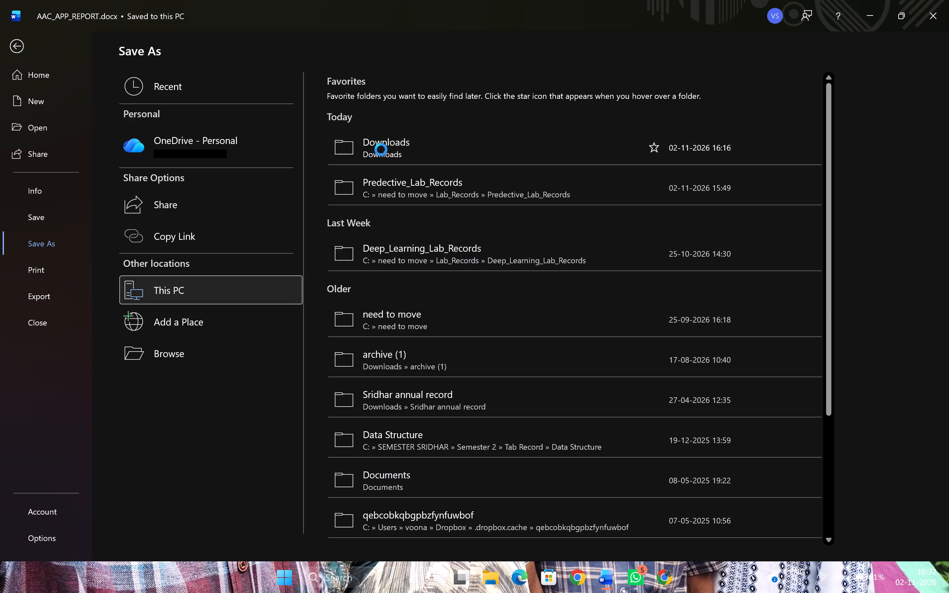
click(152, 215)
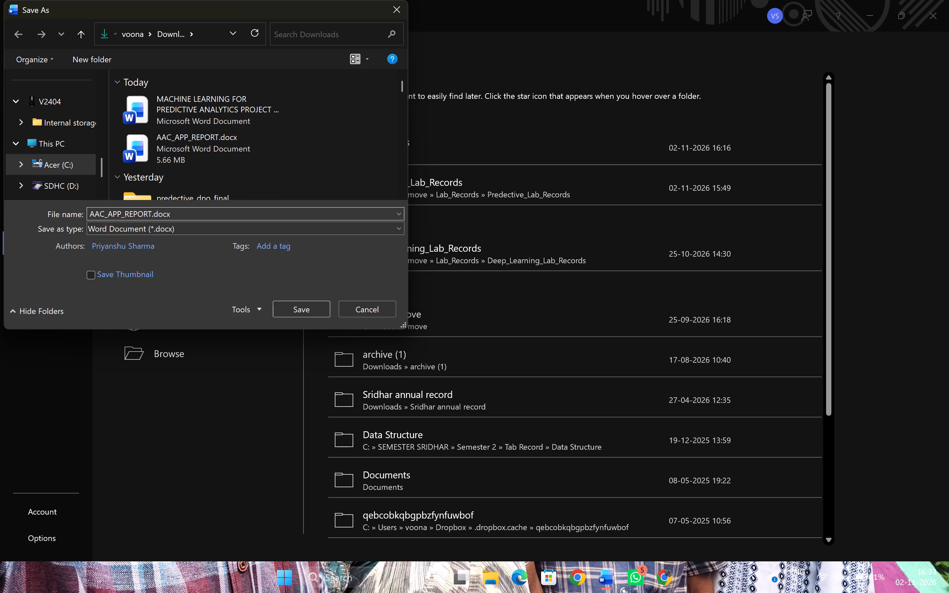
click(153, 216)
key(Left)
key(shift+BackSpace)
key(shift+BackSpace)
key(shift+BackSpace)
key(shift+BackSpace)
key(shift+BackSpace)
key(shift+BackSpace)
key(shift+BackSpace)
key(shift+BackSpace)
key(shift+BackSpace)
key(shift+BackSpace)
key(shift+BackSpace)
key(shift+BackSpace)
key(shift+BackSpace)
key(shift+BackSpace)
key(ctrl+BackSpace)
key(shift+d)
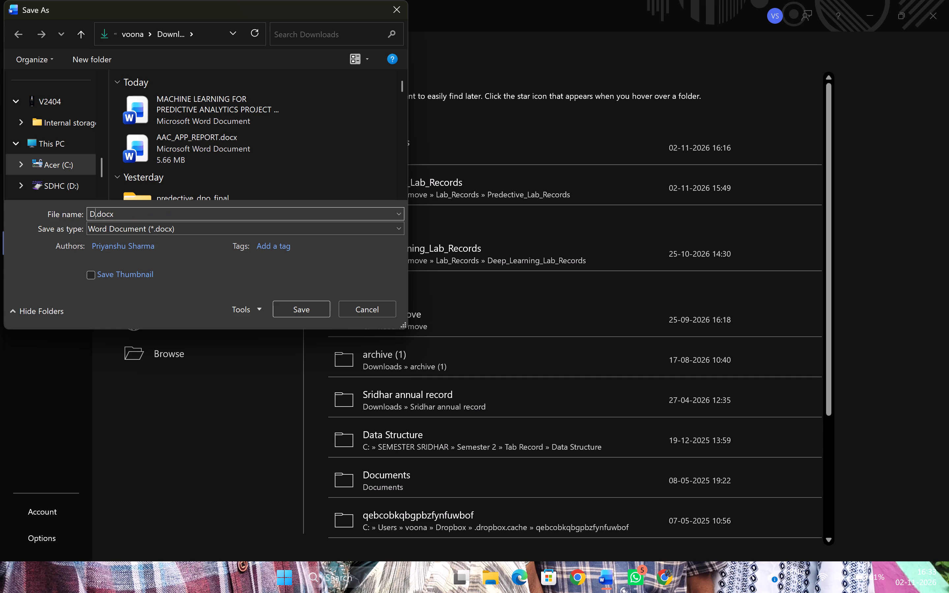
text(eep Learnini)
key(BackSpace)
key(h)
key(BackSpace)
text(g)
key(space)
text(Projecr)
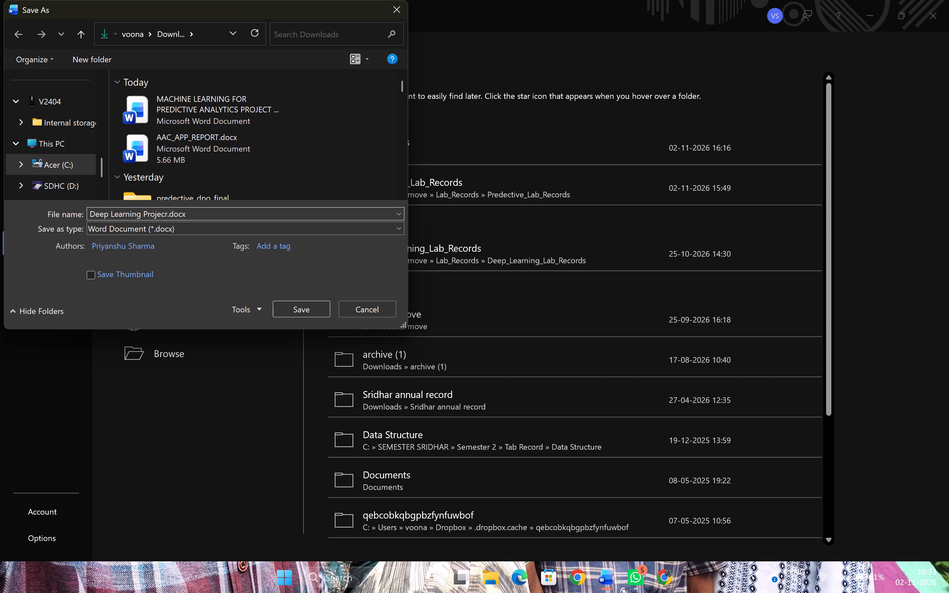
key(BackSpace)
text(t)
key(space)
text(Report)
click(143, 230)
click(172, 300)
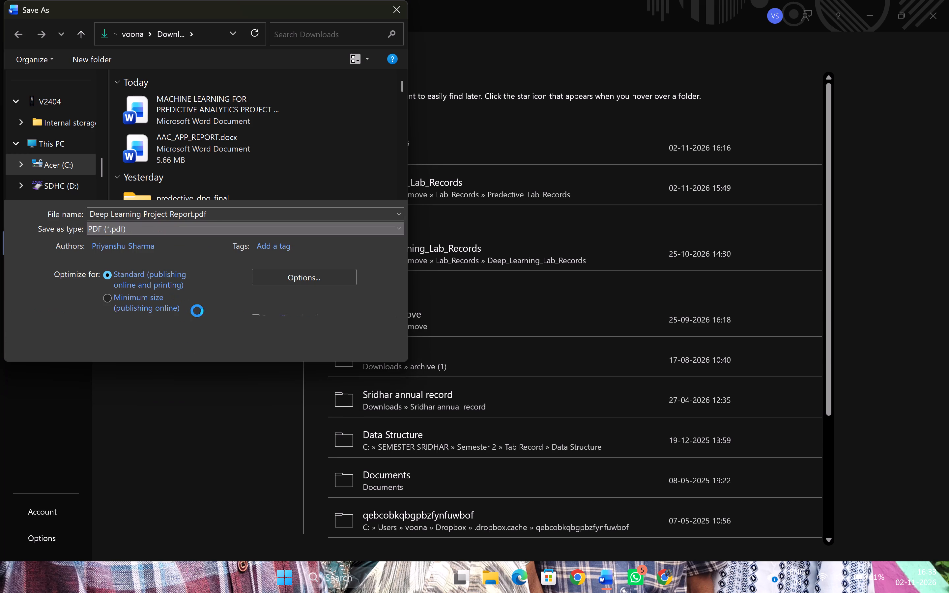
click(294, 340)
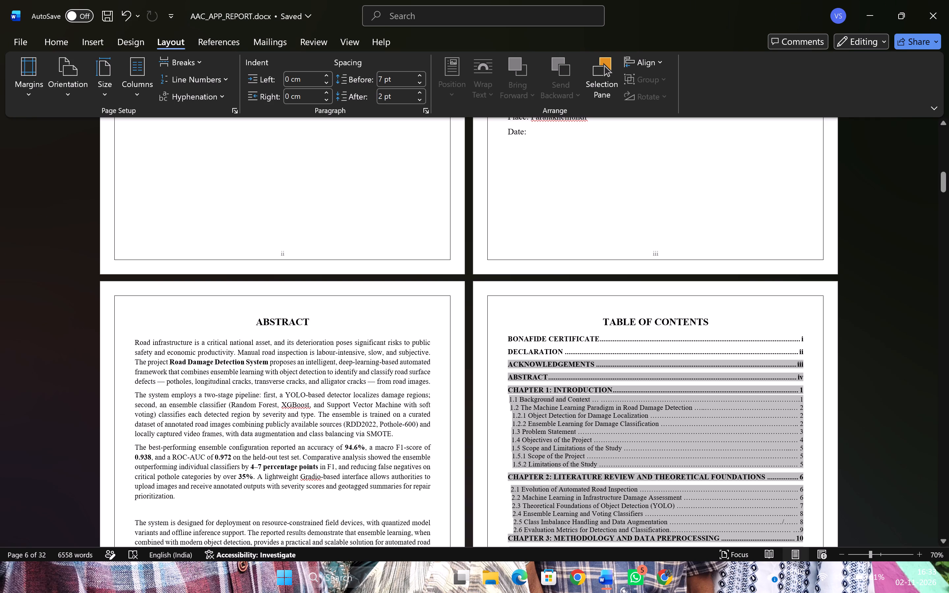
click(619, 264)
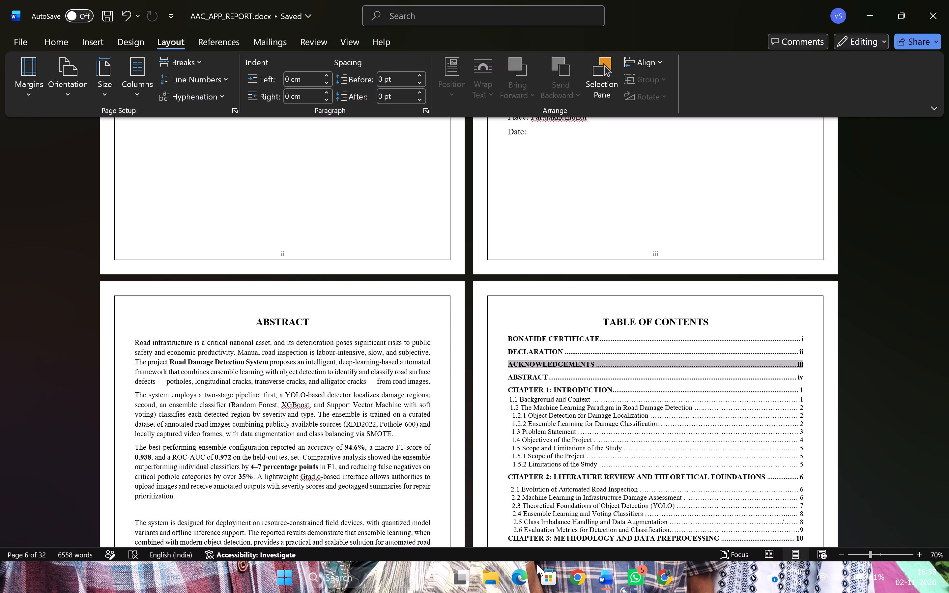
Switch to File Explorer, refresh the Downloads folder and open Deep Learning Project Report.pdf.
click(492, 569)
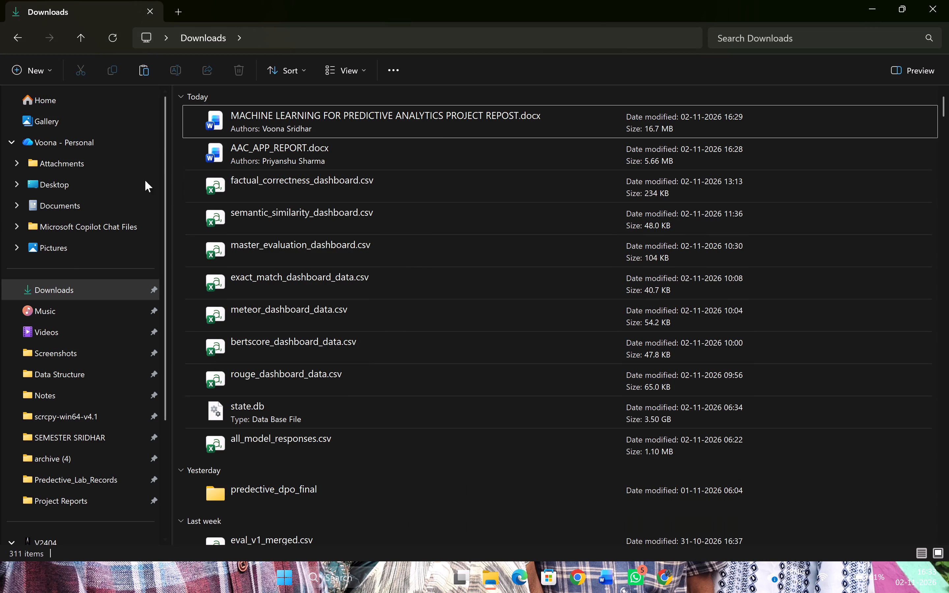
click(102, 39)
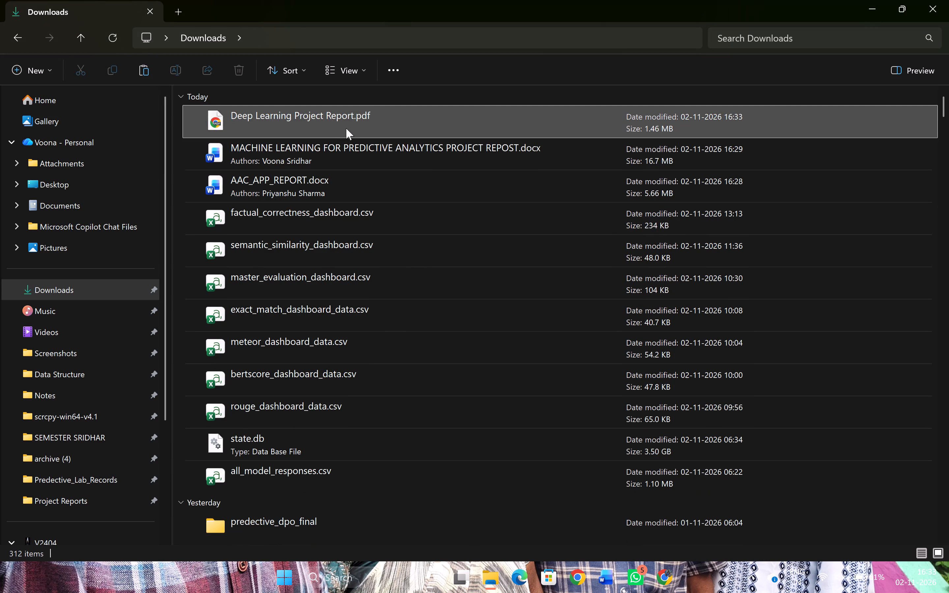
triple_click(346, 128)
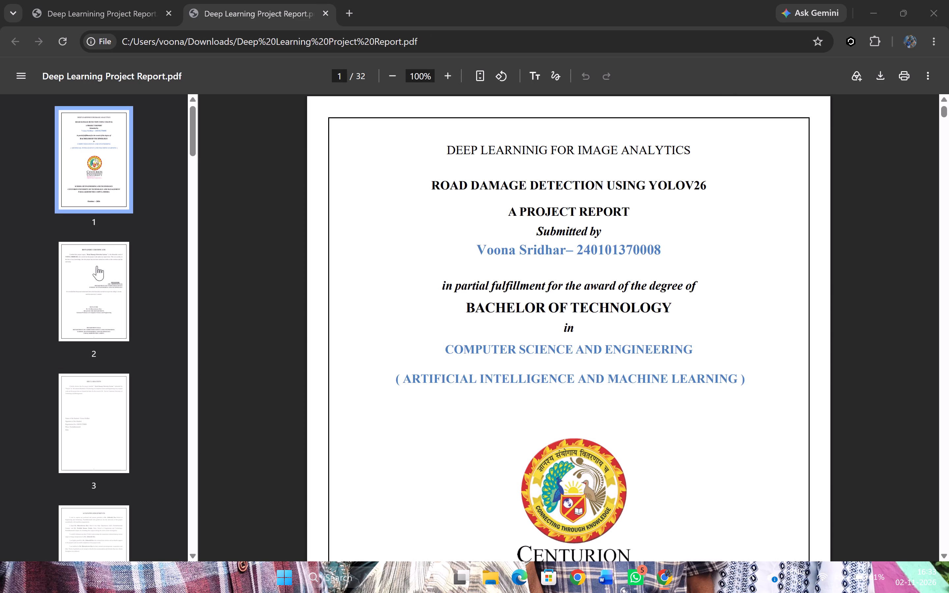
Review the exported PDF's front pages and the page numbers in its table of contents, and close the browser window.
click(97, 266)
drag(86, 416, 86, 420)
click(82, 515)
scroll(95, 449, down, 3)
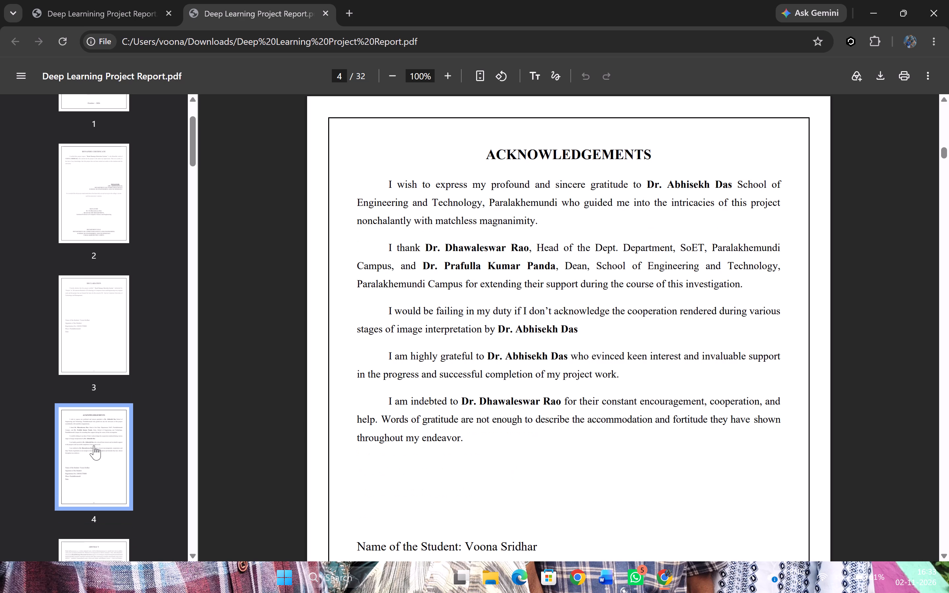
scroll(99, 474, down, 5)
click(86, 530)
click(92, 540)
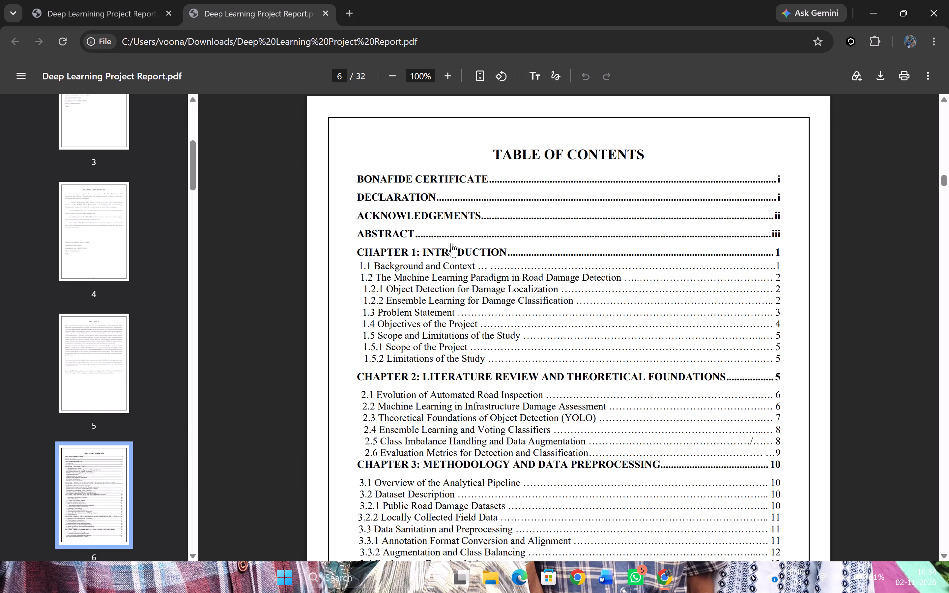
click(758, 218)
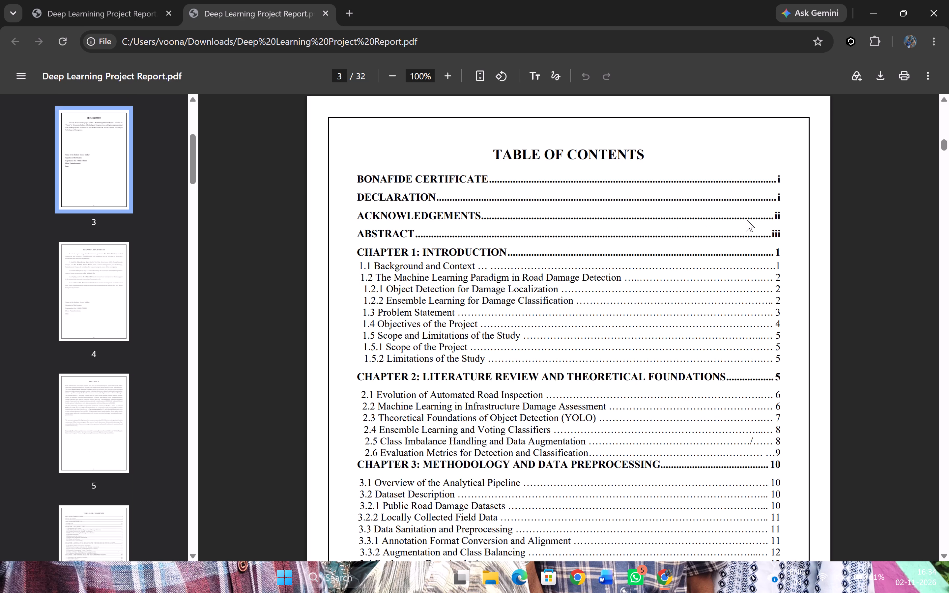
scroll(685, 212, up, 20)
scroll(685, 212, up, 13)
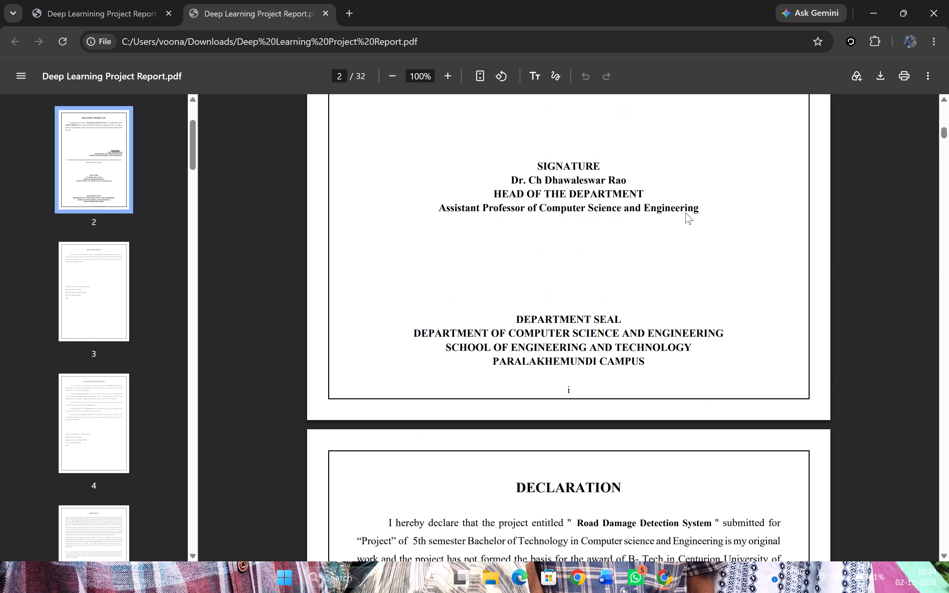
scroll(685, 212, up, 9)
scroll(685, 212, up, 18)
scroll(685, 212, up, 3)
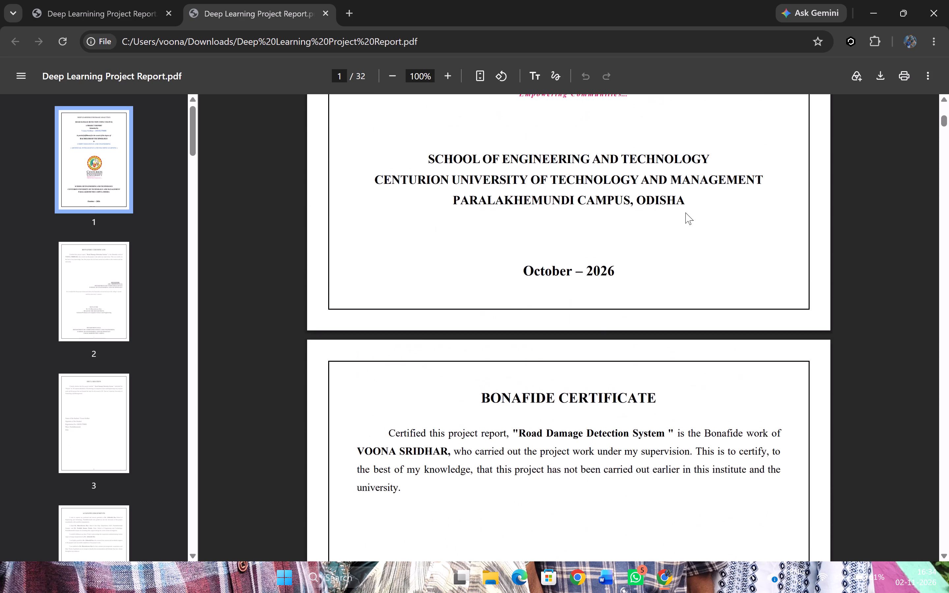
scroll(685, 212, up, 3)
scroll(685, 212, down, 1)
scroll(685, 212, up, 20)
scroll(685, 212, up, 2)
scroll(685, 212, down, 5)
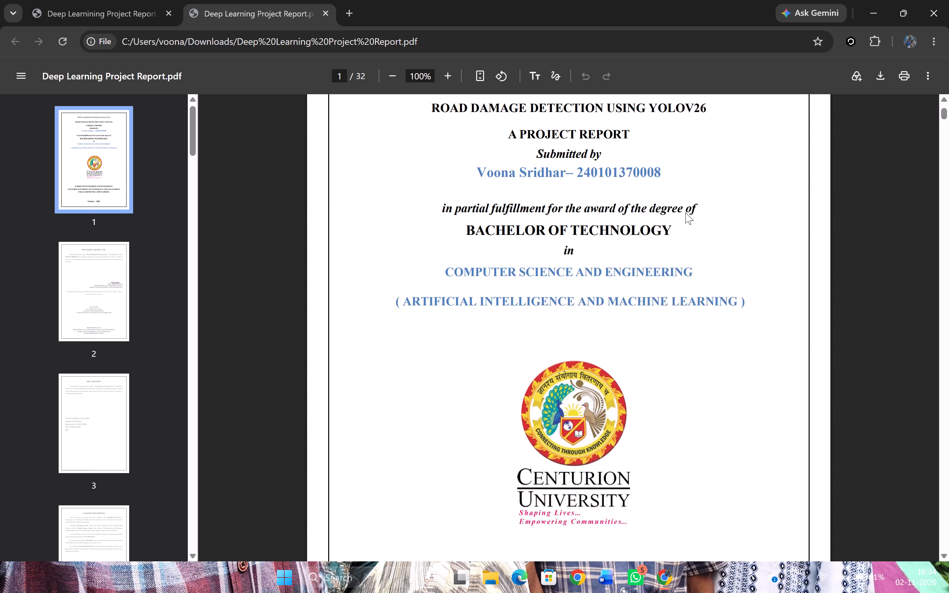
click(920, 2)
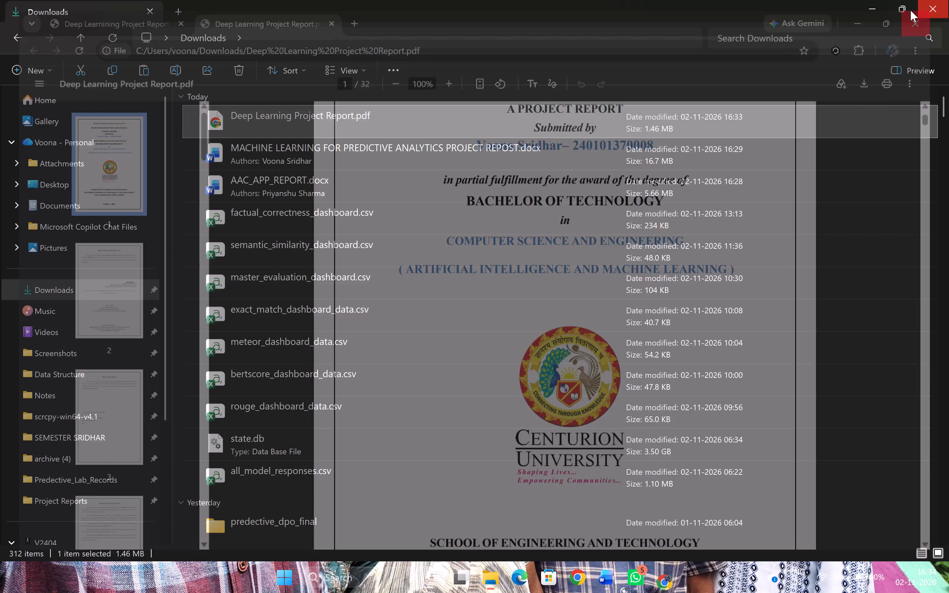
Switch to AAC_APP_REPORT.docx in Word and zoom in on the front-matter page numbers in the table of contents.
key(alt+Tab)
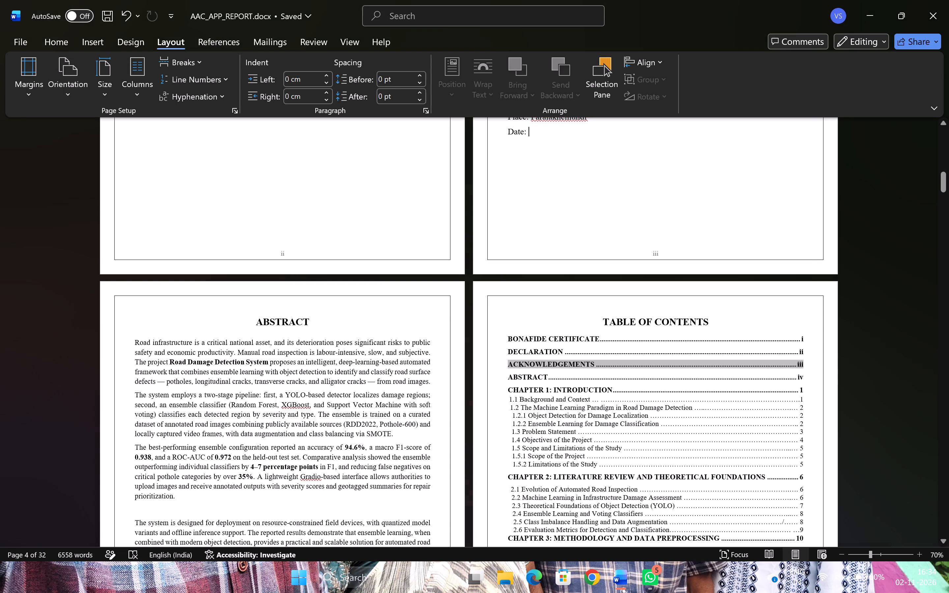
click(803, 379)
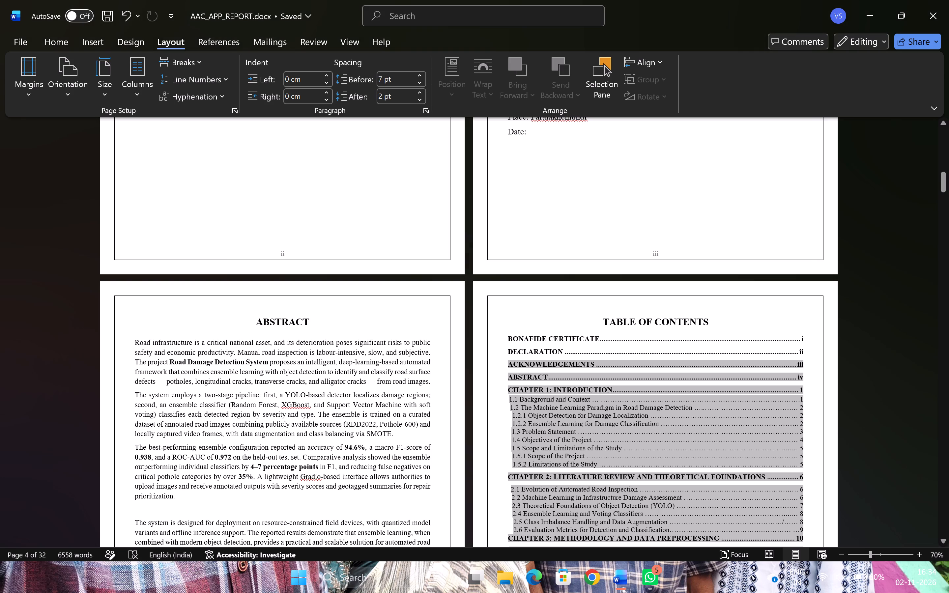
click(802, 376)
click(802, 376)
ctrl+scroll(792, 342, up, 16)
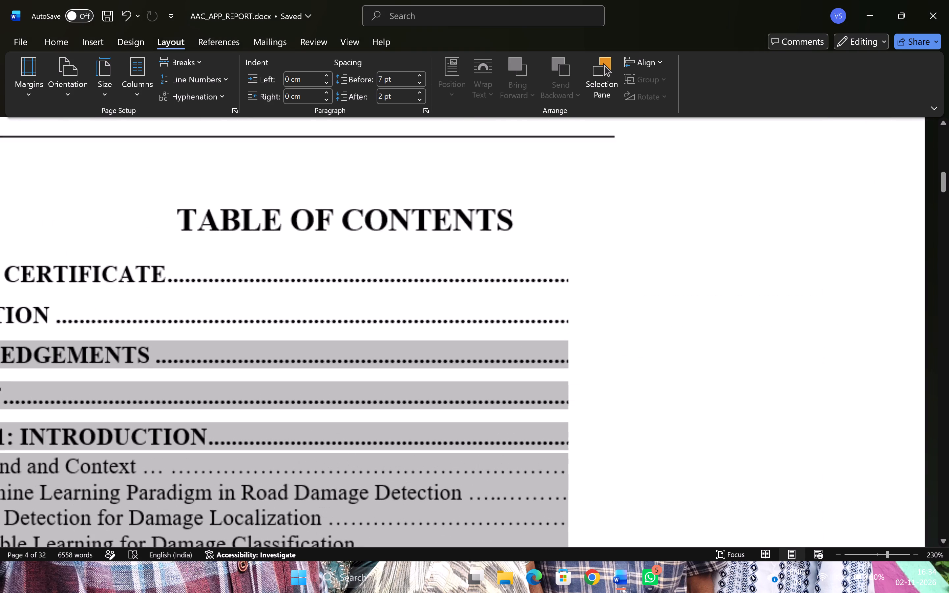
click(808, 305)
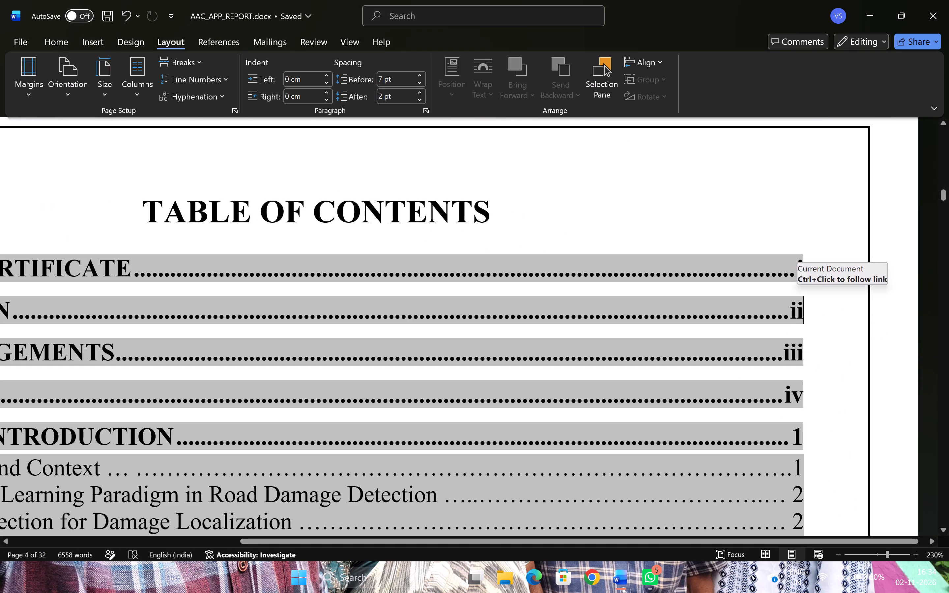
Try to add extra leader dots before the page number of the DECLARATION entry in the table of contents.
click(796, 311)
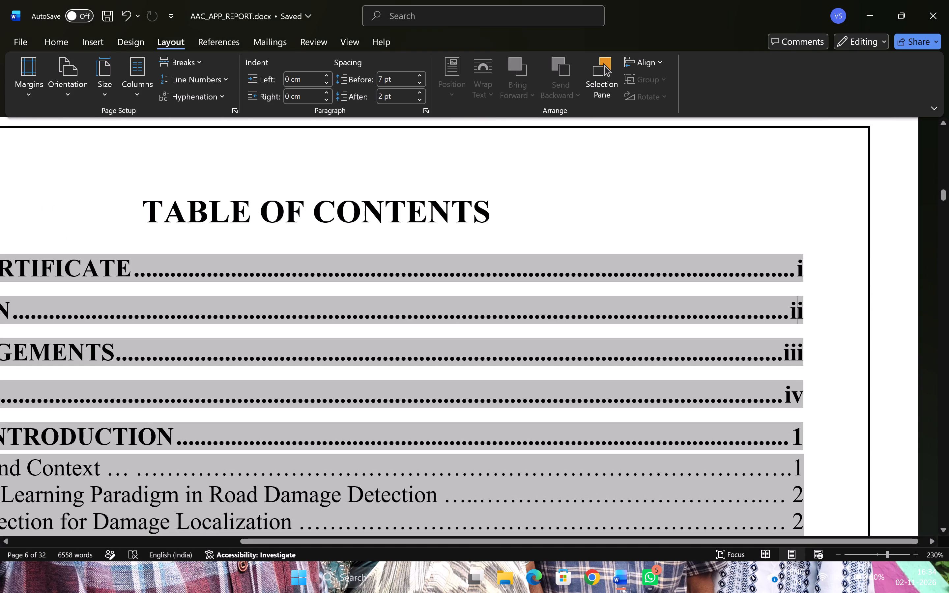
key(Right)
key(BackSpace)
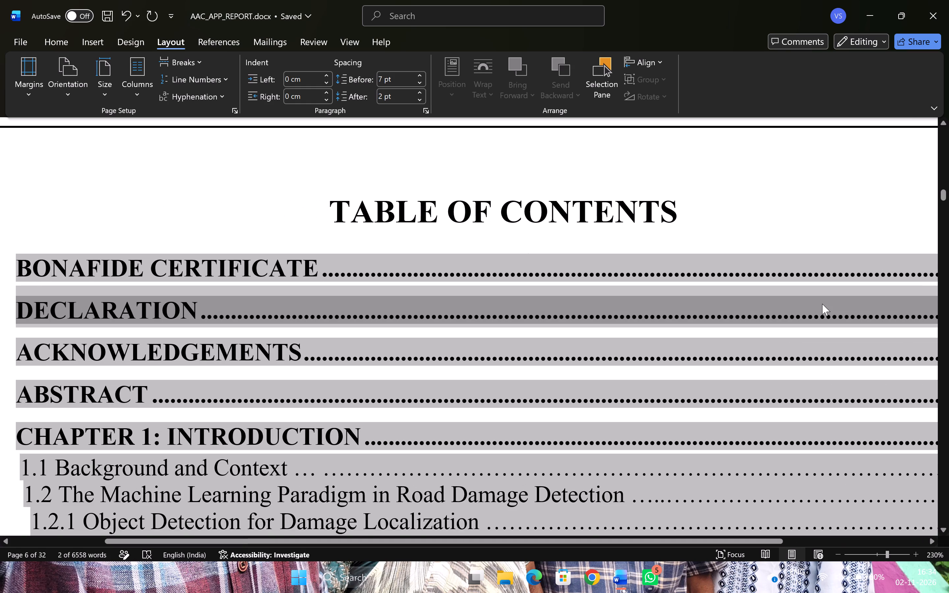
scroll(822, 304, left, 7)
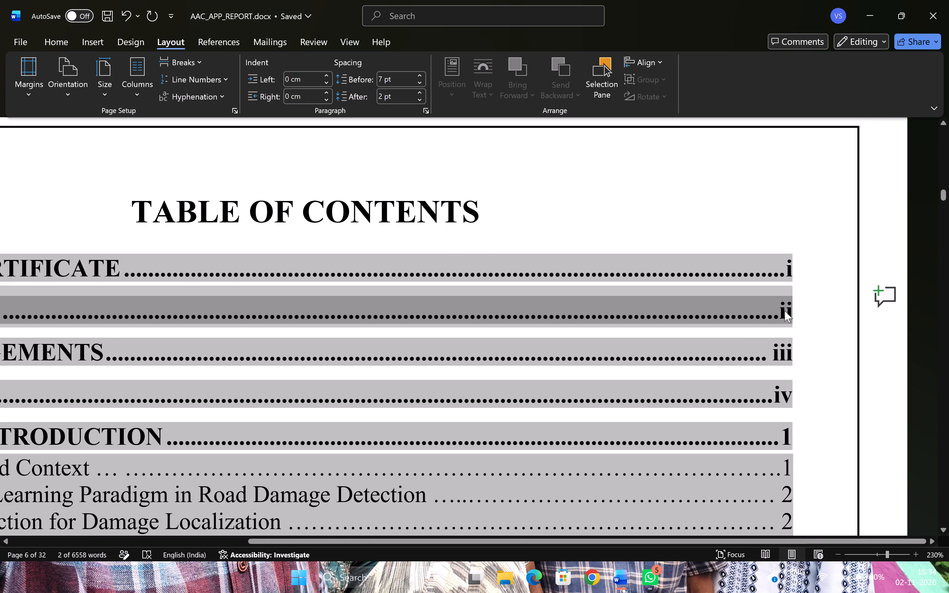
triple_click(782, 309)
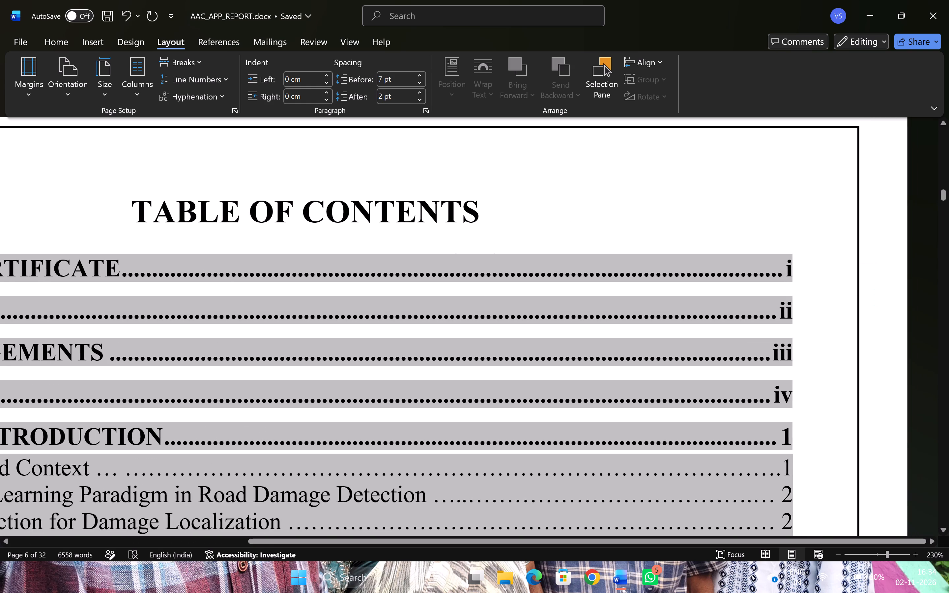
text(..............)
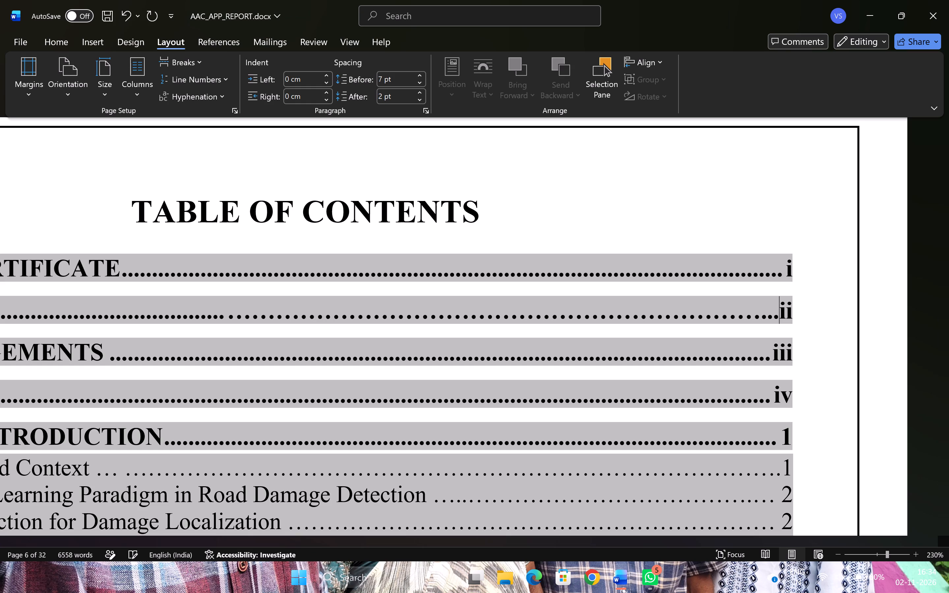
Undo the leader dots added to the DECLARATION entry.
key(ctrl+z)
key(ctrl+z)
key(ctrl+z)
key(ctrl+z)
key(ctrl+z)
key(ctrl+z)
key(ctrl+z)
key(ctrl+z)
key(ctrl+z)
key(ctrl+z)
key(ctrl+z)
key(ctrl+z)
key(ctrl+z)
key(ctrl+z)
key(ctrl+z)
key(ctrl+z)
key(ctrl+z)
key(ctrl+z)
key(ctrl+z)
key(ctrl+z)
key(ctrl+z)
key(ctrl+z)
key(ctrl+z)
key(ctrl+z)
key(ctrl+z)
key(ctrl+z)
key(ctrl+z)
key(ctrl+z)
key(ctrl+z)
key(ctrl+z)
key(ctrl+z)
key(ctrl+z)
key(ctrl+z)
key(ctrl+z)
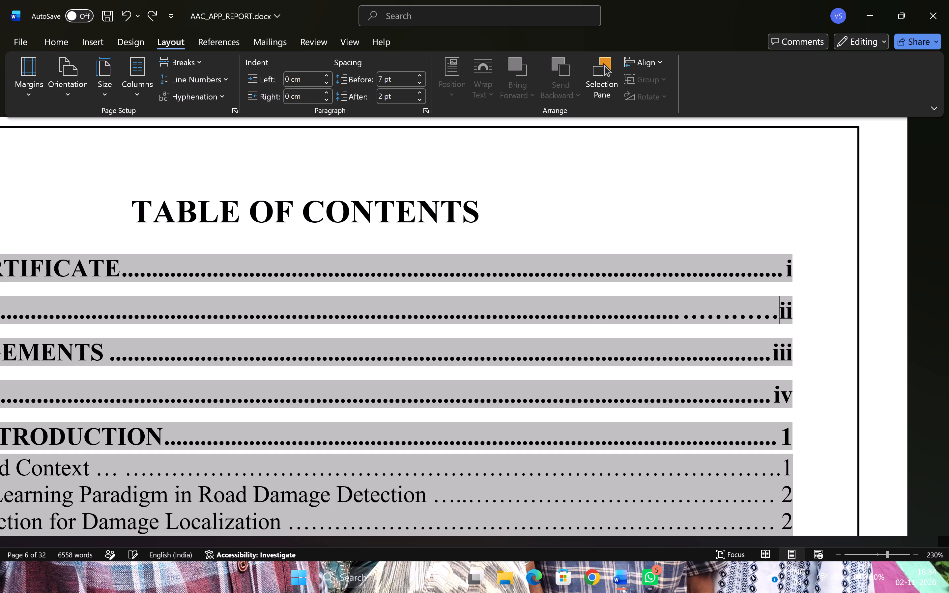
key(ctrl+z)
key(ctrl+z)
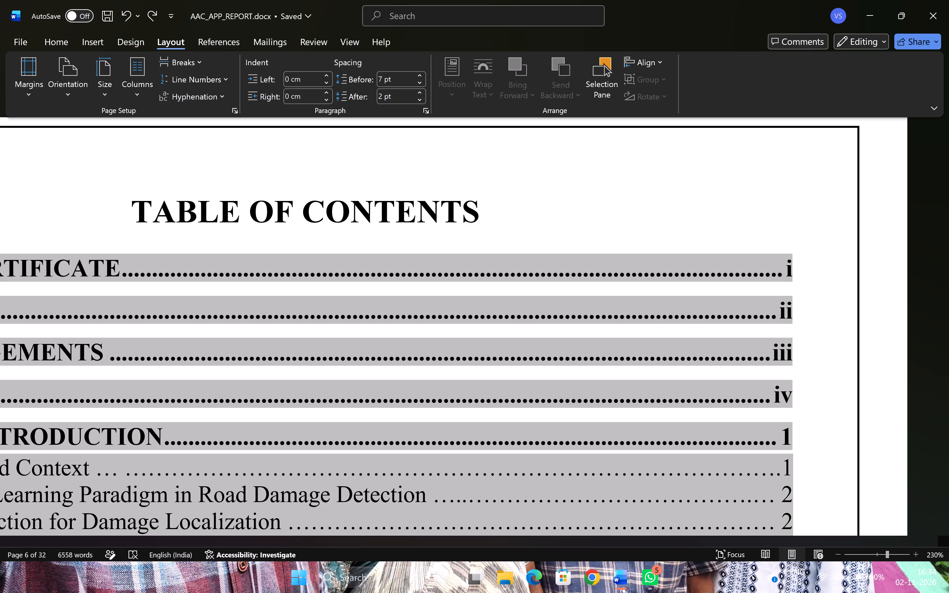
Retype the ABSTRACT entry's page number as iv in the table of contents, saving the document partway through.
click(779, 395)
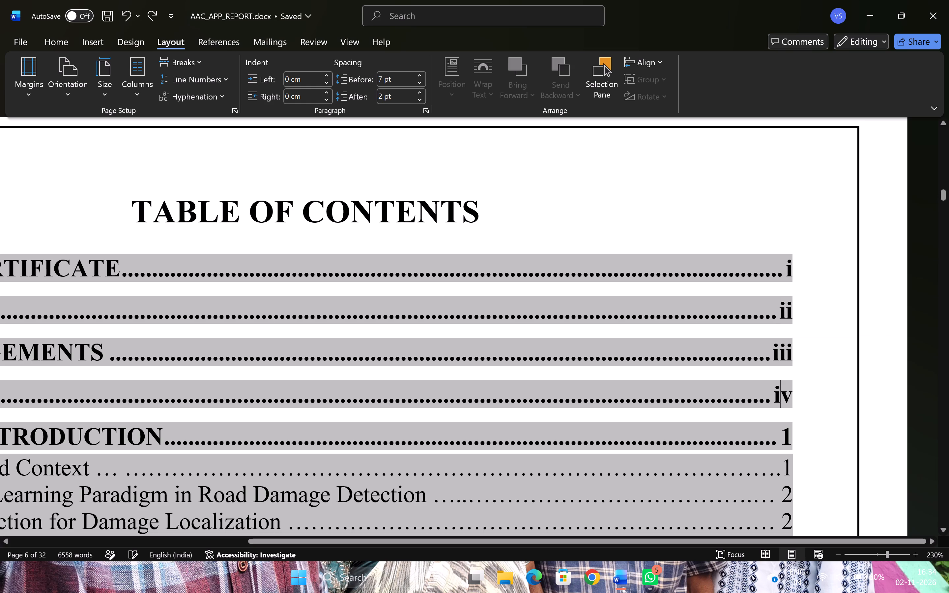
double_click(779, 395)
key(BackSpace)
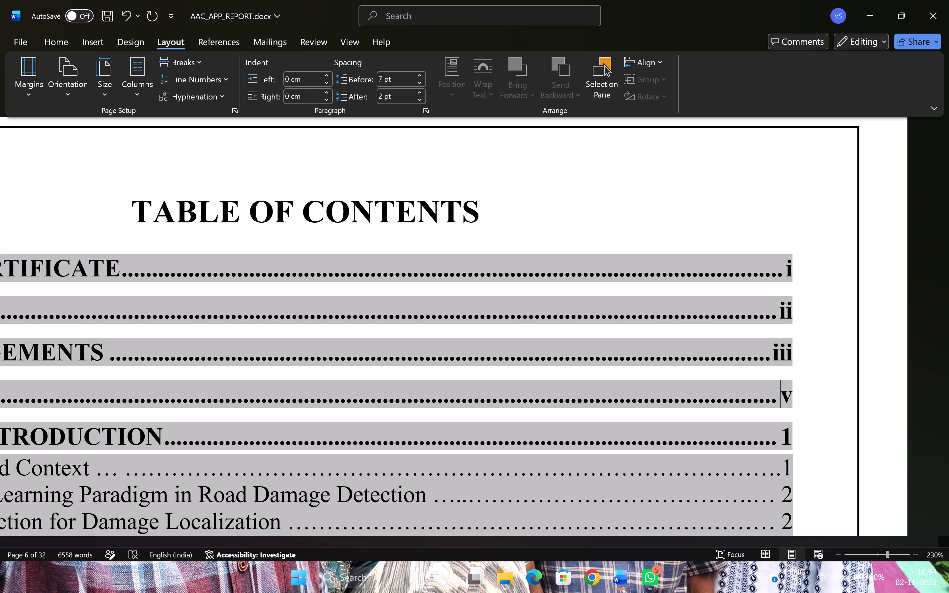
key(i)
key(ctrl+s)
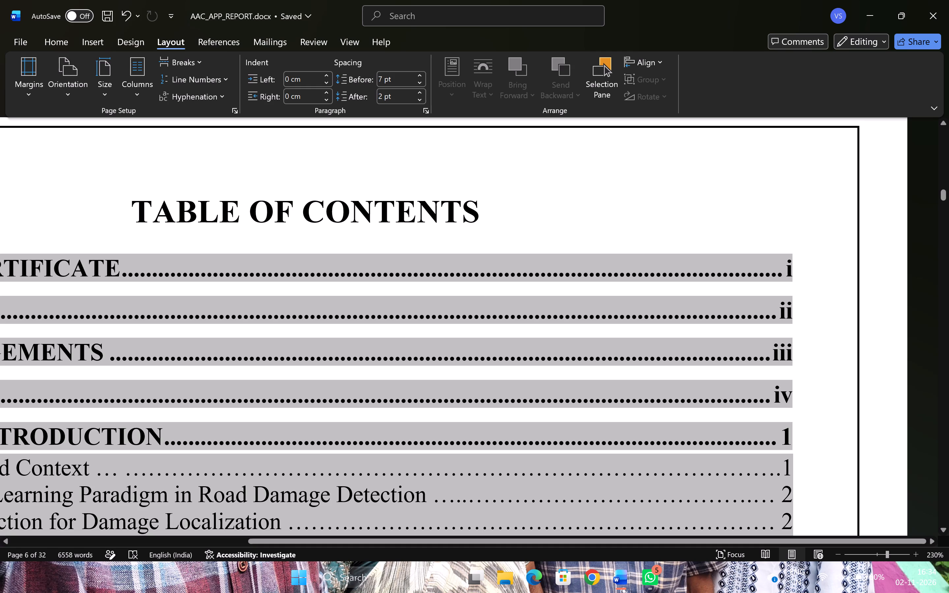
key(Right)
key(BackSpace)
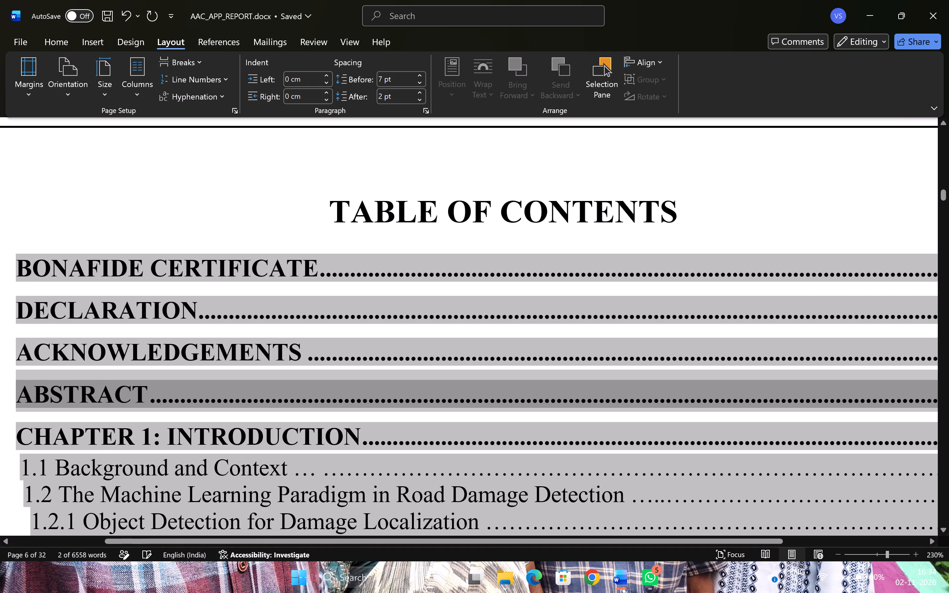
scroll(759, 334, left, 6)
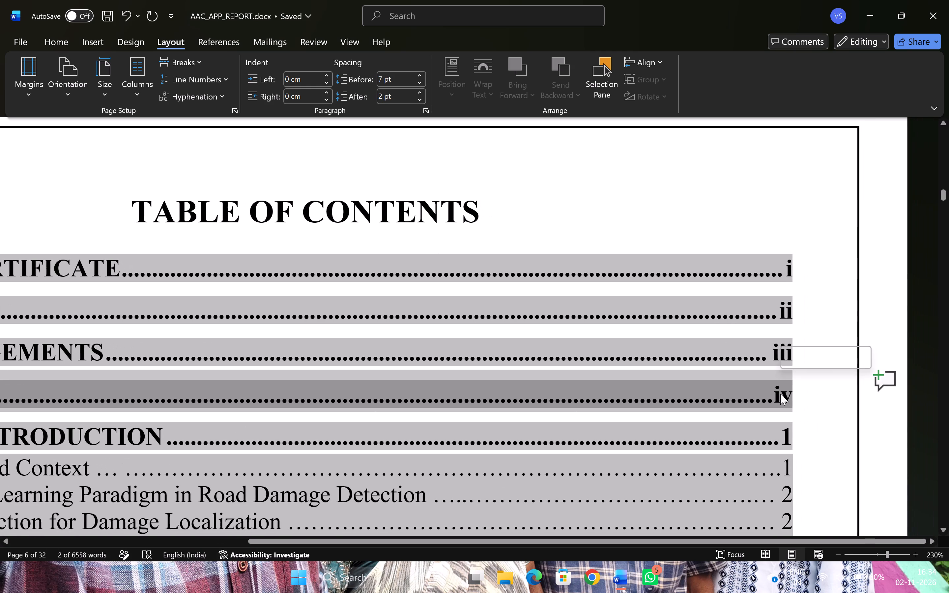
click(780, 394)
click(780, 394)
key(Delete)
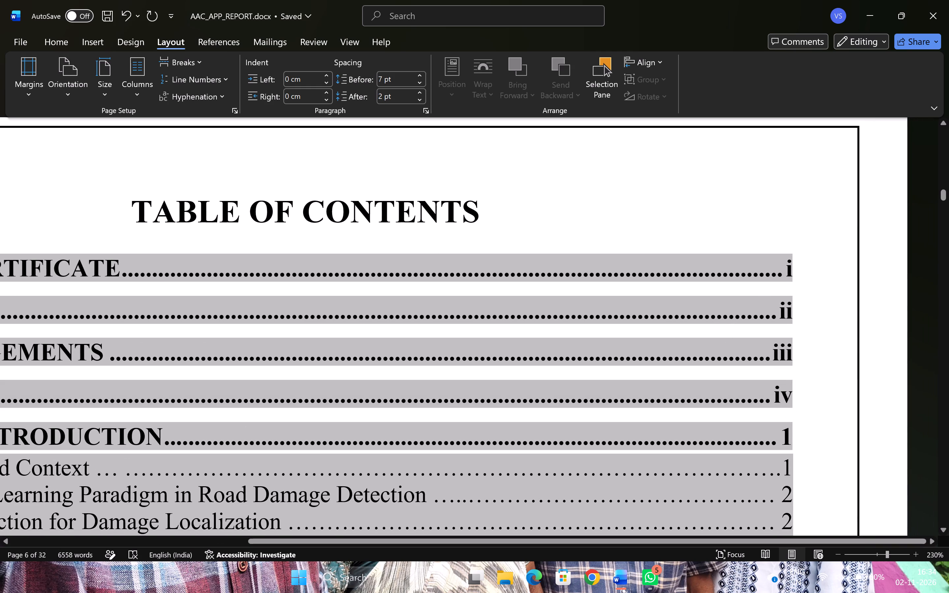
key(v)
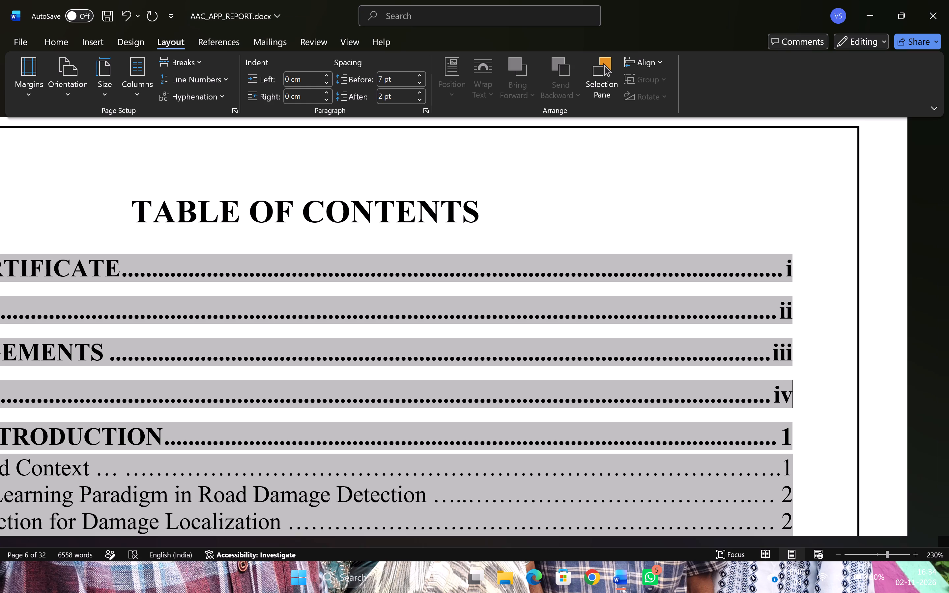
Retype the ACKNOWLEDGEMENTS entry's page number as iii in the table of contents.
click(785, 354)
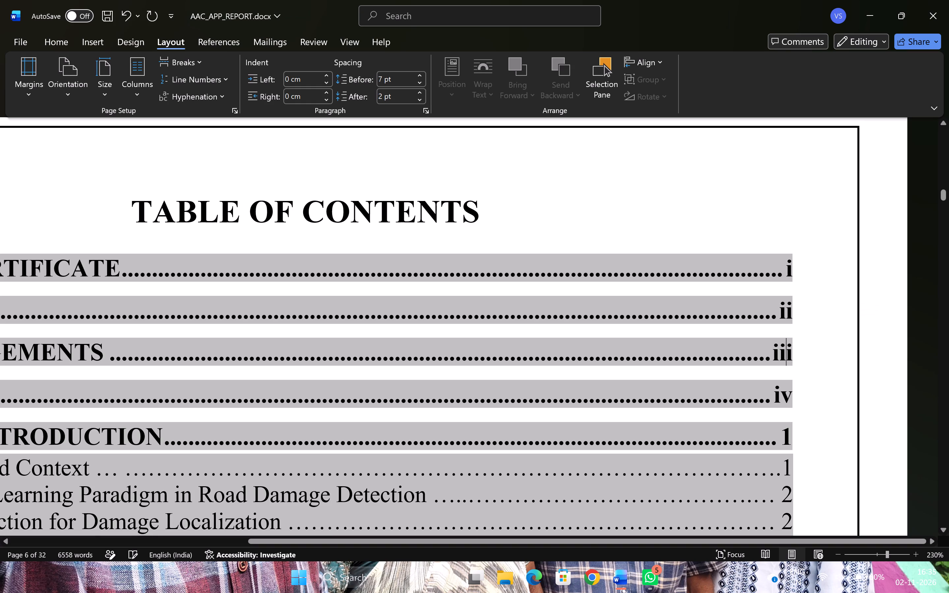
key(BackSpace)
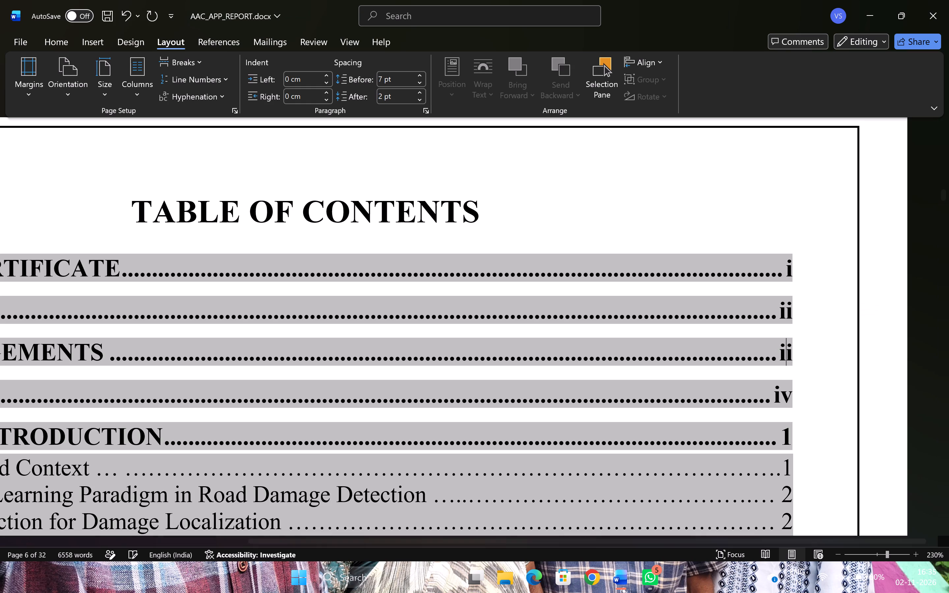
key(BackSpace)
key(Delete)
text(iii)
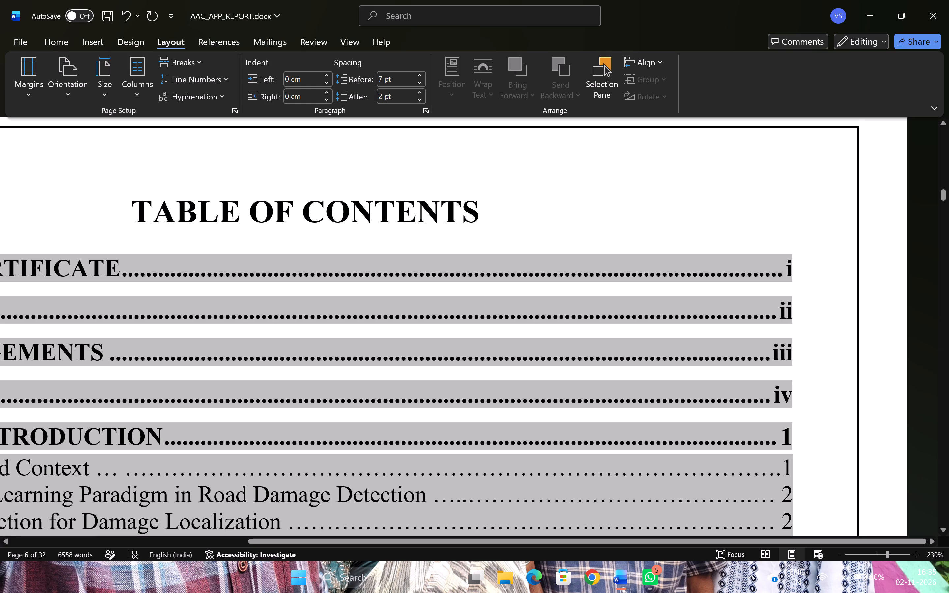
Retype the DECLARATION entry's page number as ii in the table of contents and save the document.
click(786, 319)
key(BackSpace)
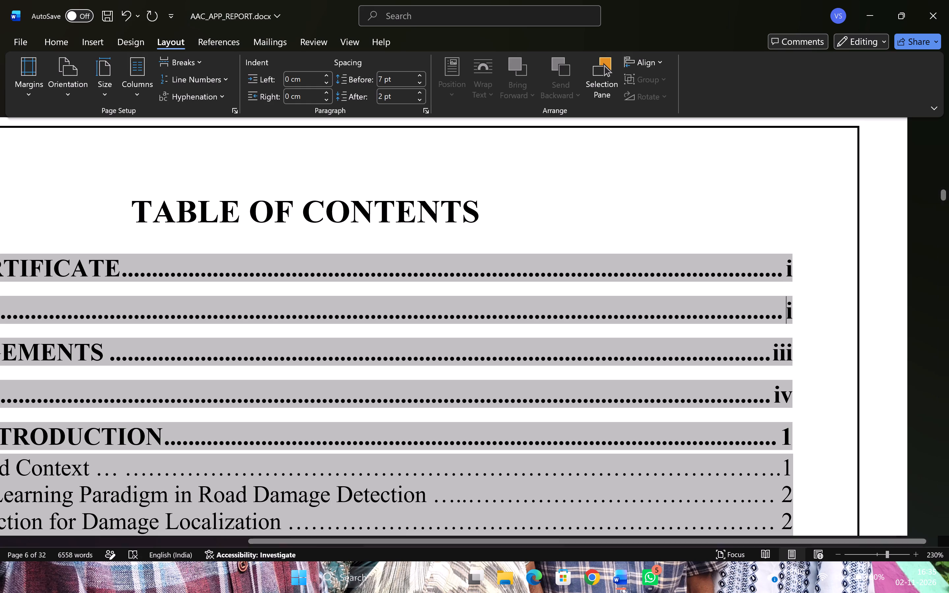
key(Delete)
text(ii)
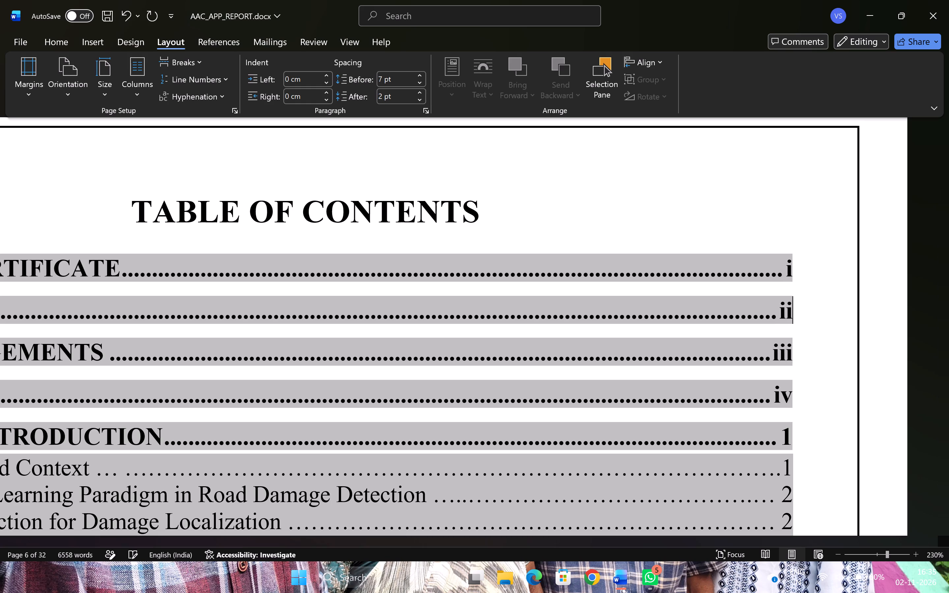
key(ctrl+s)
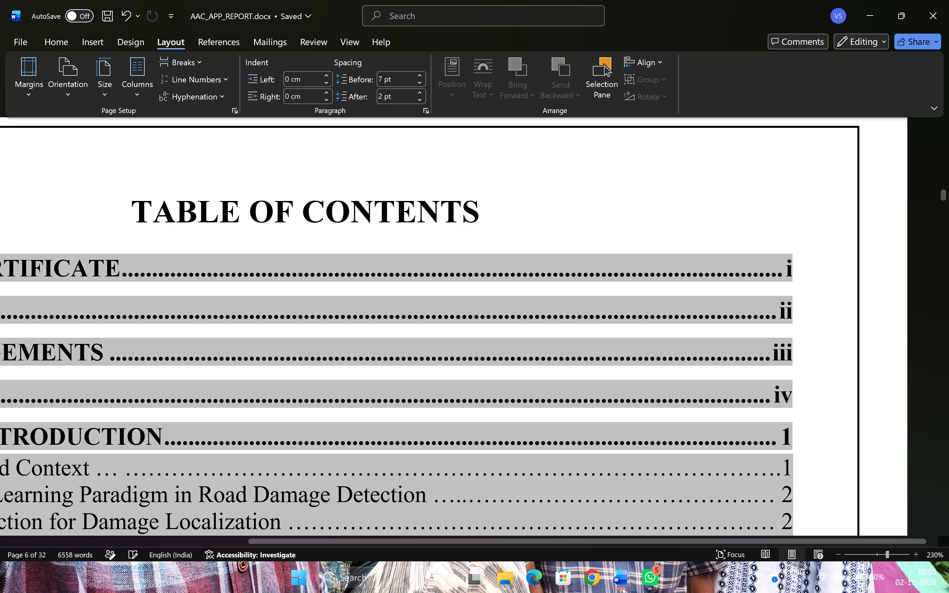
Switch to the Downloads folder in File Explorer, copy the file name Deep Learning Project Report.pdf, and delete that PDF.
click(503, 577)
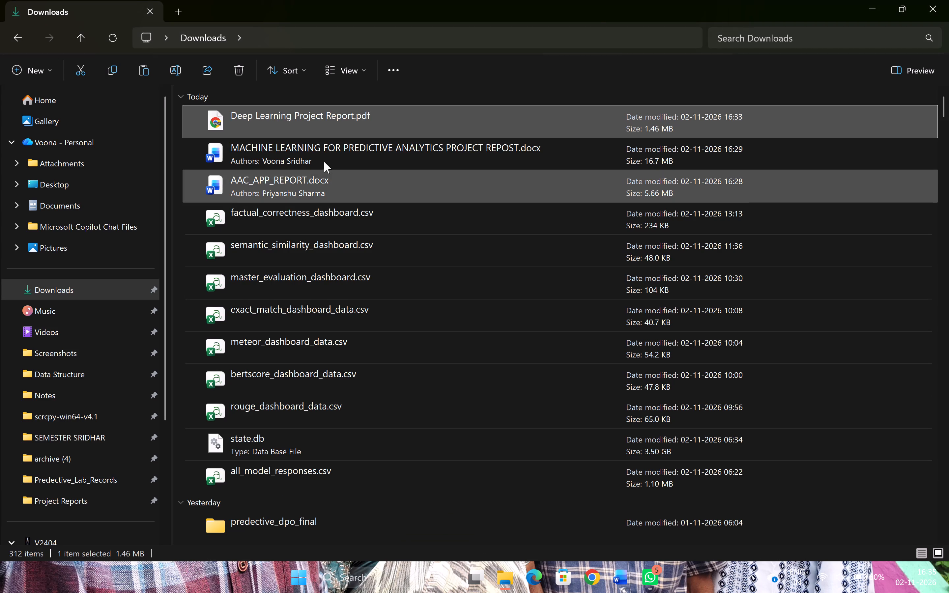
click(297, 119)
click(297, 119)
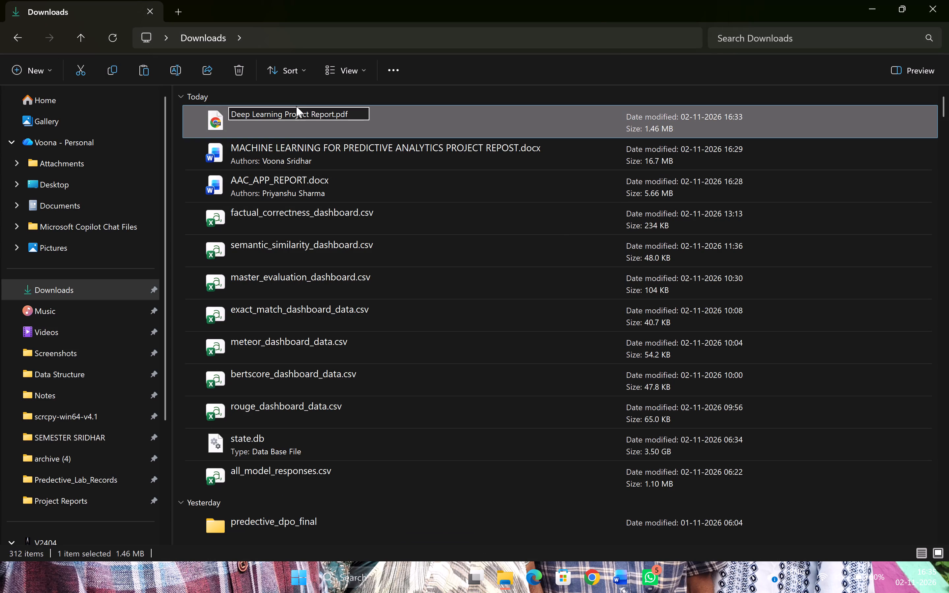
key(ctrl+a)
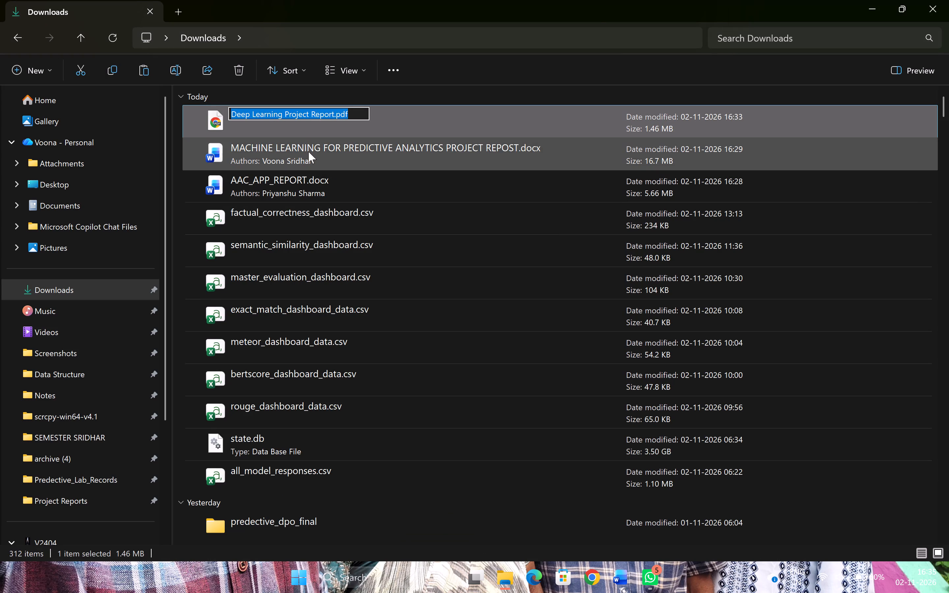
key(ctrl+c)
click(418, 114)
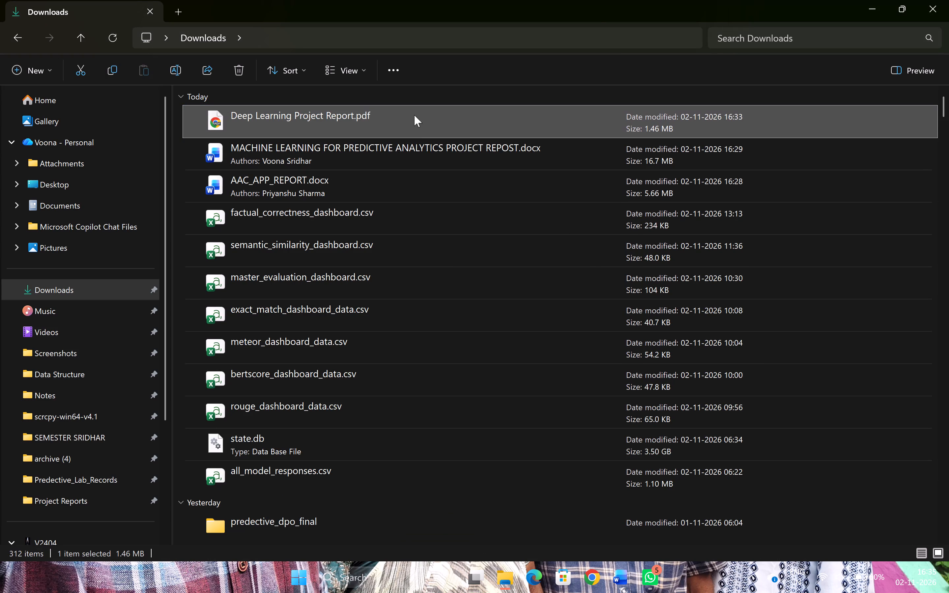
click(237, 67)
Switch back to AAC_APP_REPORT.docx in Word, deselect the table of contents and save the document.
key(alt+Tab)
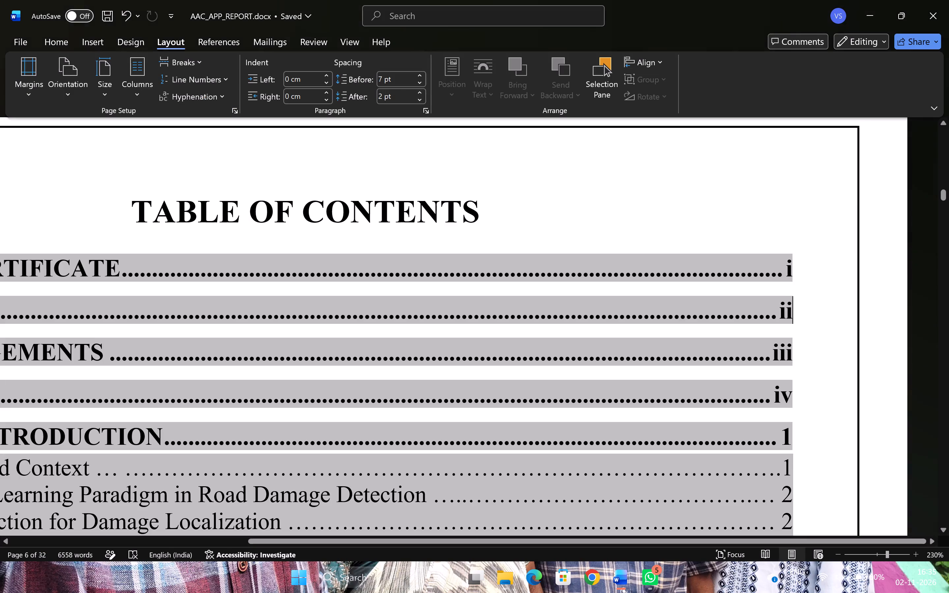
click(501, 271)
click(498, 197)
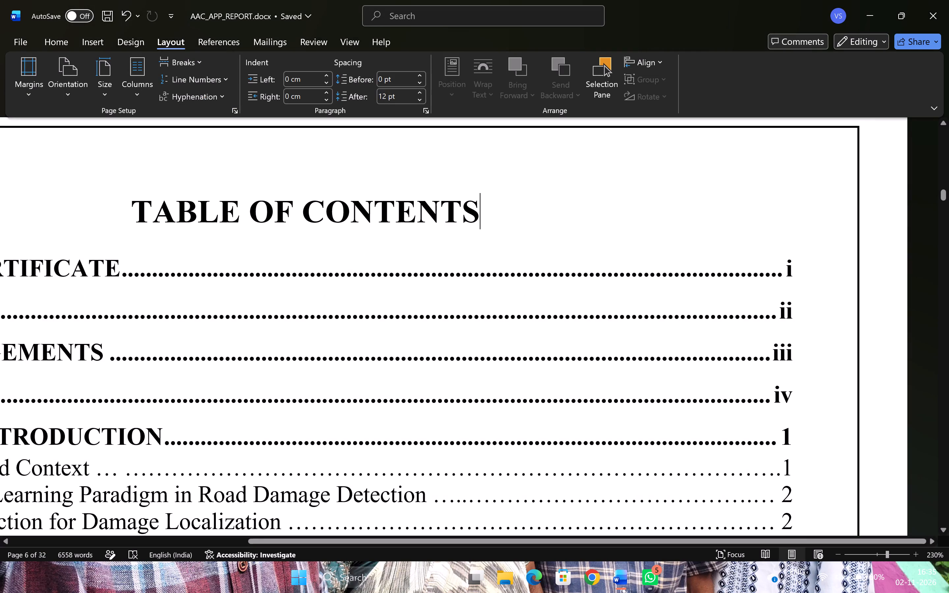
key(ctrl+s)
Save AAC_APP_REPORT.docx as a PDF named Deep Learning Project Report in the Downloads folder.
click(26, 46)
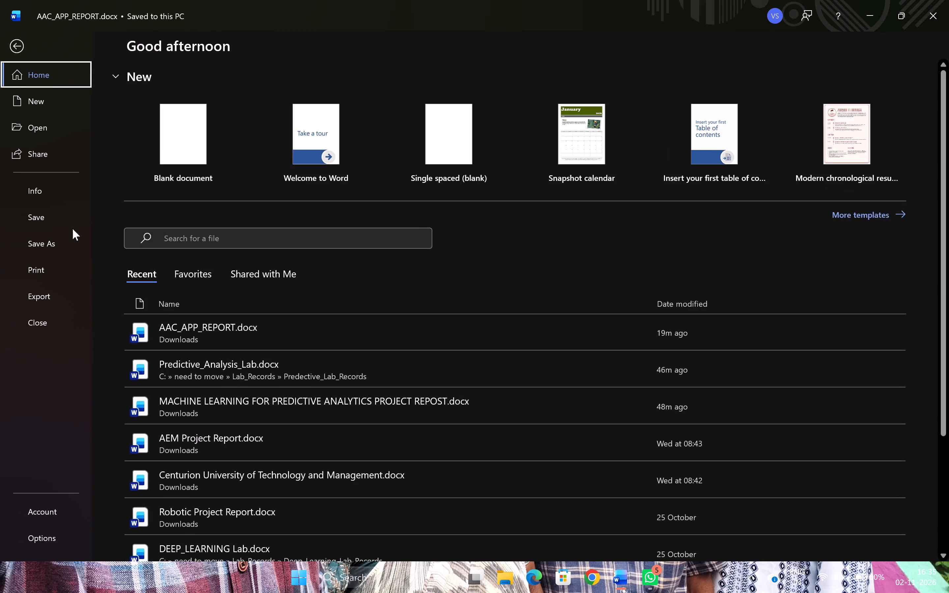
click(62, 234)
click(447, 139)
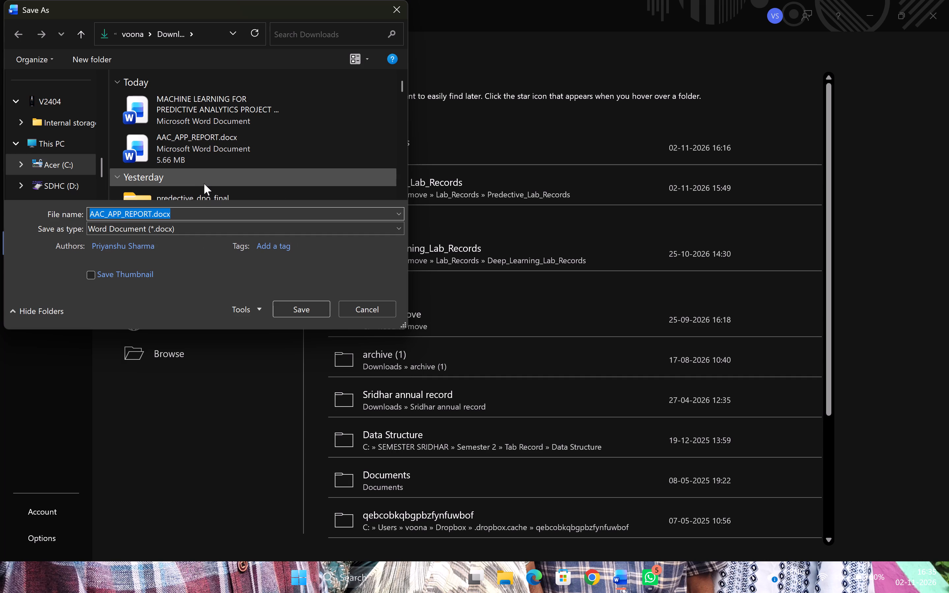
key(ctrl+v)
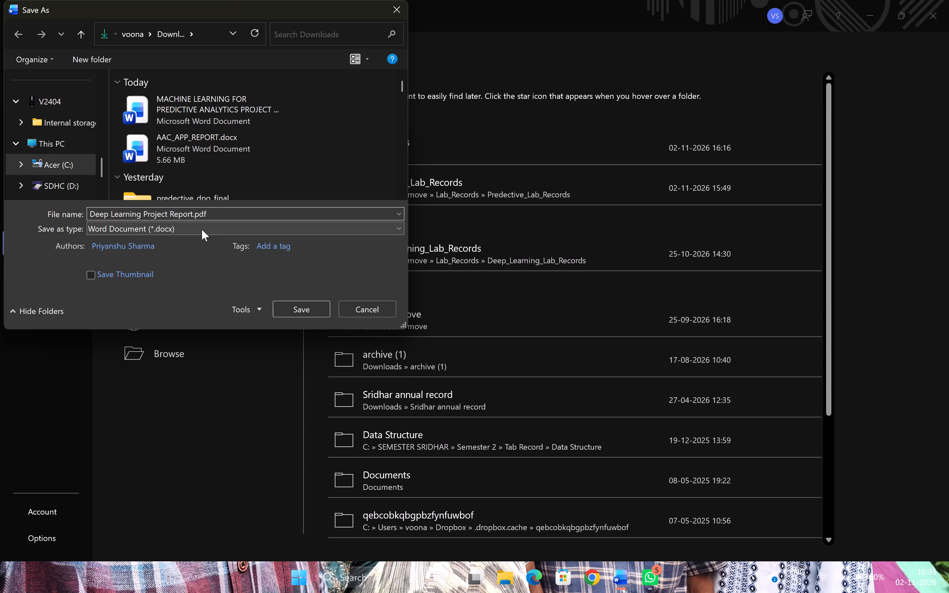
click(213, 212)
key(BackSpace)
key(BackSpace)
key(BackSpace)
key(BackSpace)
click(224, 225)
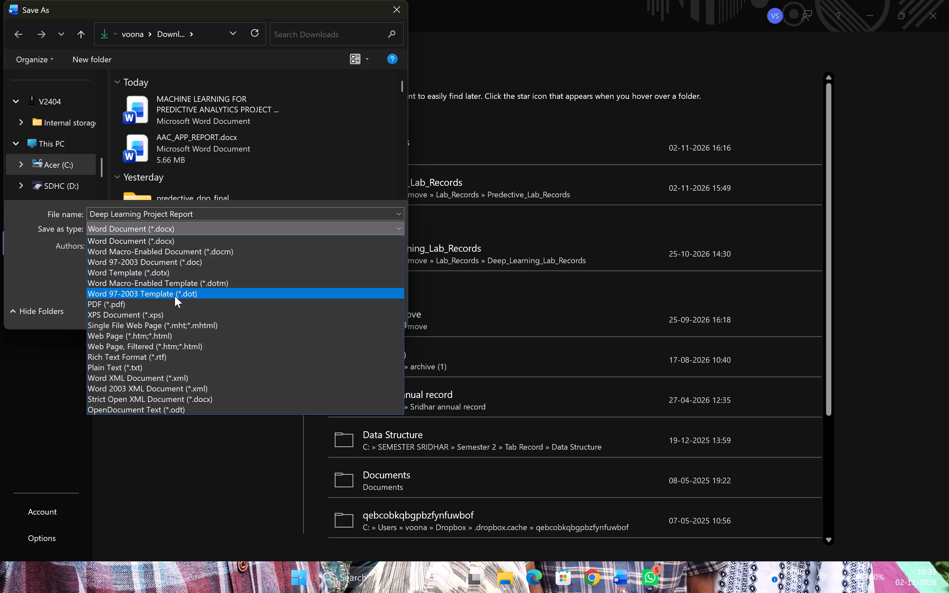
click(175, 302)
click(281, 338)
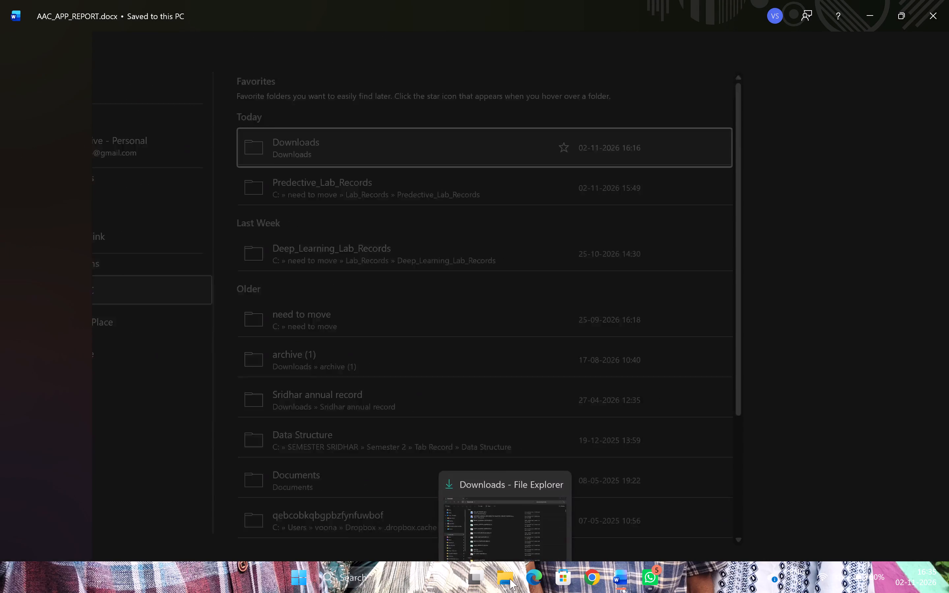
Open Deep Learning Project Report.pdf from Downloads in File Explorer, check the page numbers on its table of contents page, and close it.
click(507, 579)
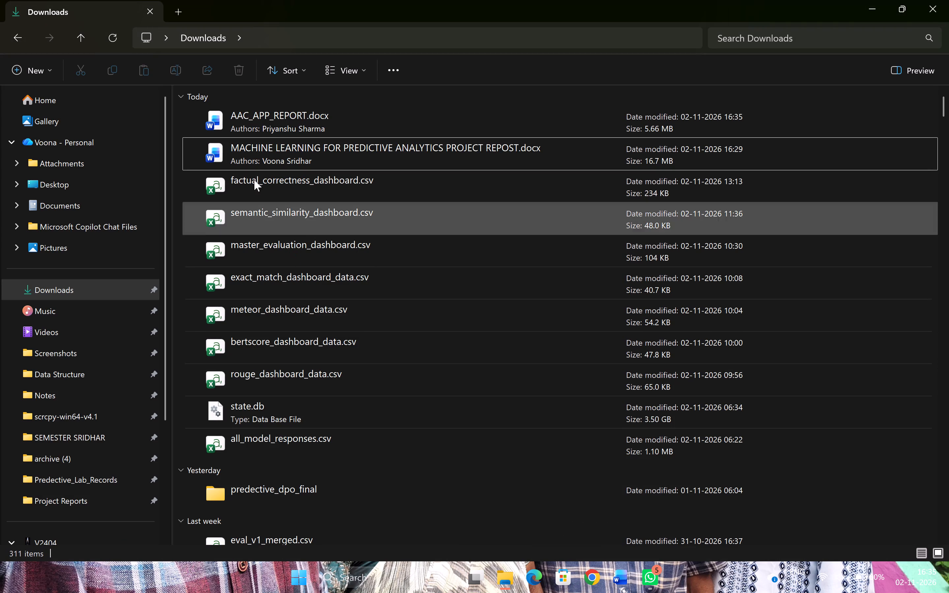
click(121, 32)
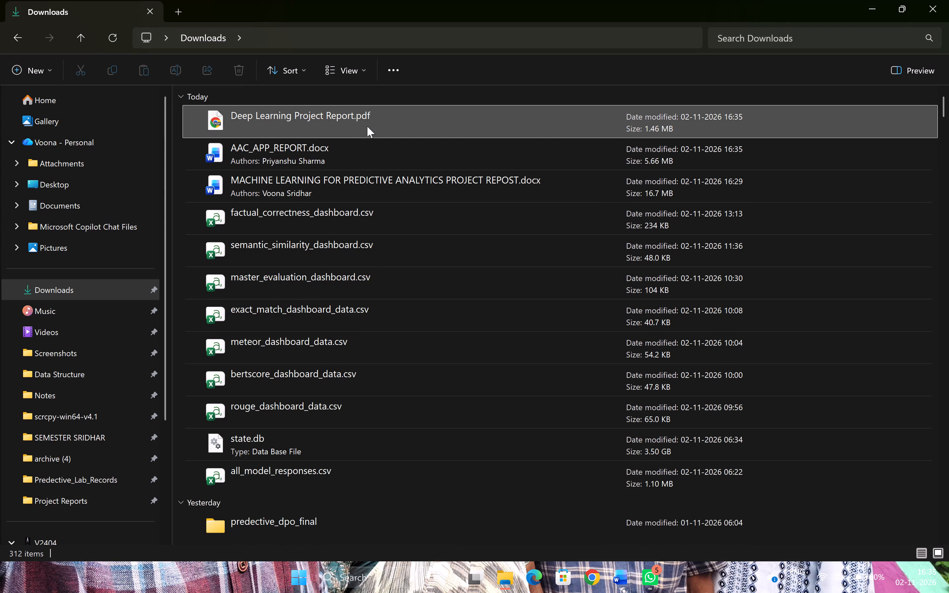
click(367, 126)
key(Return)
scroll(415, 199, down, 10)
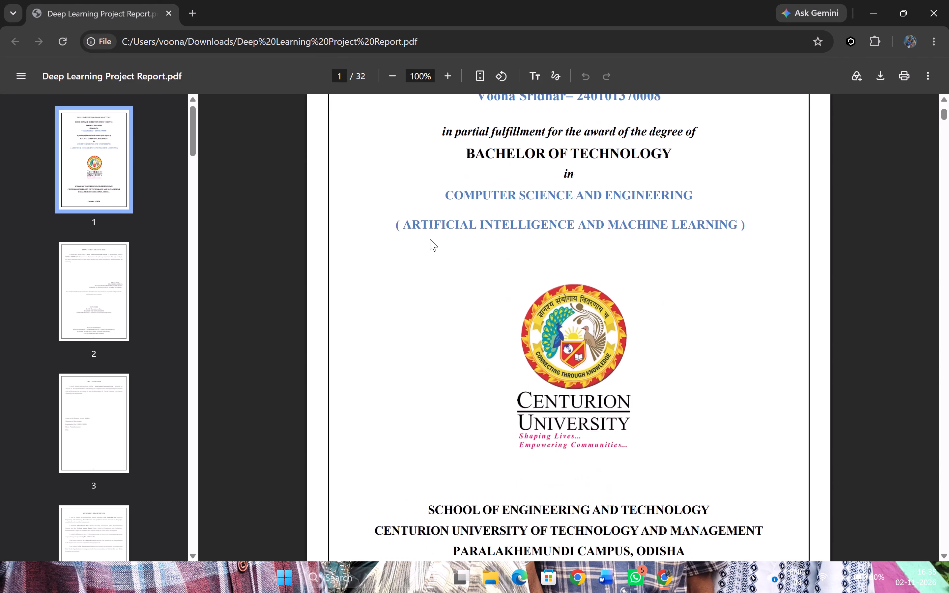
scroll(430, 239, down, 20)
scroll(430, 239, down, 18)
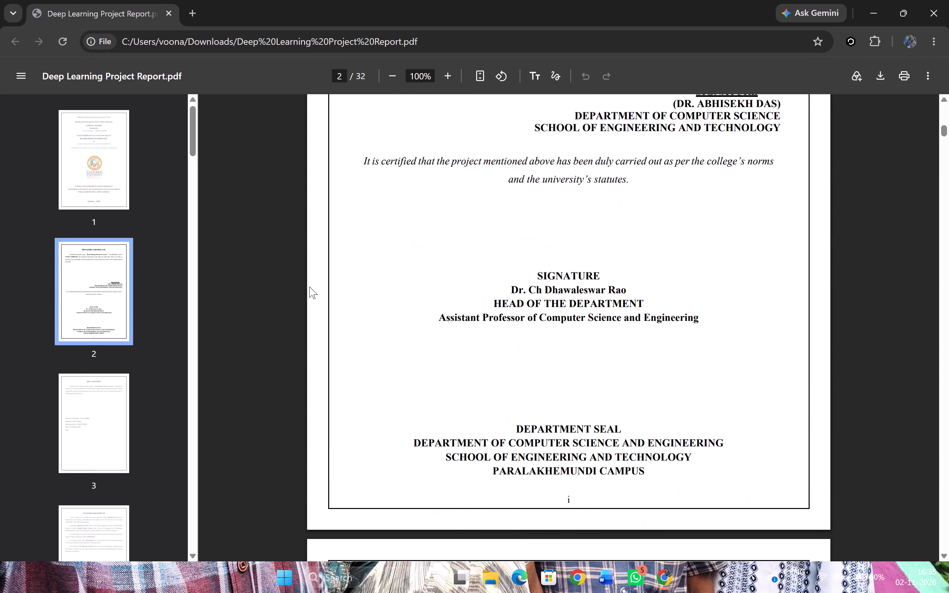
scroll(82, 361, down, 7)
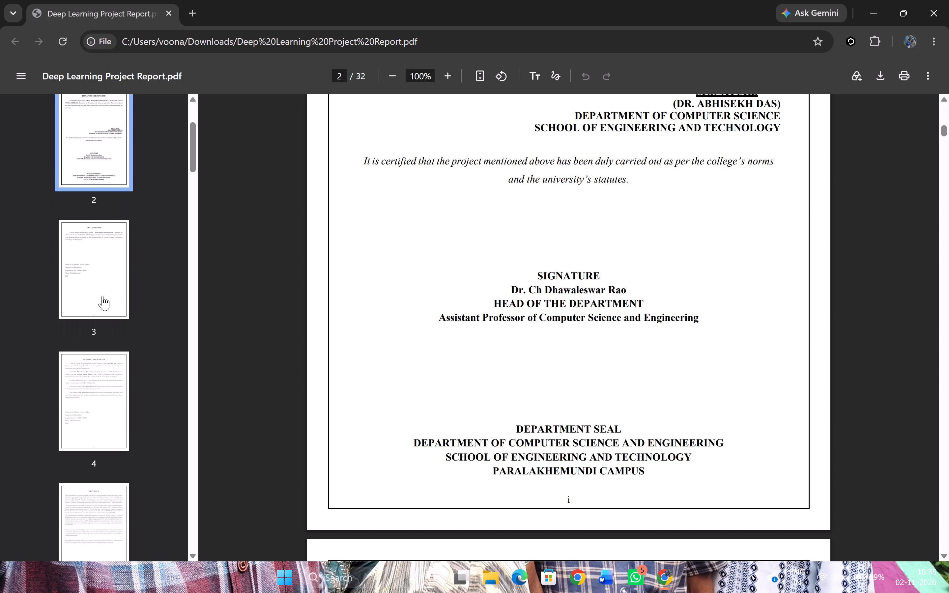
click(116, 507)
scroll(100, 433, down, 6)
click(85, 485)
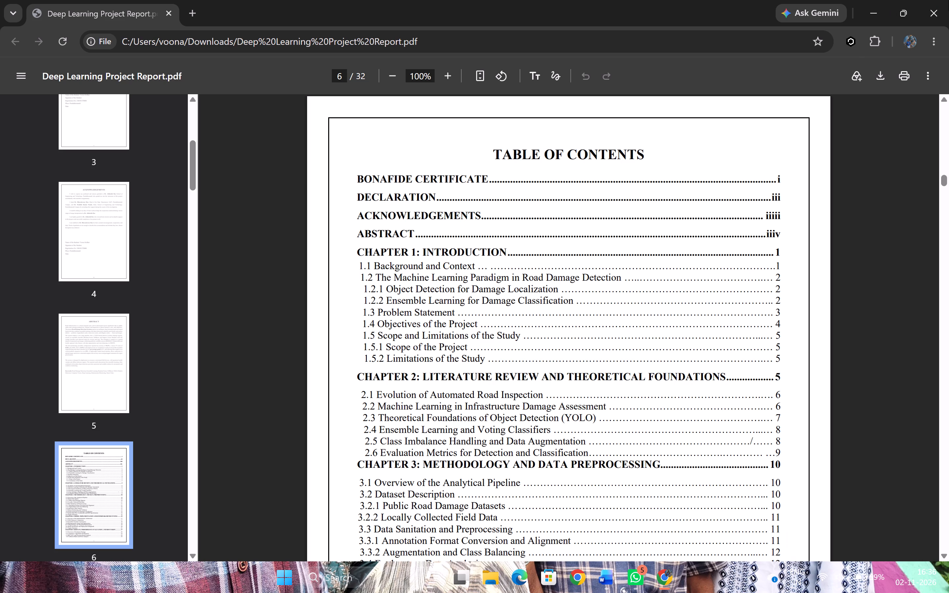
click(930, 24)
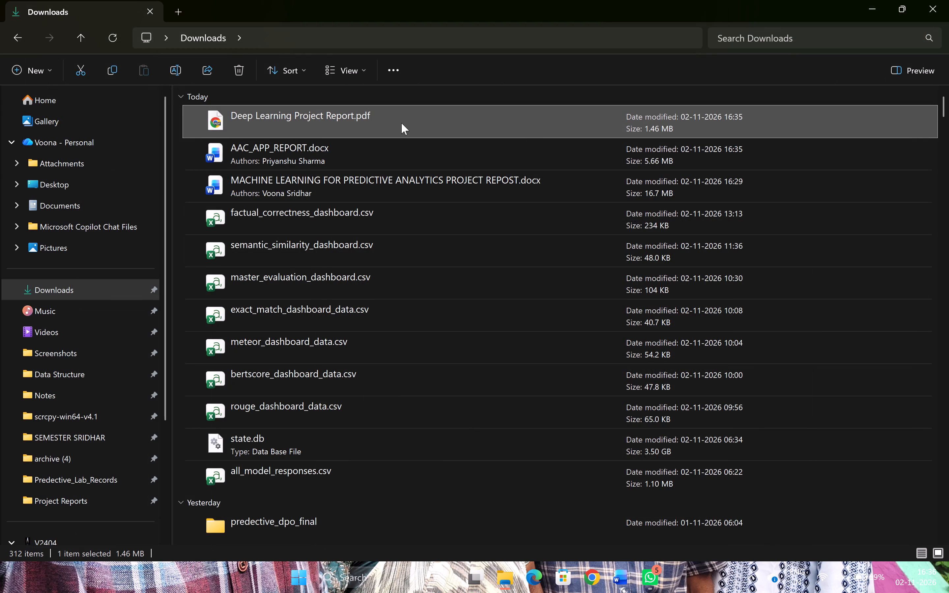
Switch back to AAC_APP_REPORT.docx in Word and shorten the ACKNOWLEDGEMENTS entry's page number to ii in the table of contents.
click(614, 575)
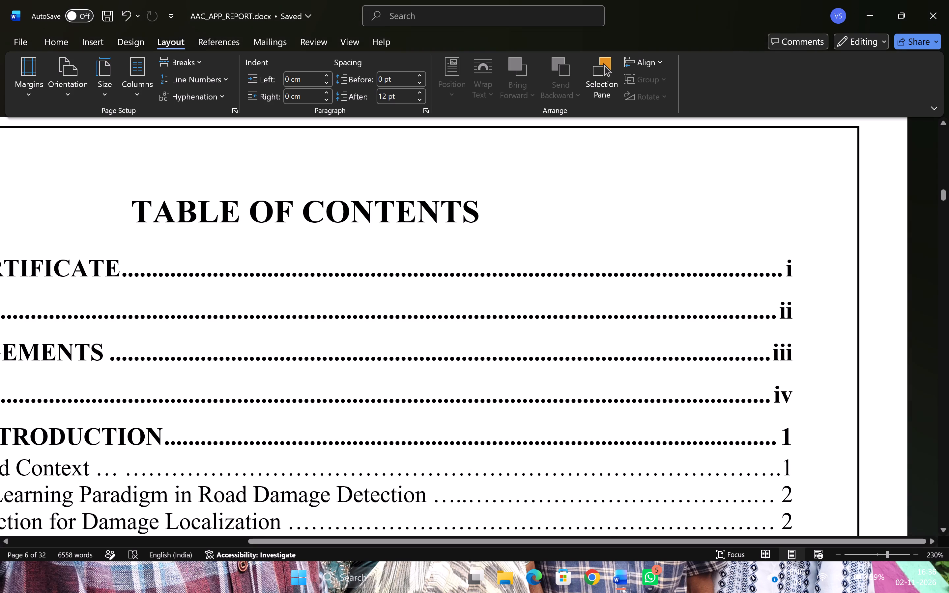
click(761, 357)
click(783, 355)
key(BackSpace)
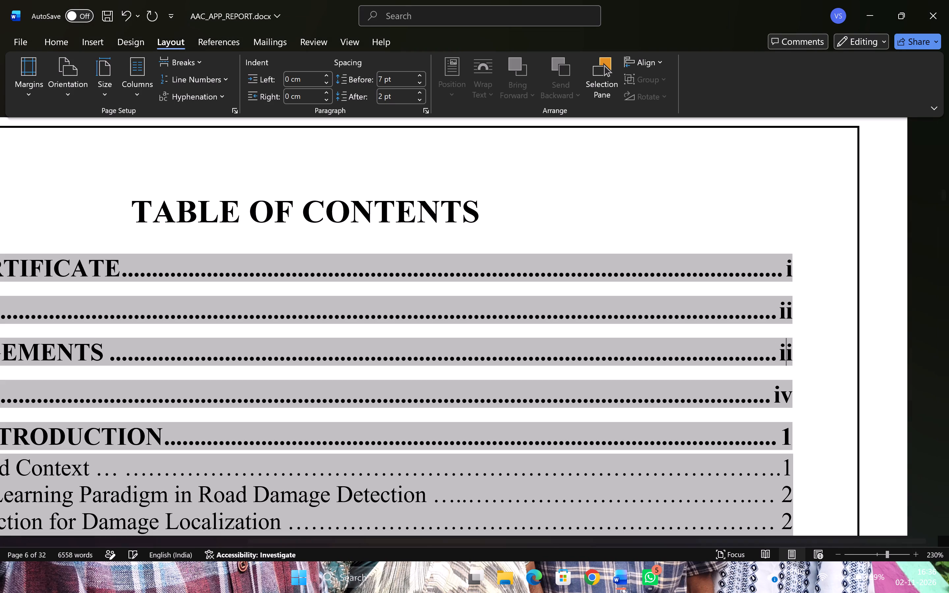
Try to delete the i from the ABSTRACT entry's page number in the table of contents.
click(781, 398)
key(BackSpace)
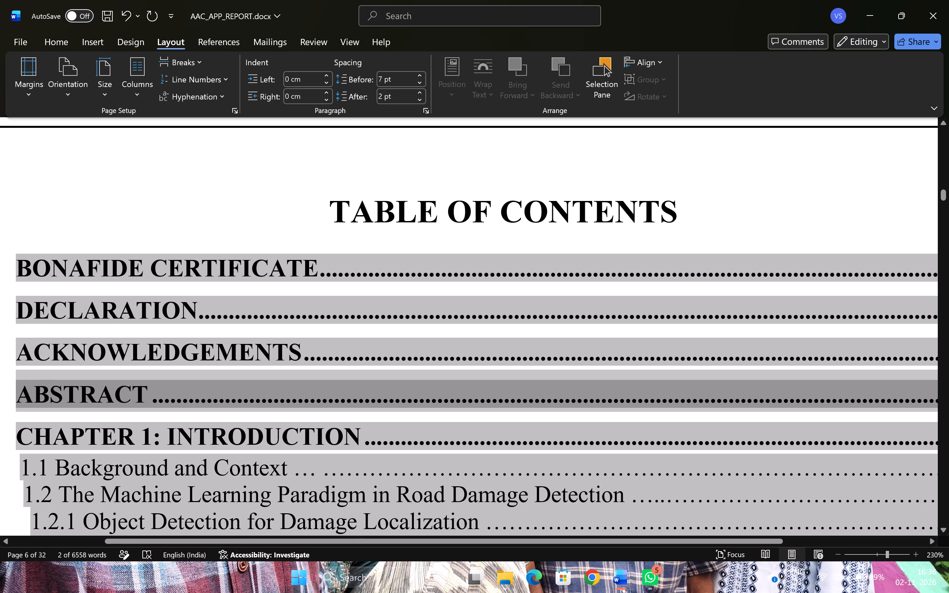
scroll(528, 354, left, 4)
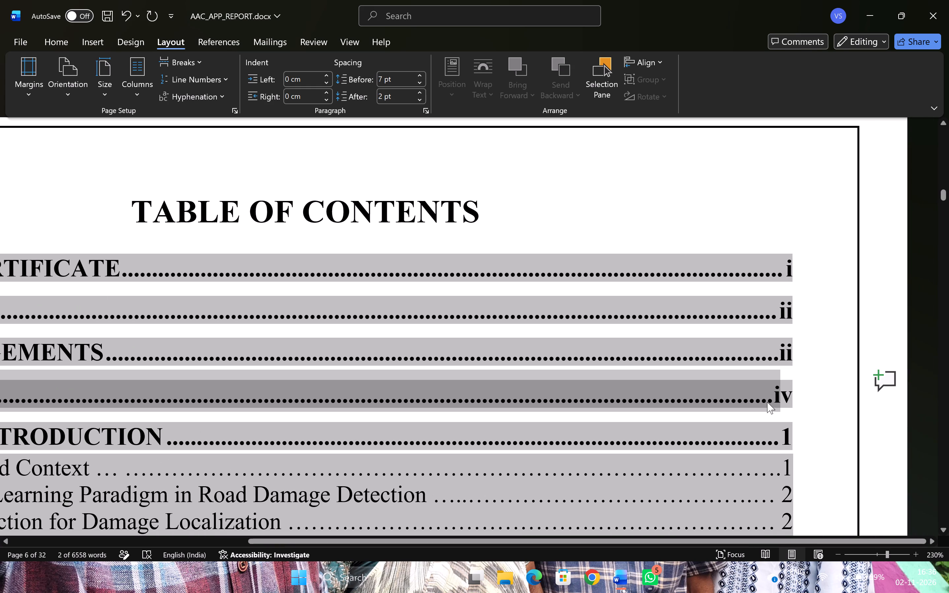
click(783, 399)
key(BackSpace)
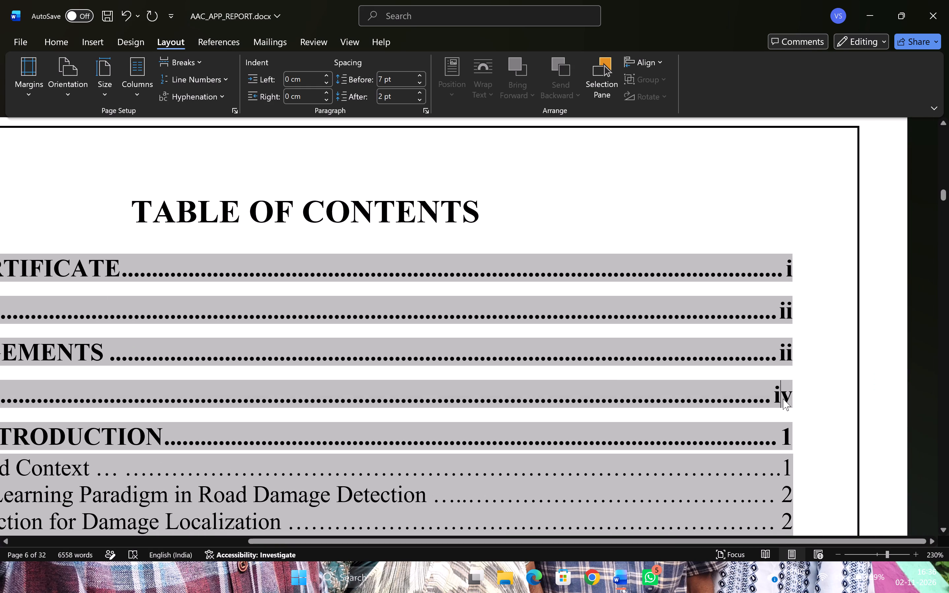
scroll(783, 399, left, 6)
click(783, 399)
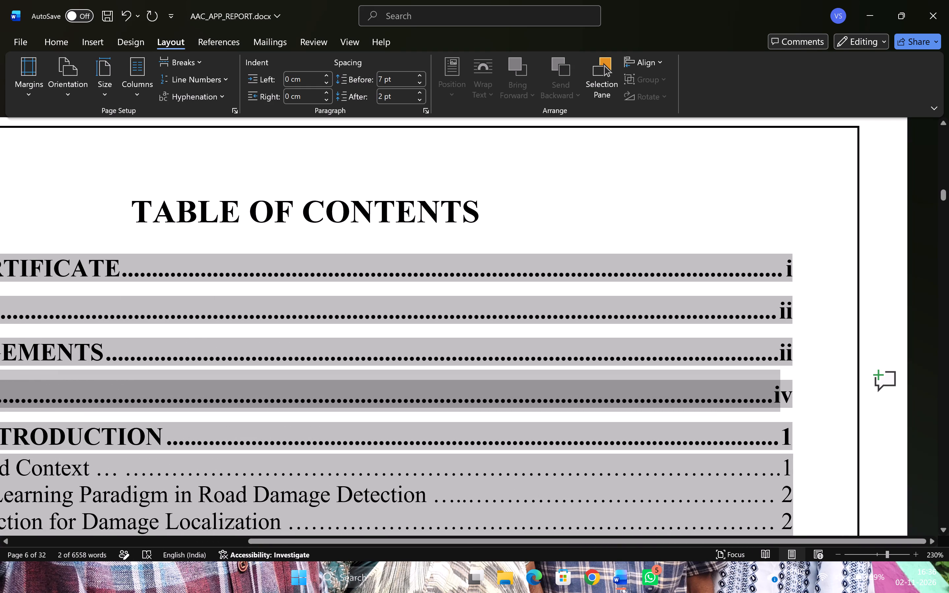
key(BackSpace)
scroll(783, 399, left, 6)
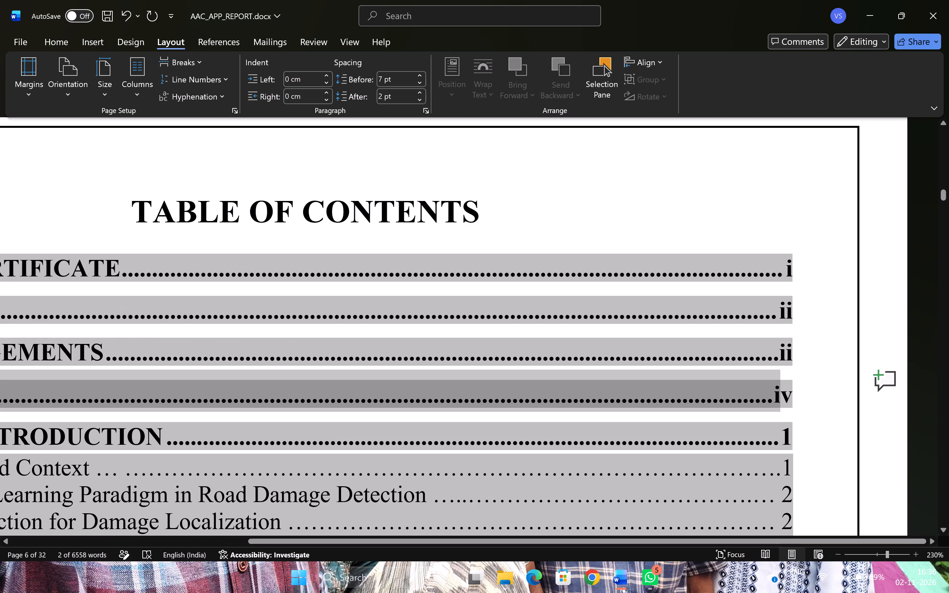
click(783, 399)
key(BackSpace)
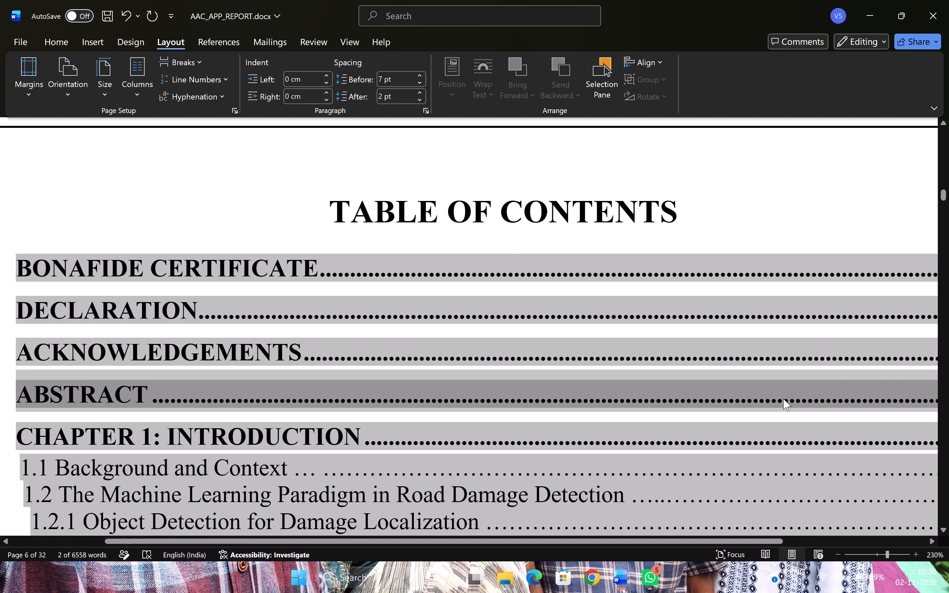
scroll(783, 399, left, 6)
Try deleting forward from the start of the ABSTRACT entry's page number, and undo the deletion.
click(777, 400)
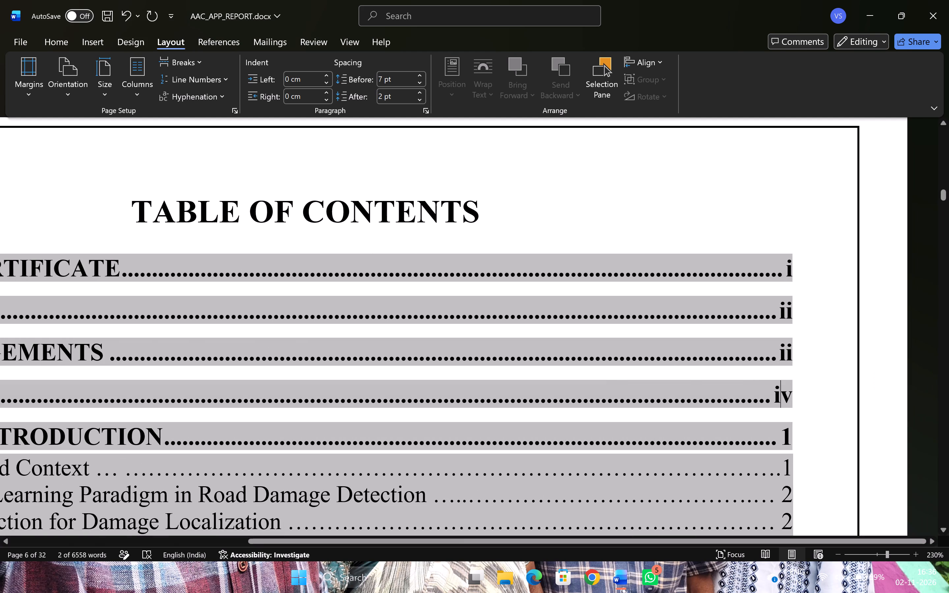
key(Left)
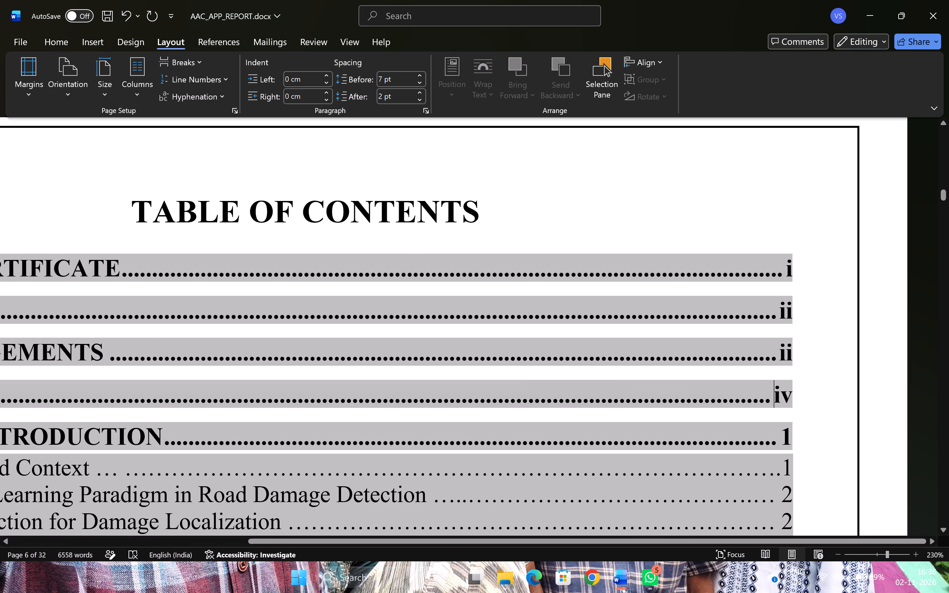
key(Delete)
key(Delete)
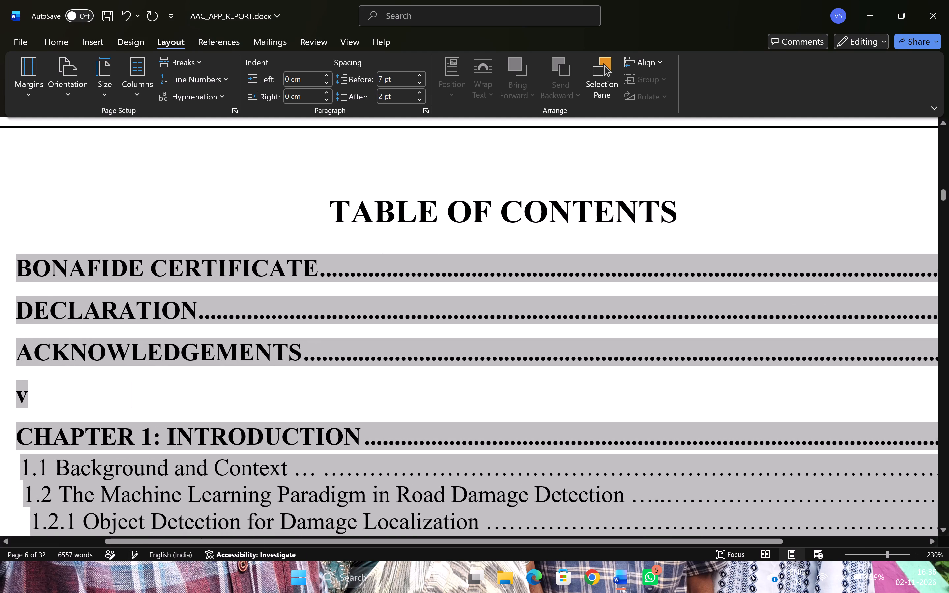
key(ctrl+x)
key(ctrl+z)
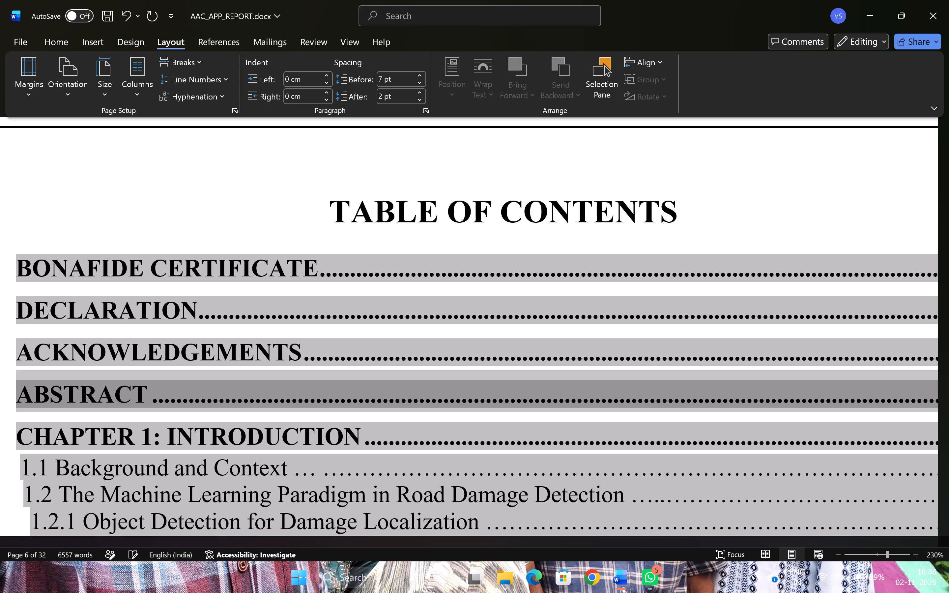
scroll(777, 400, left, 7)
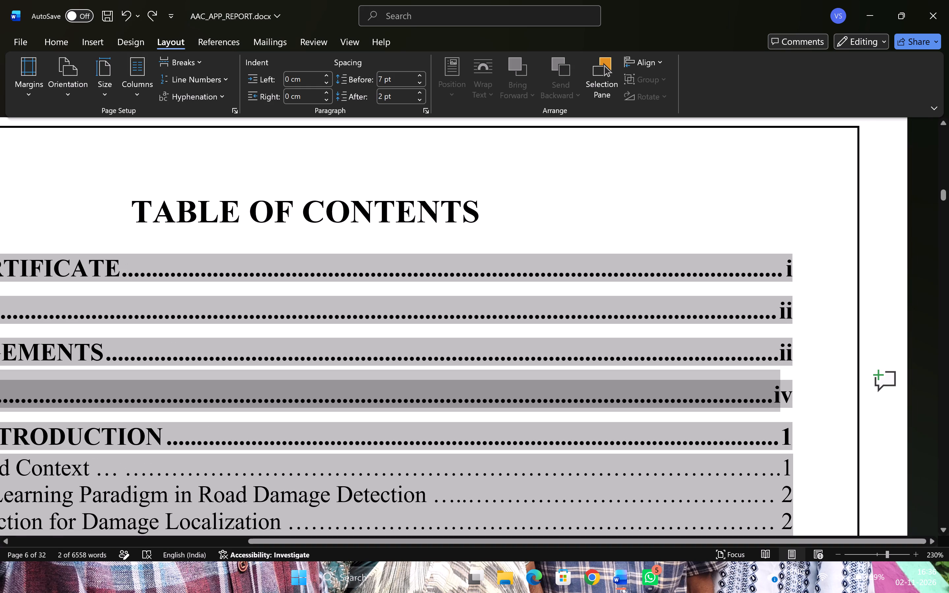
Shorten the DECLARATION entry's page number to i in the table of contents and deselect the entry.
click(788, 321)
key(BackSpace)
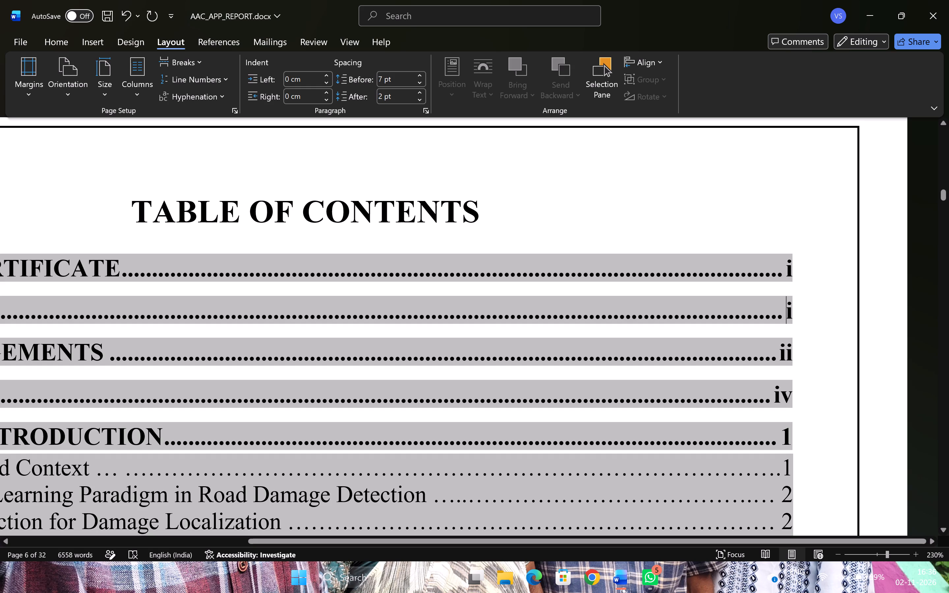
key(BackSpace)
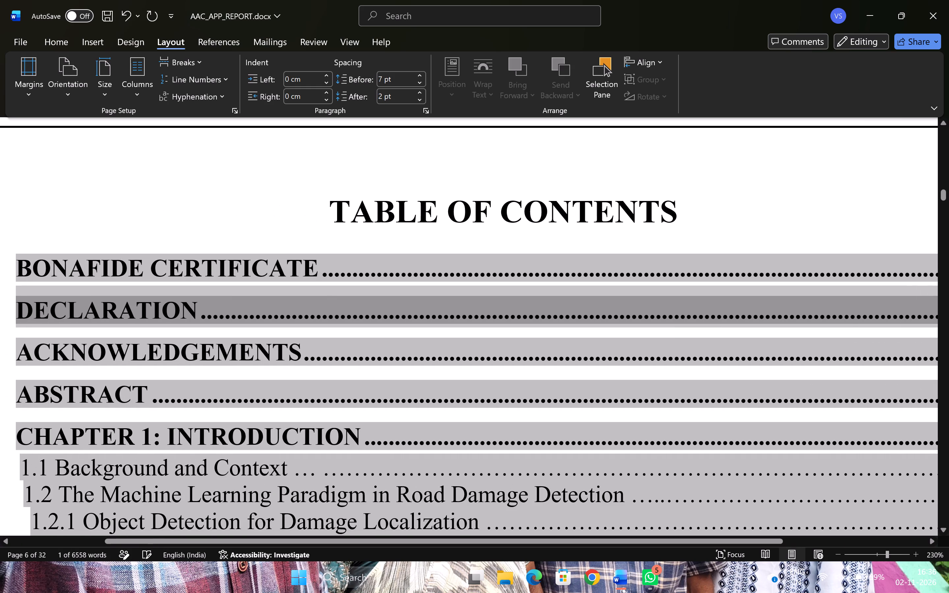
scroll(791, 265, left, 9)
click(806, 308)
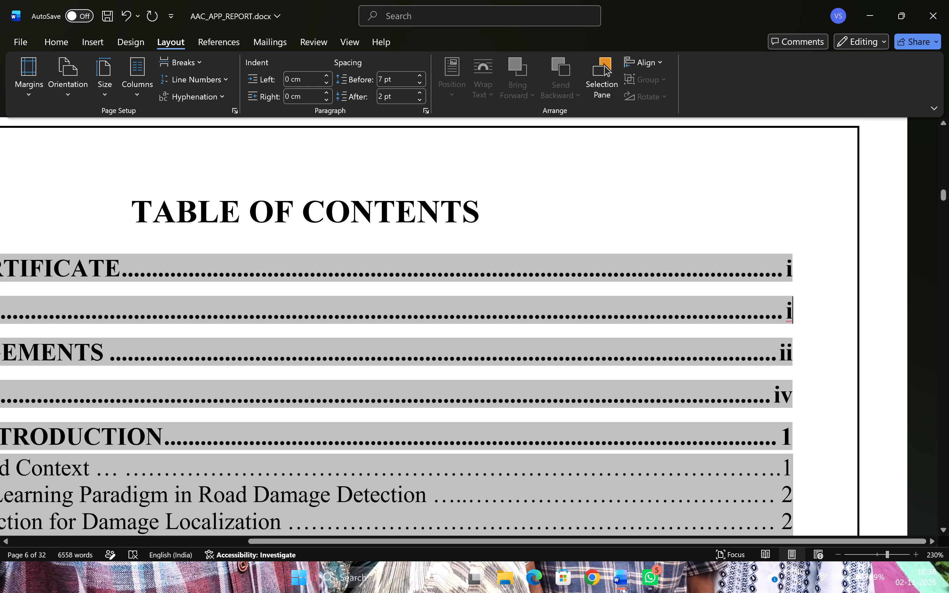
Try again to delete the i from the ABSTRACT entry's page number in the table of contents.
click(780, 402)
key(BackSpace)
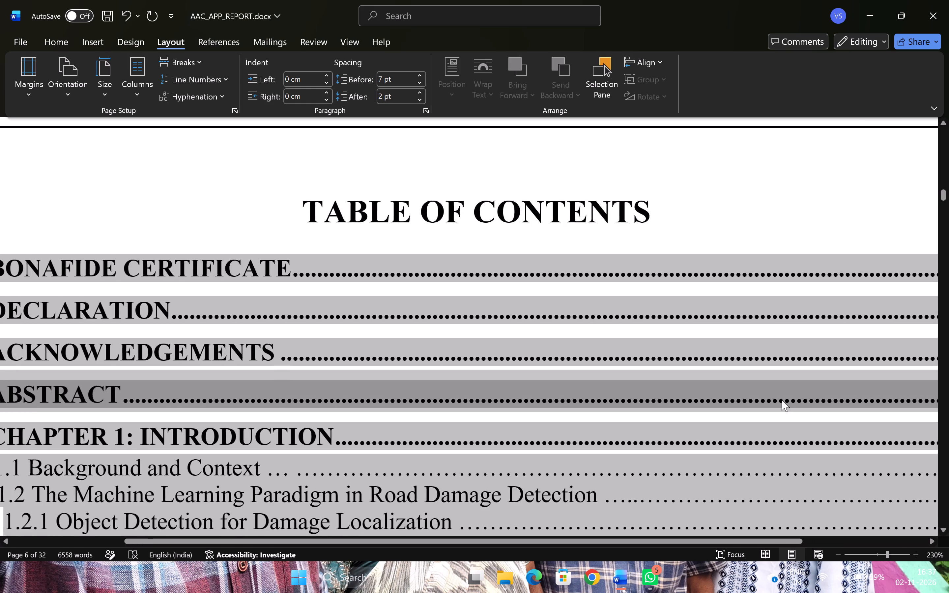
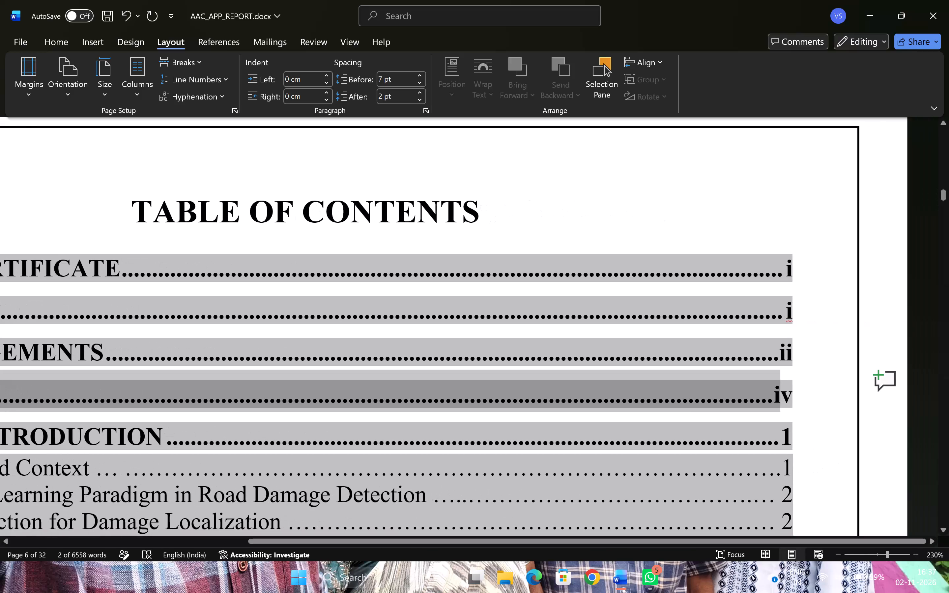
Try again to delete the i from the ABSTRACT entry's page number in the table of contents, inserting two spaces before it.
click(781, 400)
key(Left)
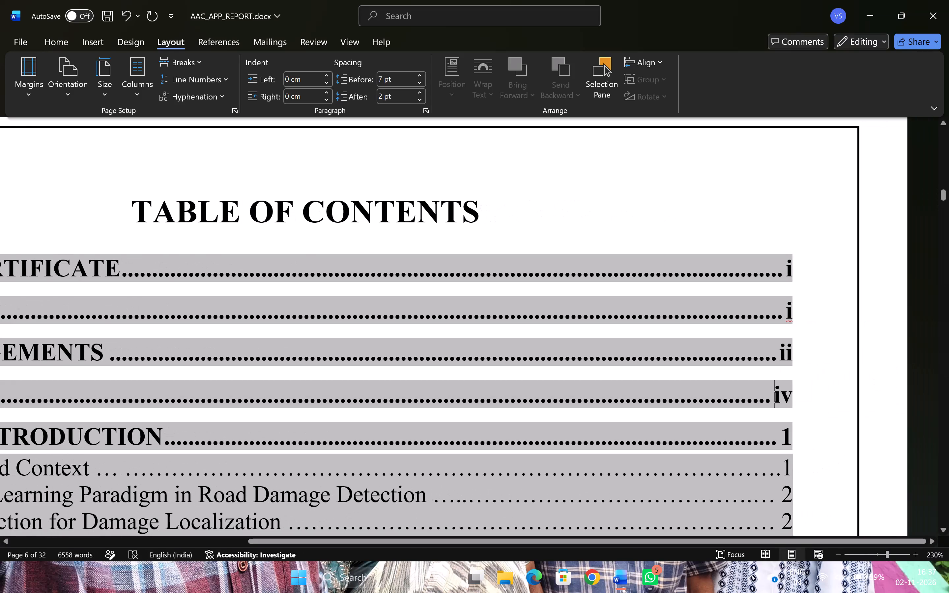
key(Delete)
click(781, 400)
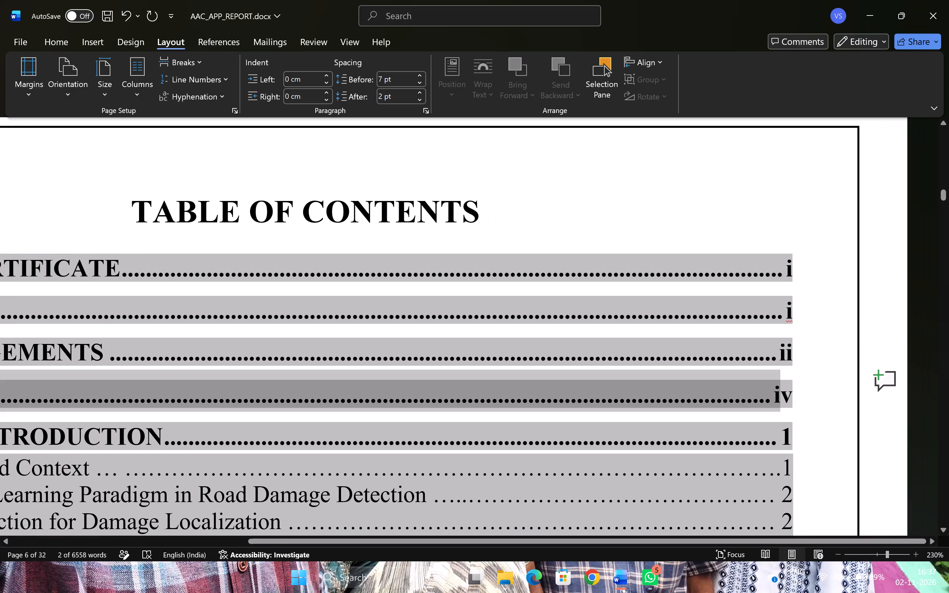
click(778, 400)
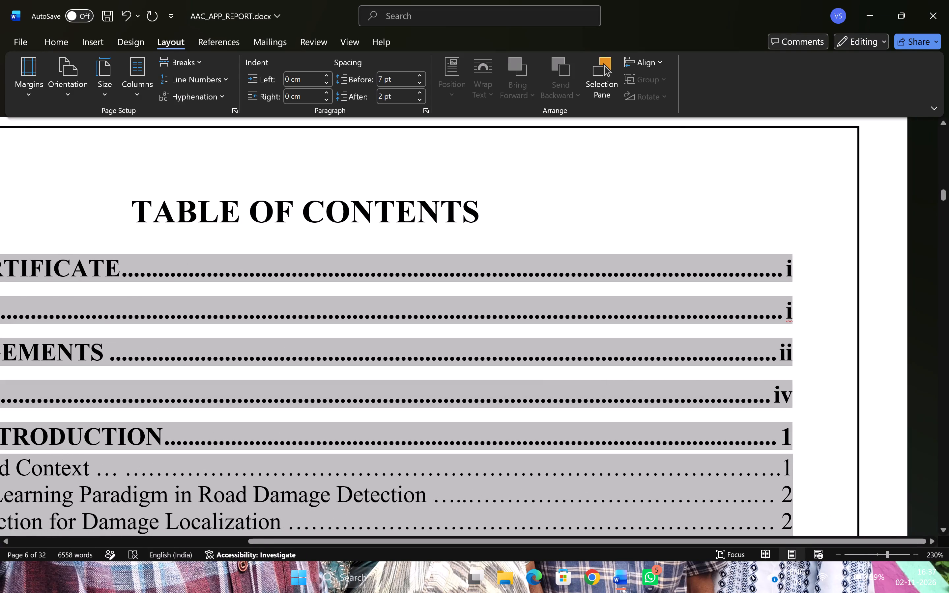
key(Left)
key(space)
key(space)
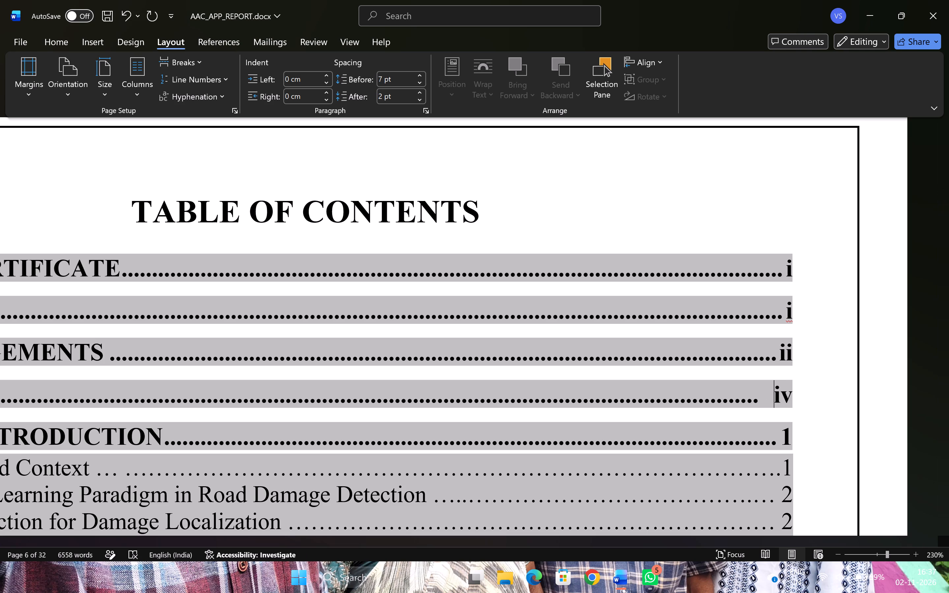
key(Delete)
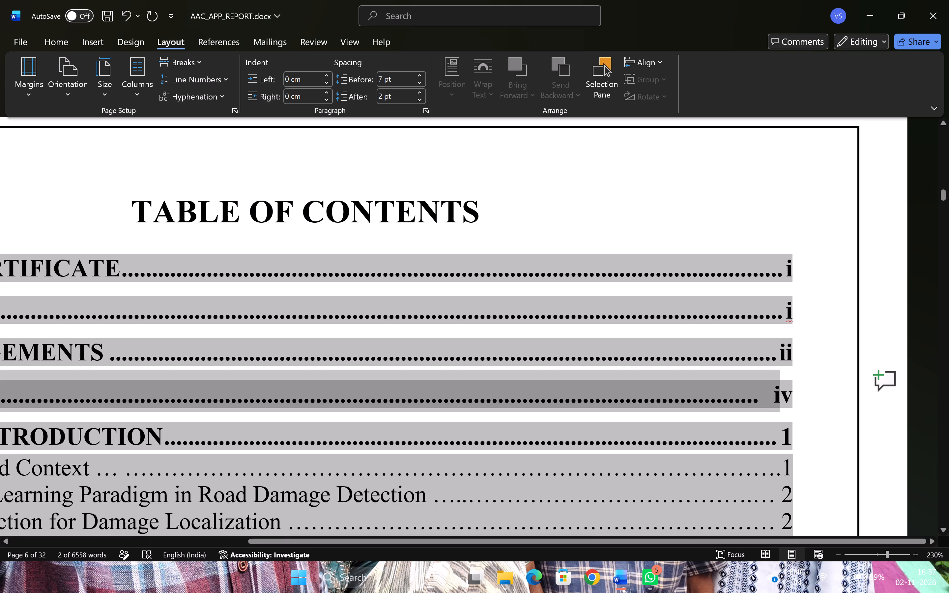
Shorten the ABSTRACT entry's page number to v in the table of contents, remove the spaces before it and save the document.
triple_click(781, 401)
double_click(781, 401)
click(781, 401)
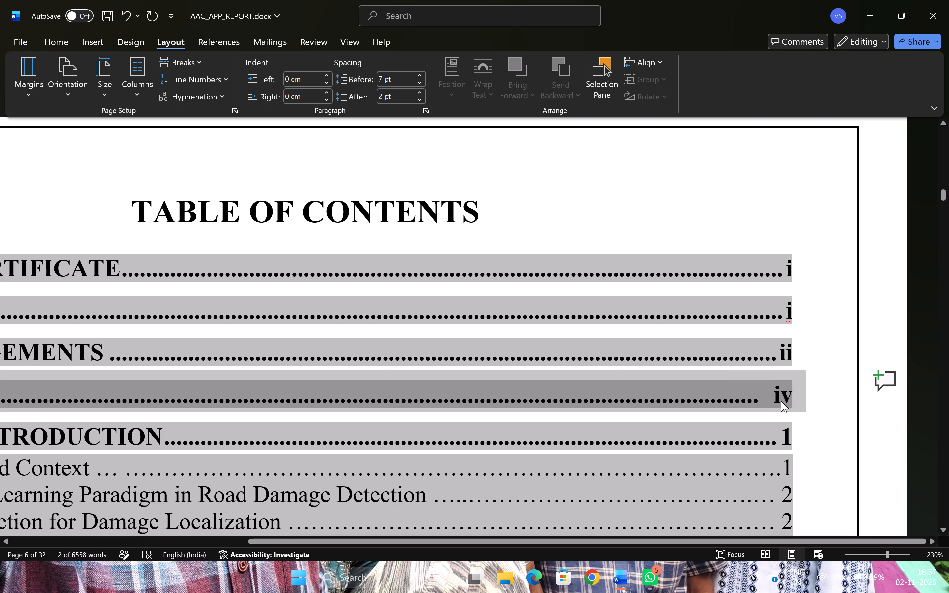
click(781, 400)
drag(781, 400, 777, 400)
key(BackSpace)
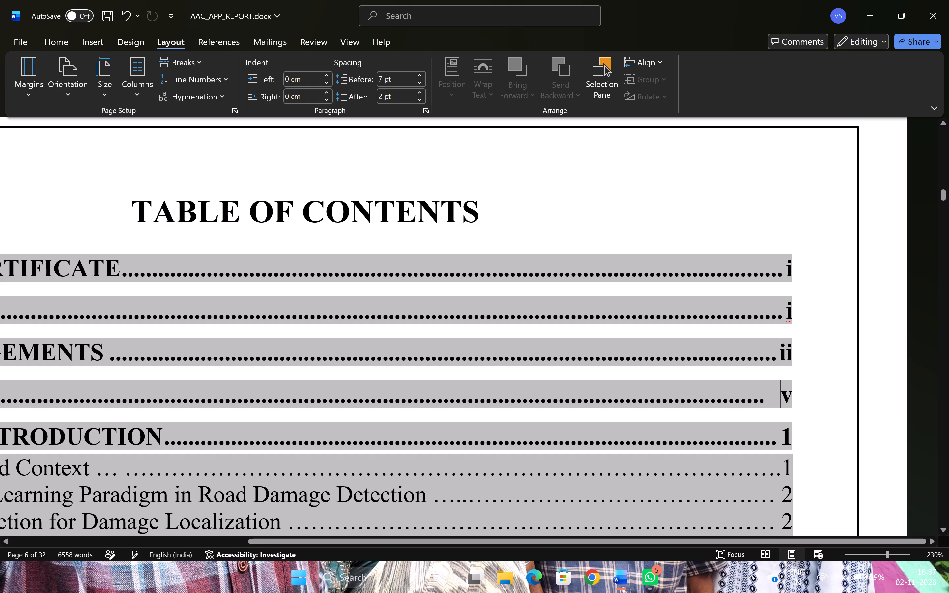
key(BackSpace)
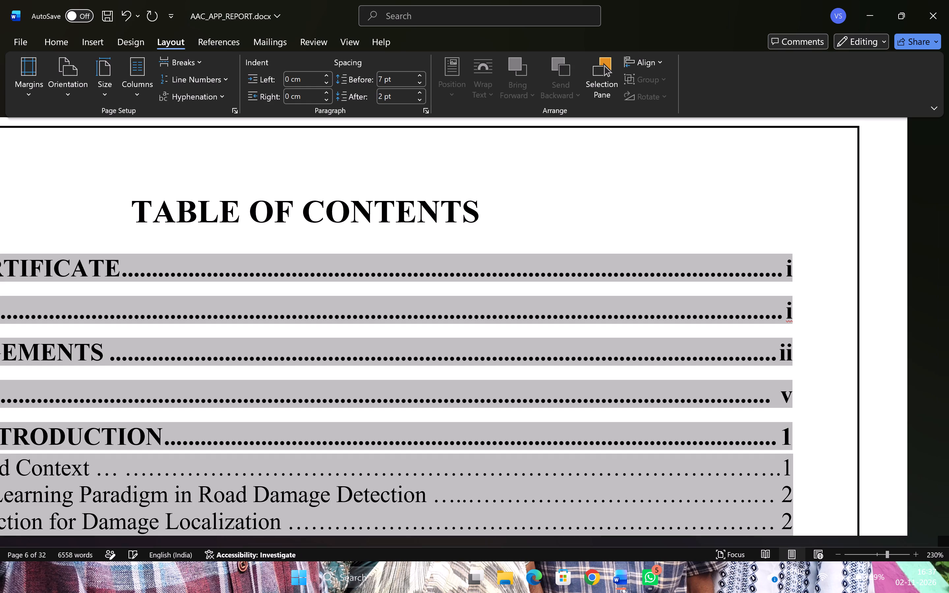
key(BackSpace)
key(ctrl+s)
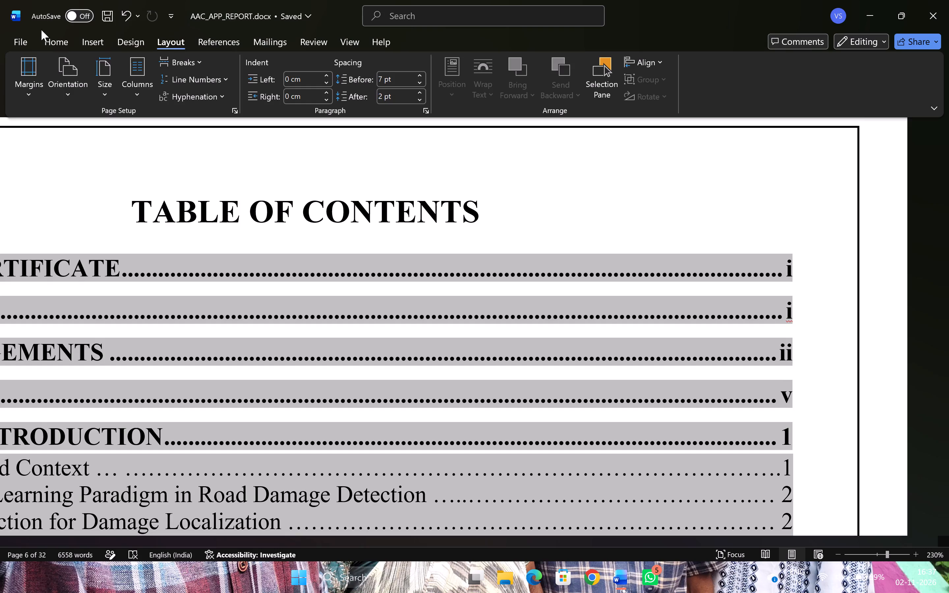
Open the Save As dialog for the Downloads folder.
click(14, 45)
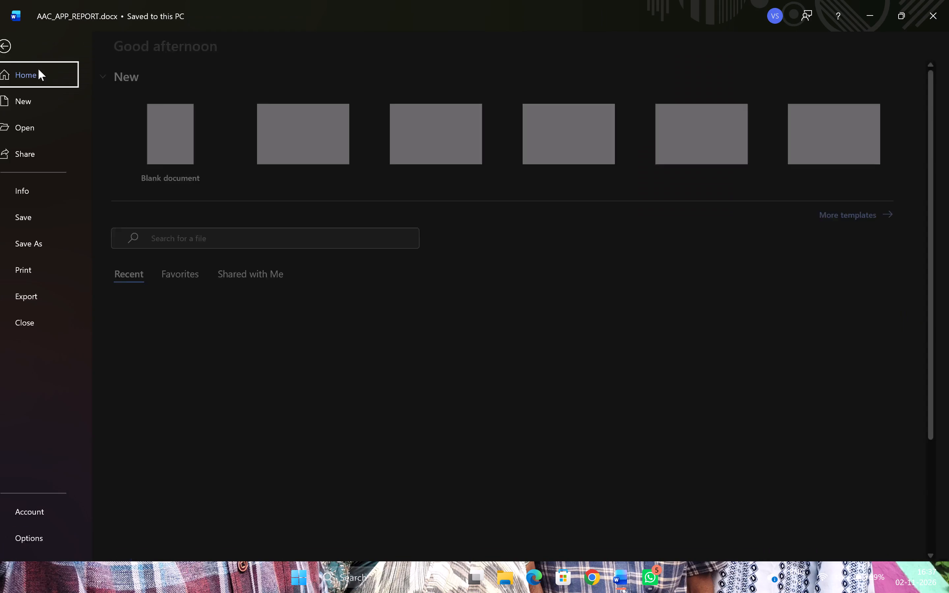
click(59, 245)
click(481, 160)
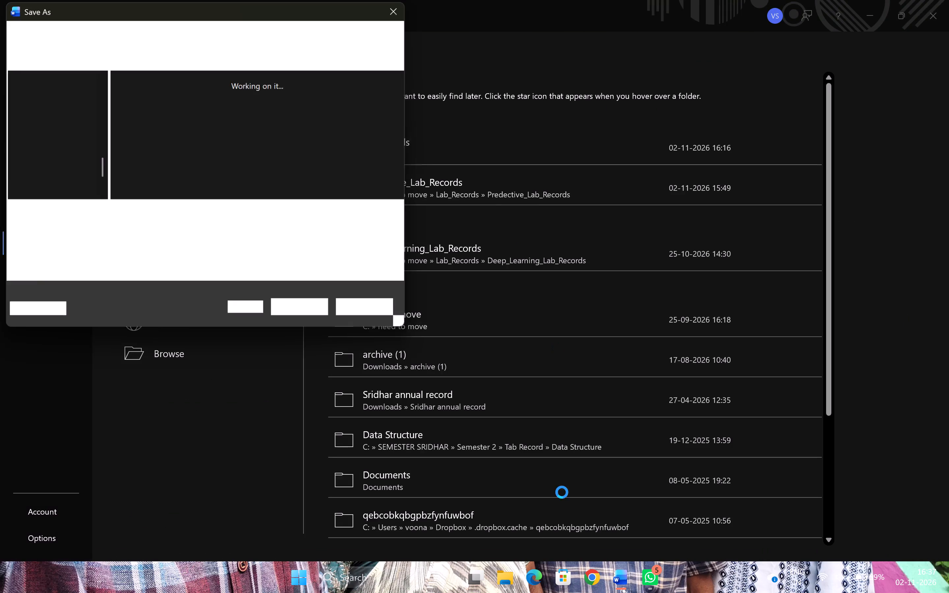
In File Explorer, copy the name of Deep Learning Project Report.pdf in Downloads and delete the file.
click(504, 574)
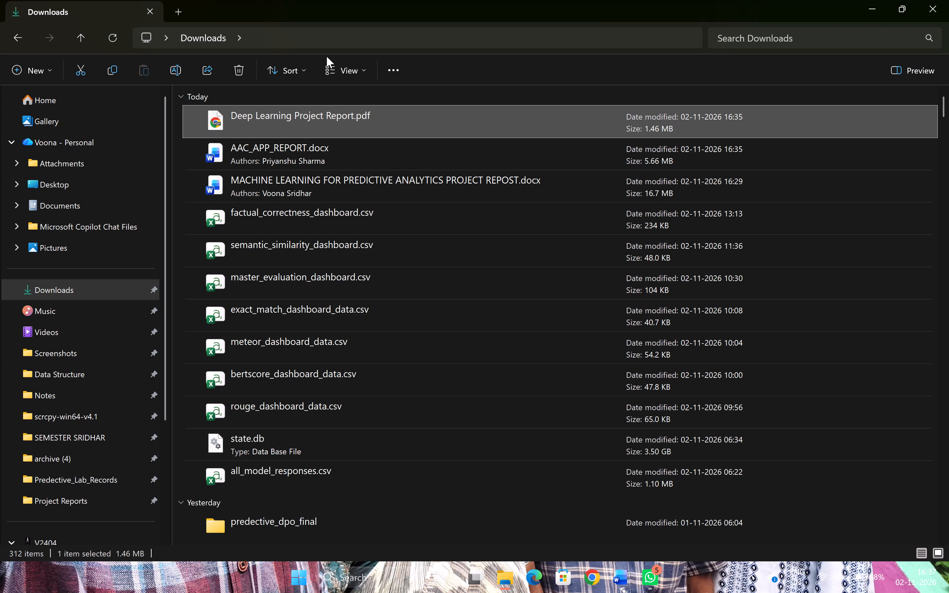
click(319, 119)
key(ctrl+c)
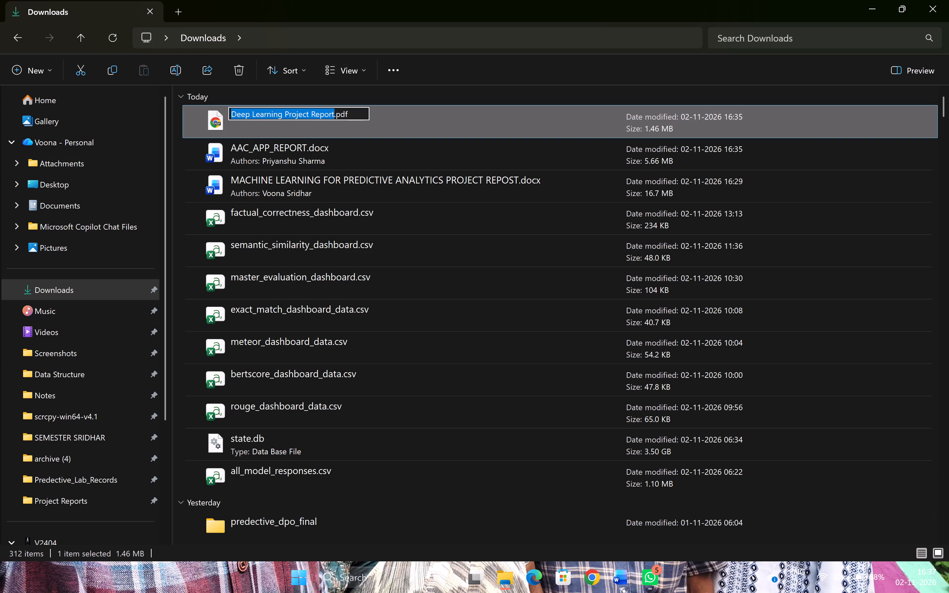
click(415, 131)
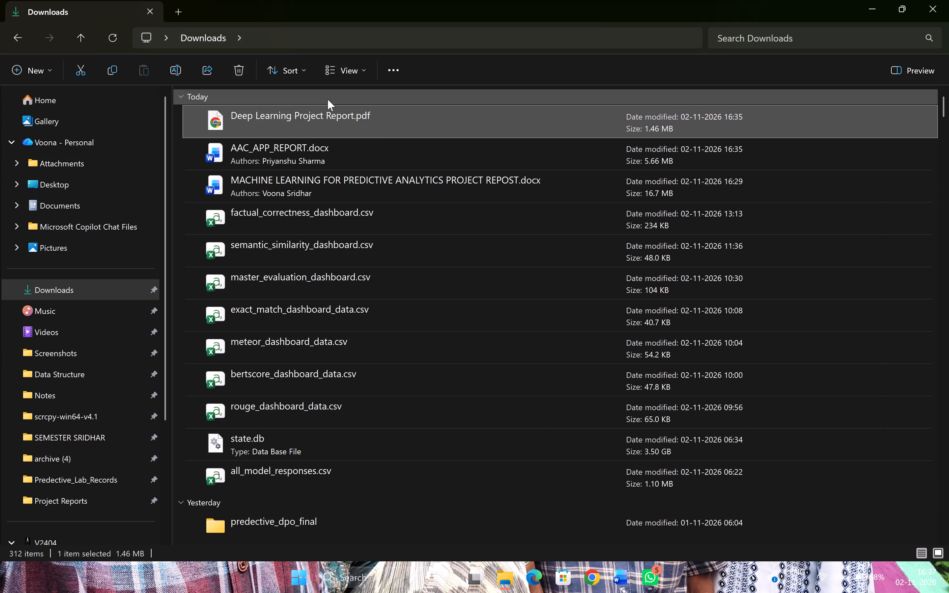
click(240, 72)
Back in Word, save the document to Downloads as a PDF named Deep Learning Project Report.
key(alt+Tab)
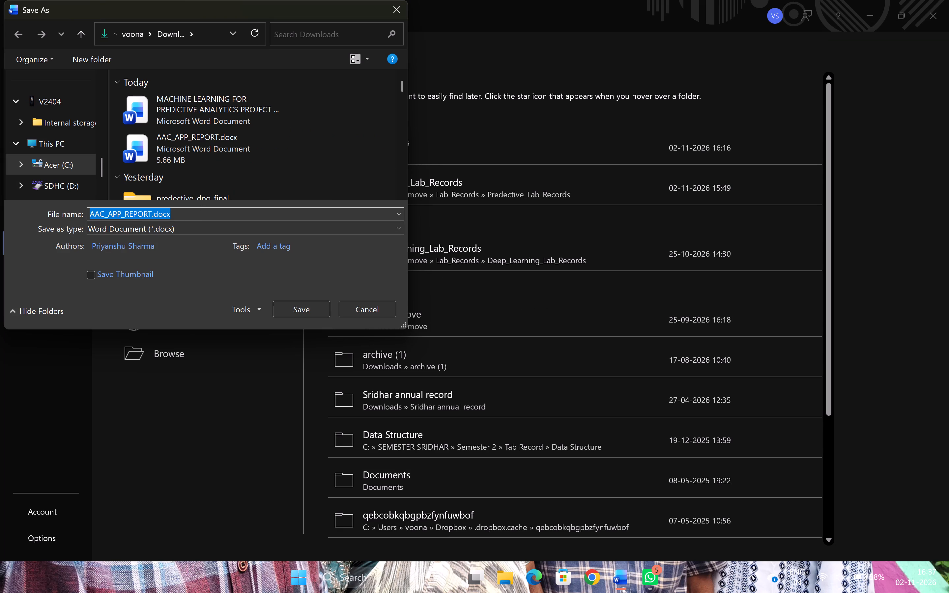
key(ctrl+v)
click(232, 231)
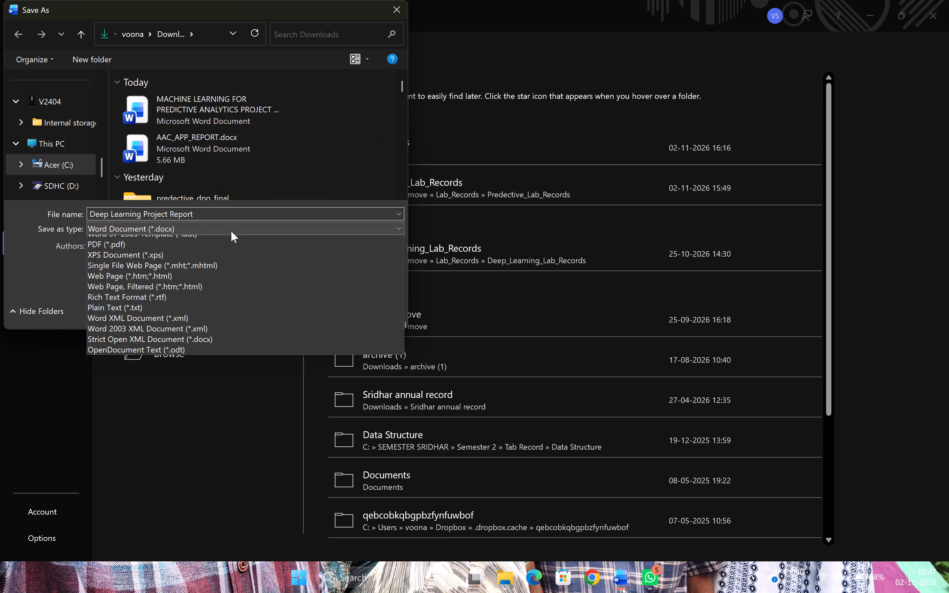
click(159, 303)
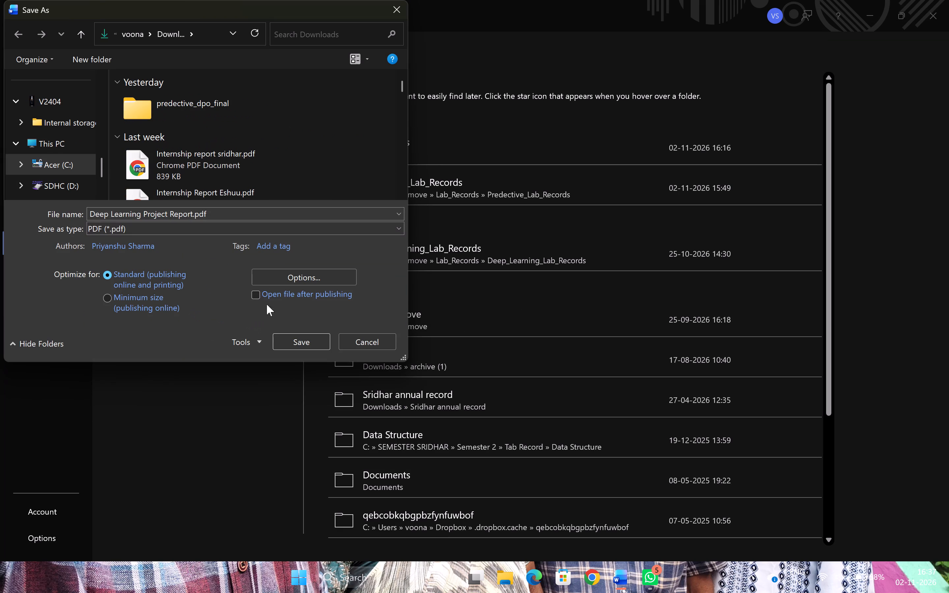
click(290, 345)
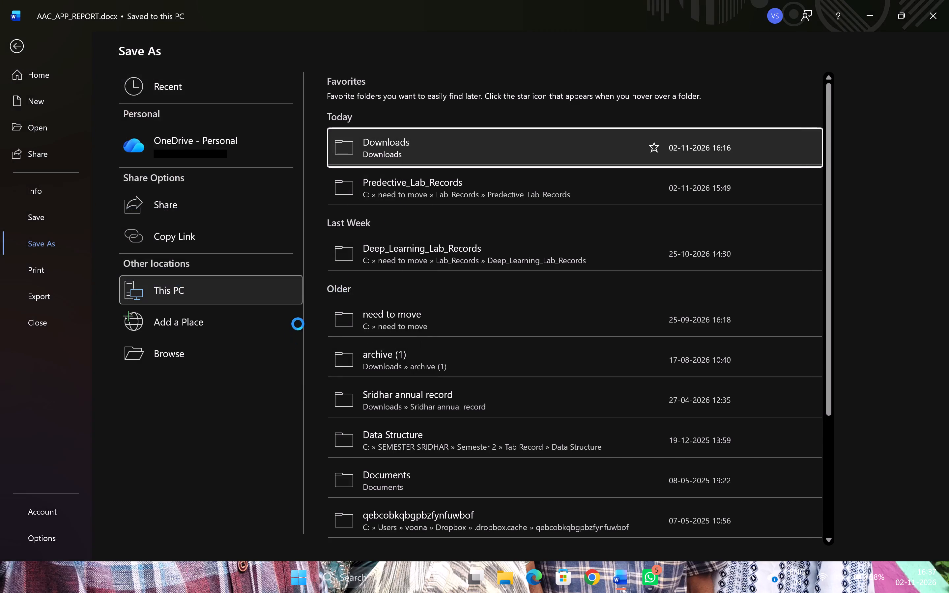
Open the new Deep Learning Project Report.pdf from Downloads and examine the page numbers of the front-matter entries in its table of contents.
click(503, 572)
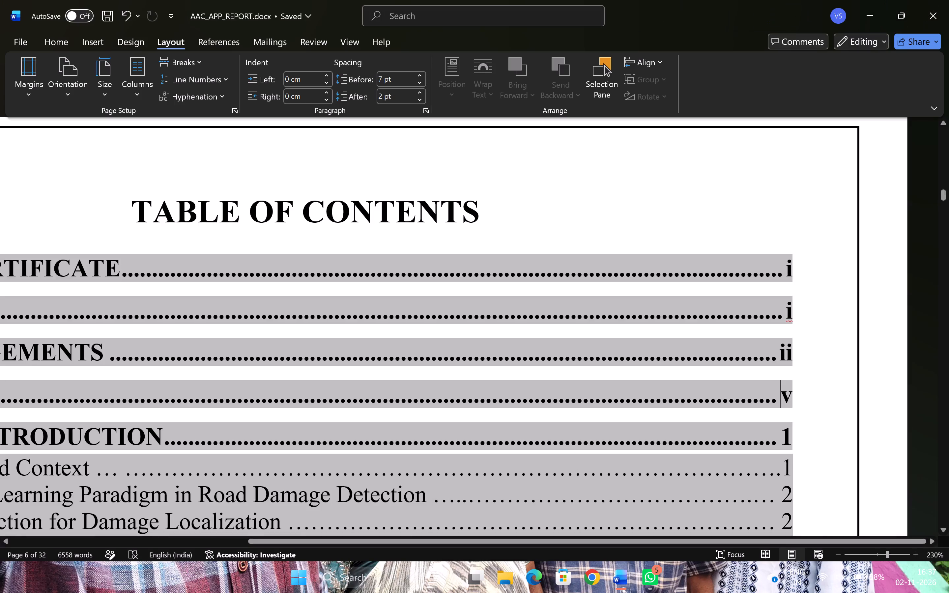
click(496, 571)
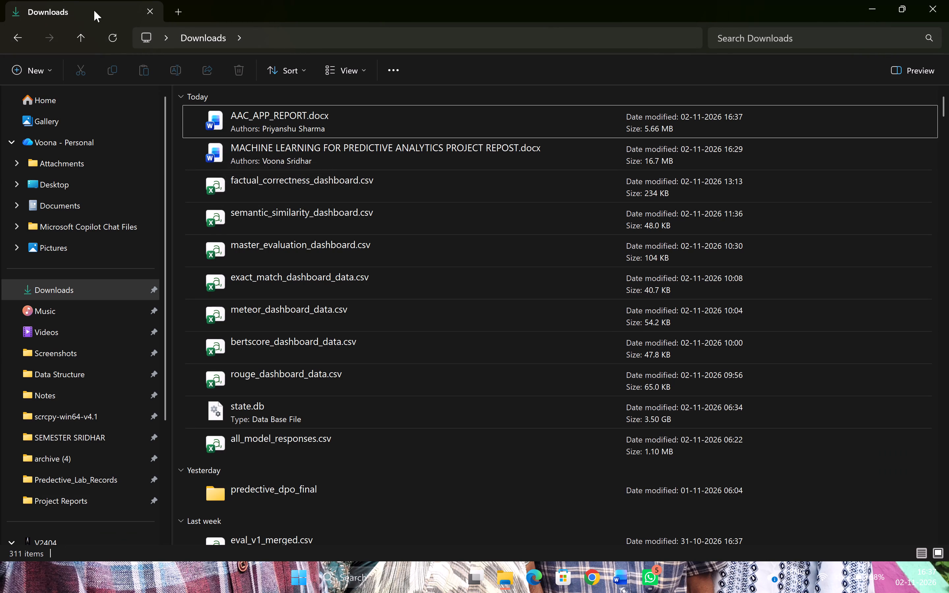
click(113, 40)
triple_click(450, 134)
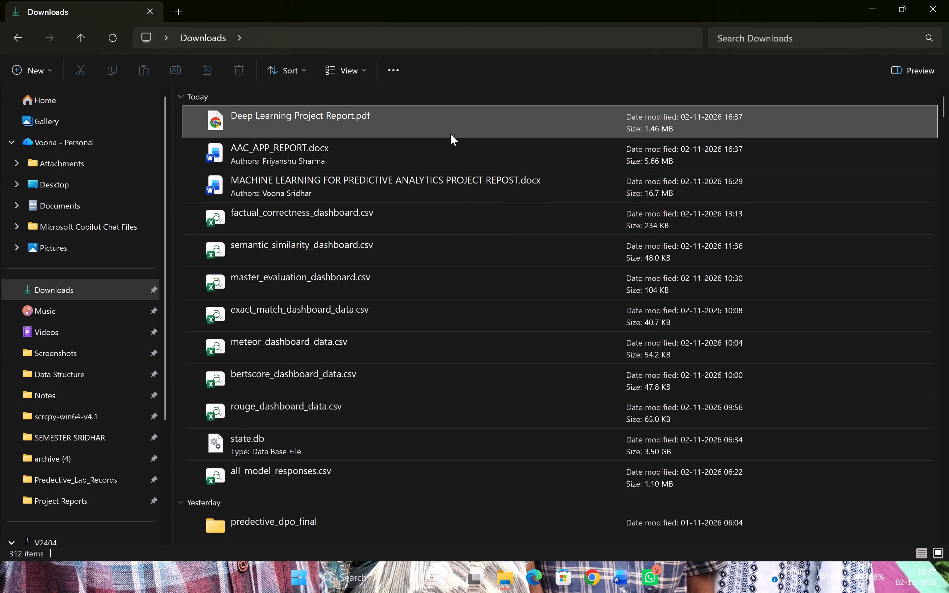
scroll(475, 233, down, 11)
scroll(475, 234, up, 1)
scroll(475, 234, down, 1)
scroll(25, 405, down, 14)
click(96, 480)
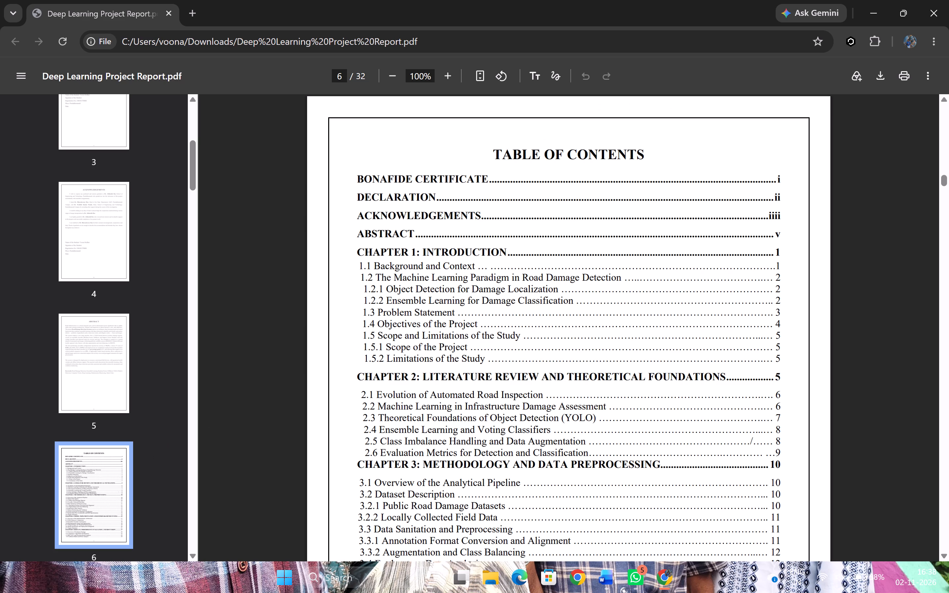
scroll(748, 243, up, 6)
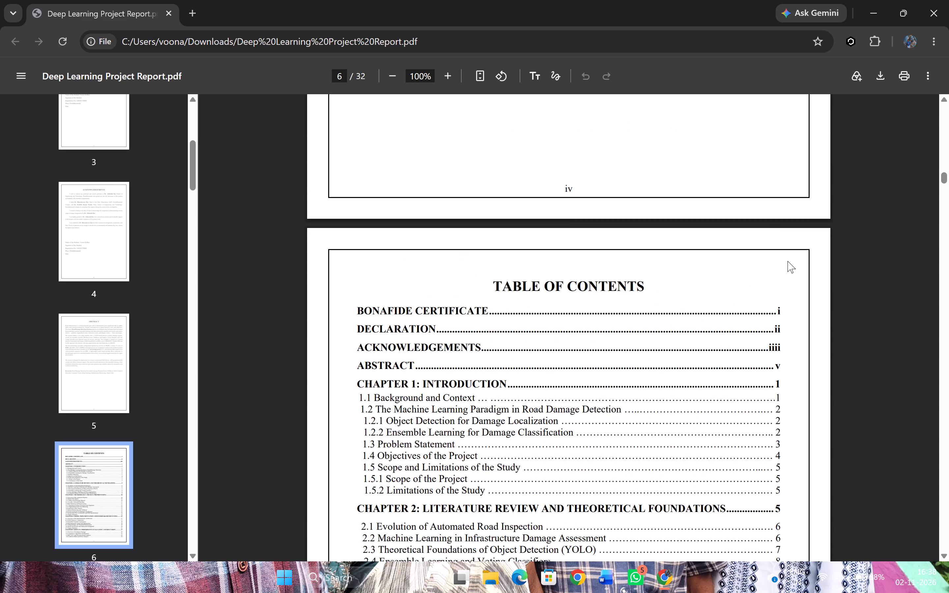
ctrl+scroll(781, 347, up, 10)
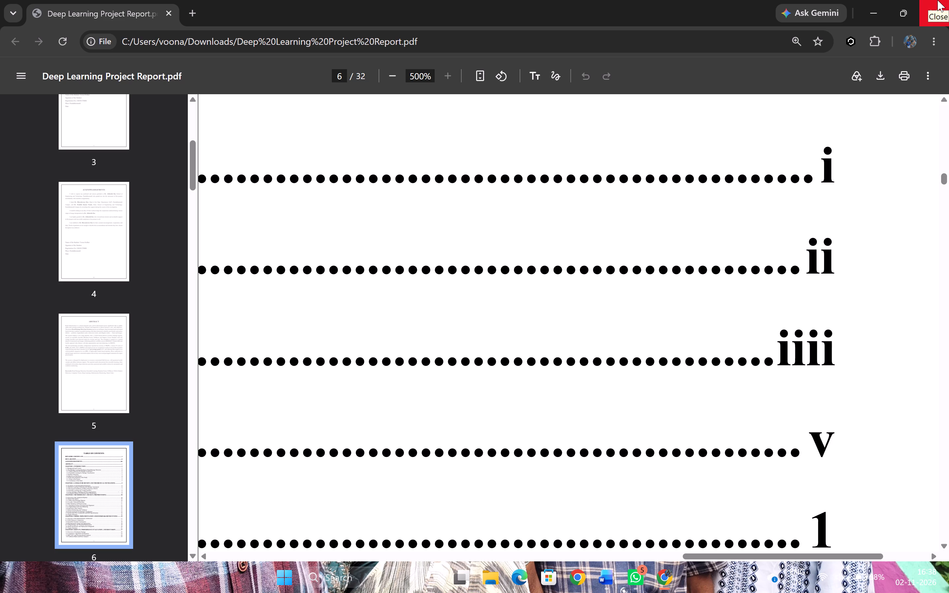
Copy the file name of Deep Learning Project Report.pdf in File Explorer, close the open PDF and delete the file from Downloads.
key(alt+Tab)
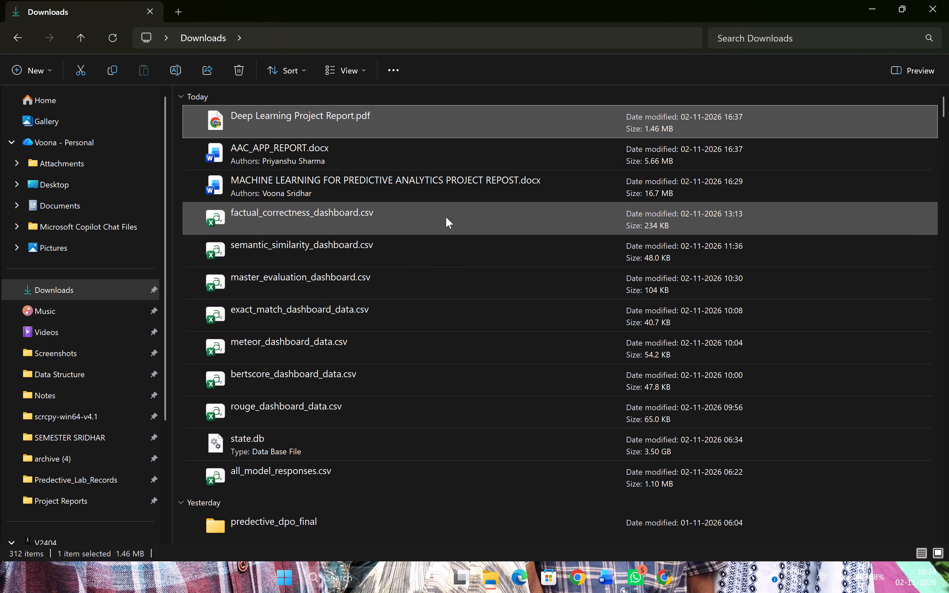
click(350, 117)
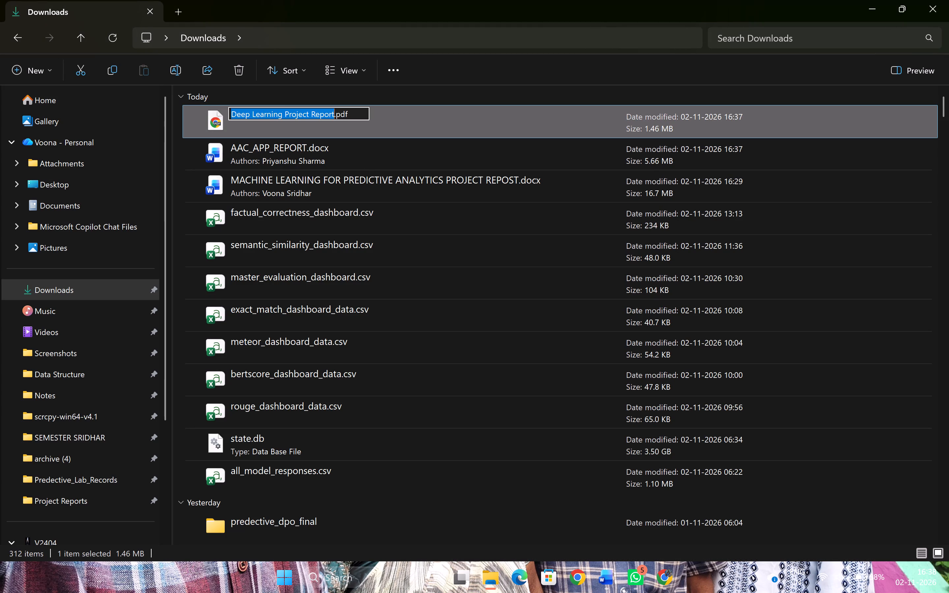
key(ctrl+c)
key(alt+Tab)
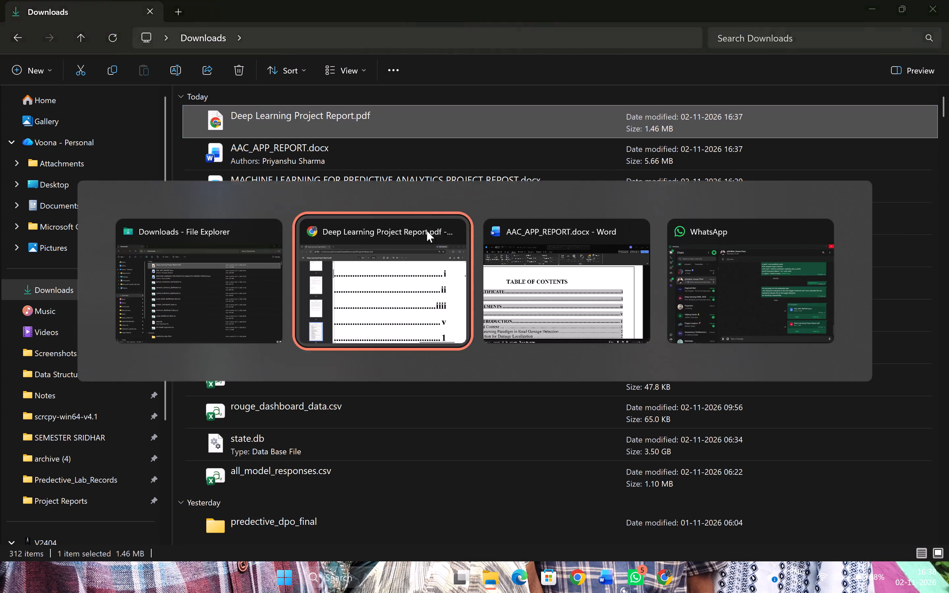
click(944, 0)
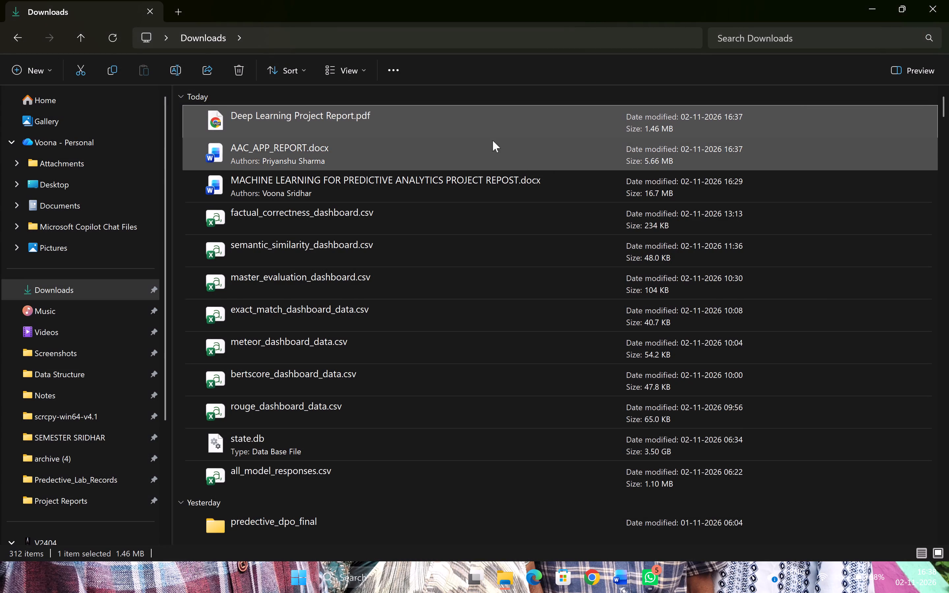
click(454, 109)
click(239, 77)
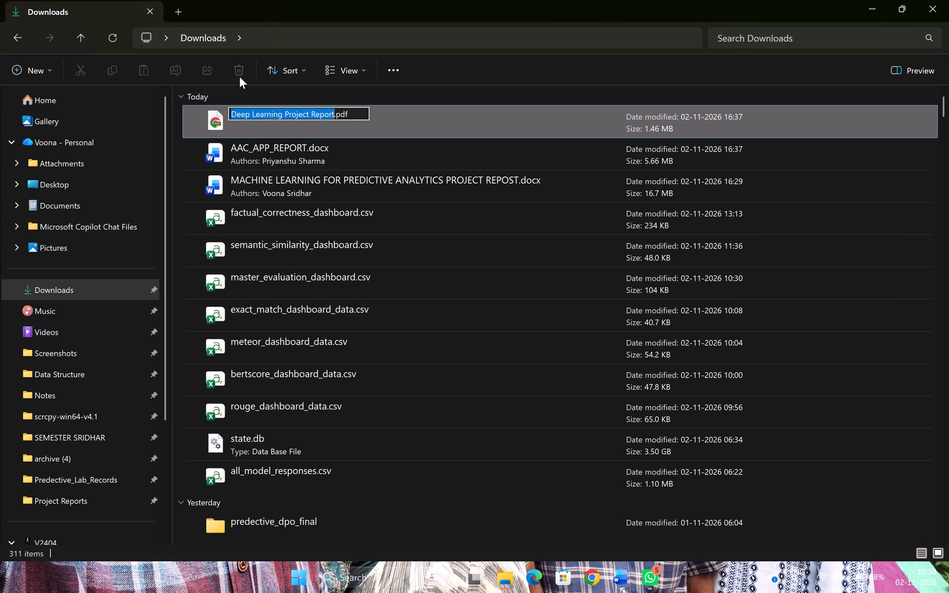
click(438, 114)
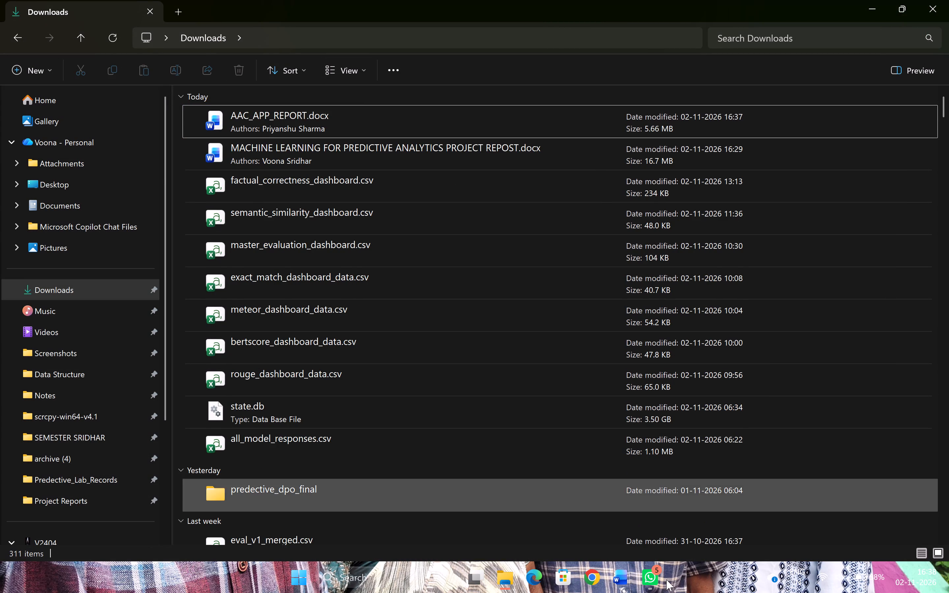
Switch to Word and set the ABSTRACT entry's page number in the table of contents to iv.
click(621, 579)
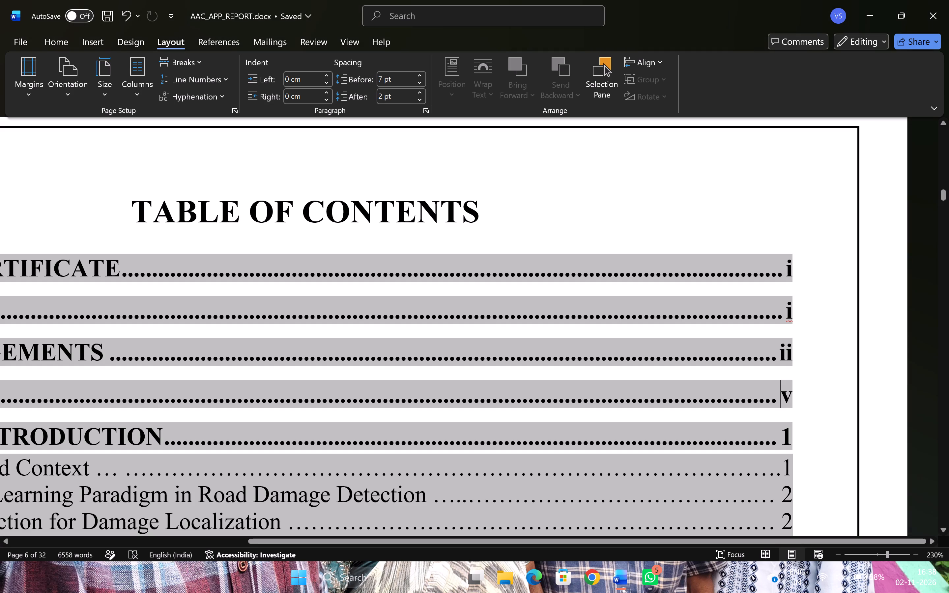
key(i)
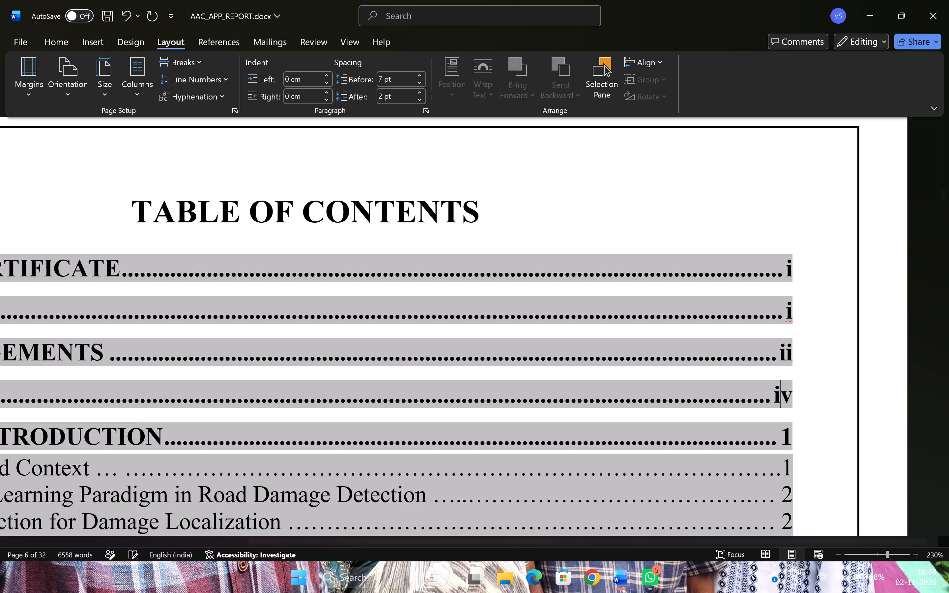
Shorten the ACKNOWLEDGEMENTS entry's page number to i in the table of contents and save the document.
click(787, 359)
key(BackSpace)
key(ctrl+s)
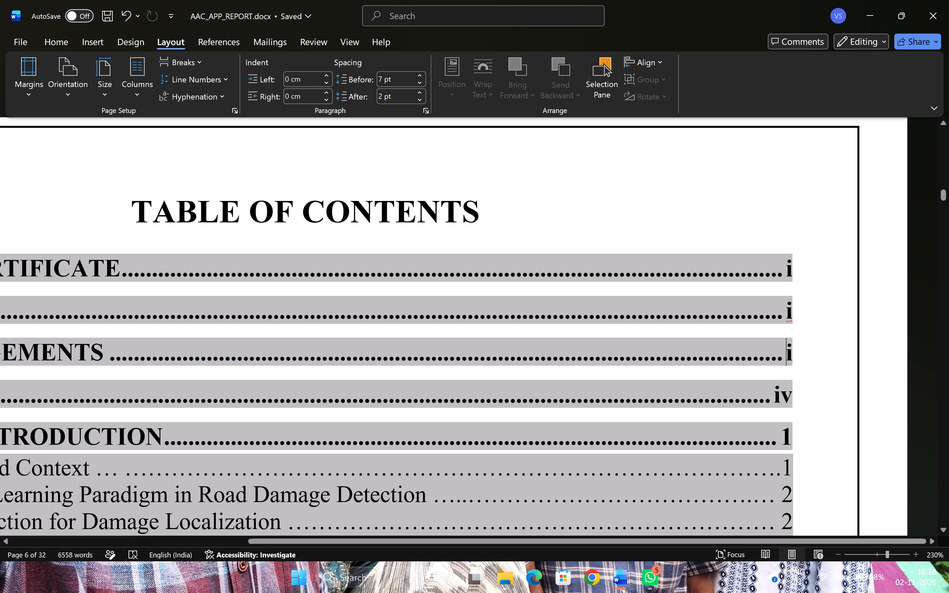
Export AAC_APP_REPORT.docx to the Downloads folder as a PDF named Deep Learning Project Report.
click(600, 577)
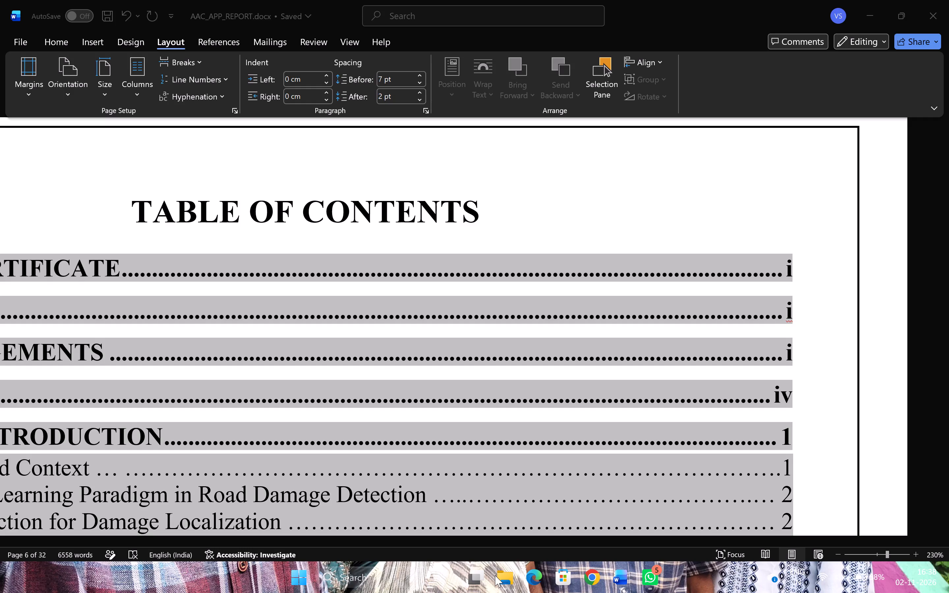
click(29, 39)
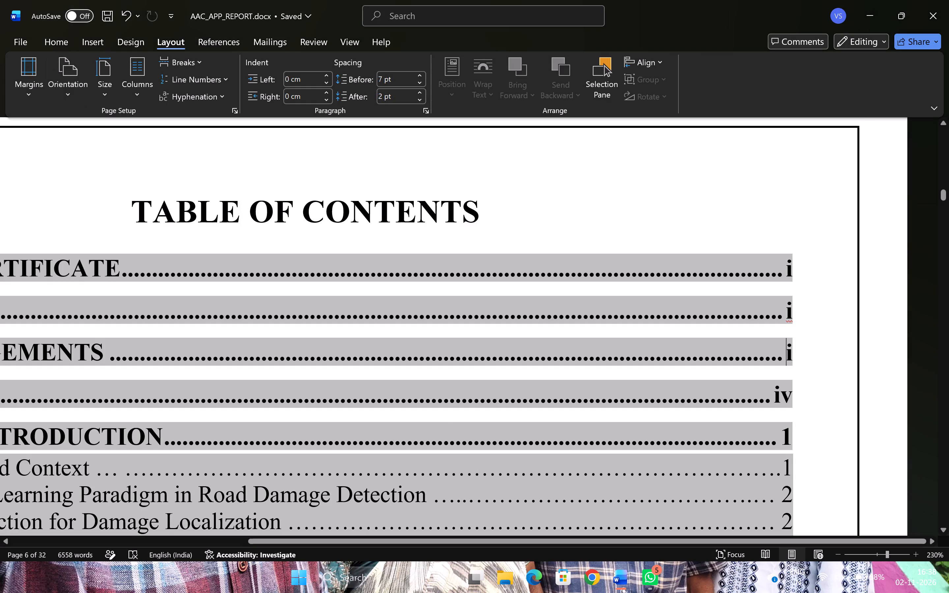
click(25, 38)
click(48, 245)
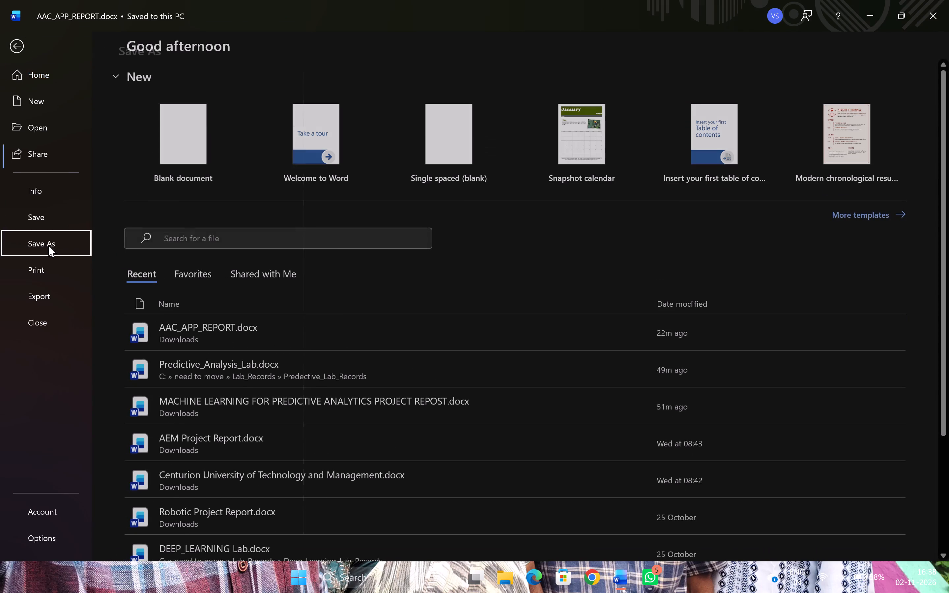
click(402, 136)
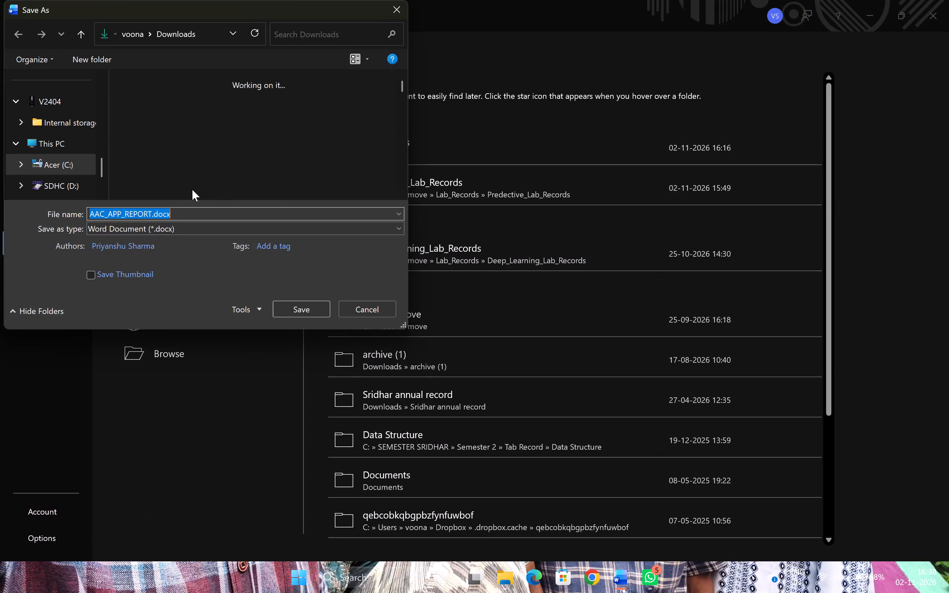
key(ctrl+v)
click(182, 231)
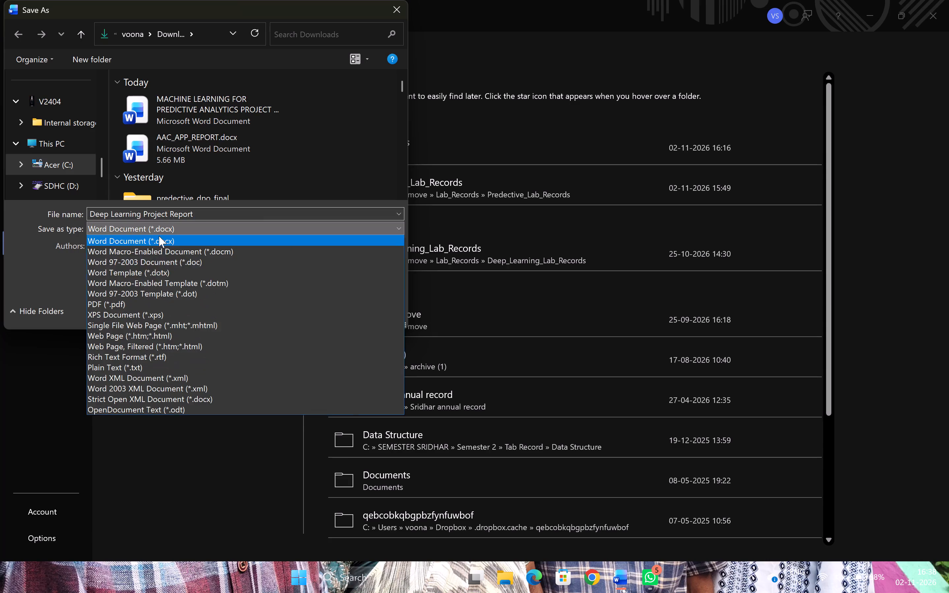
click(117, 304)
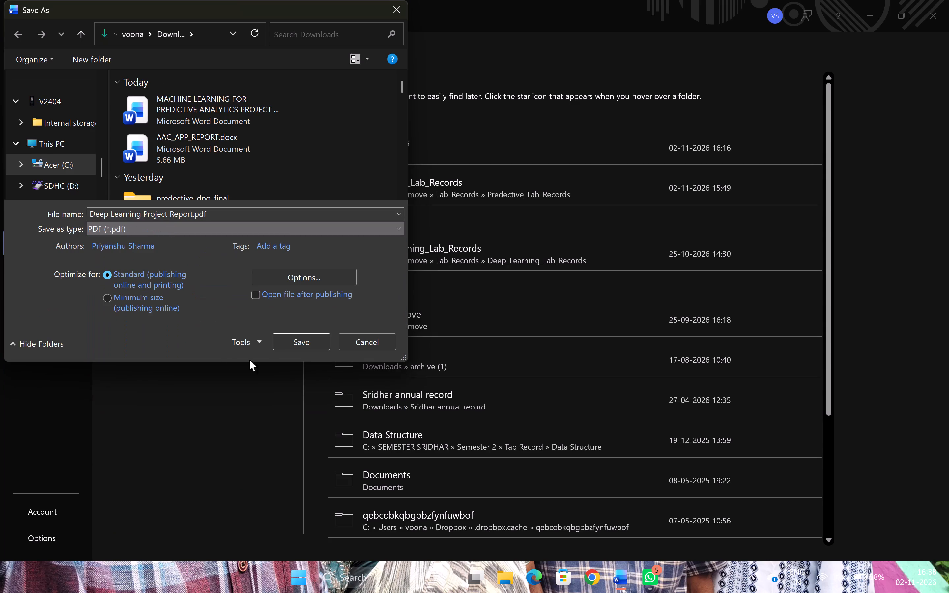
click(315, 337)
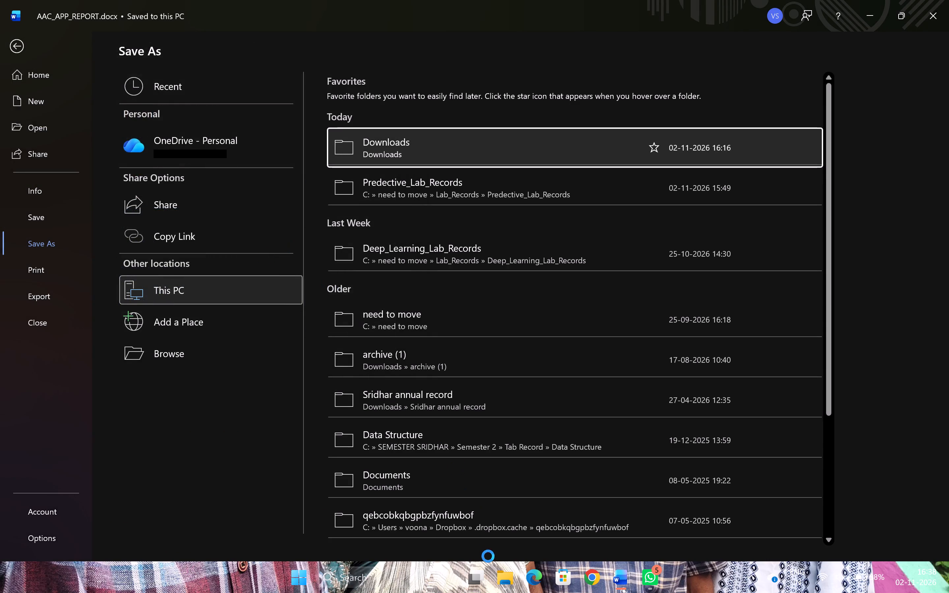
Open the new Deep Learning Project Report.pdf from Downloads, examine the front-matter page numbers on its table of contents page, and close it.
click(509, 576)
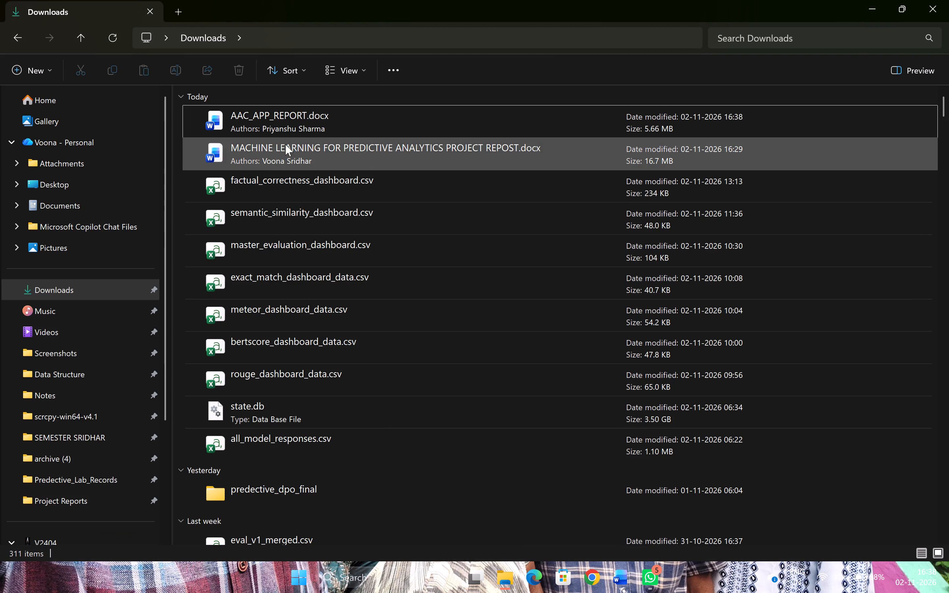
click(112, 40)
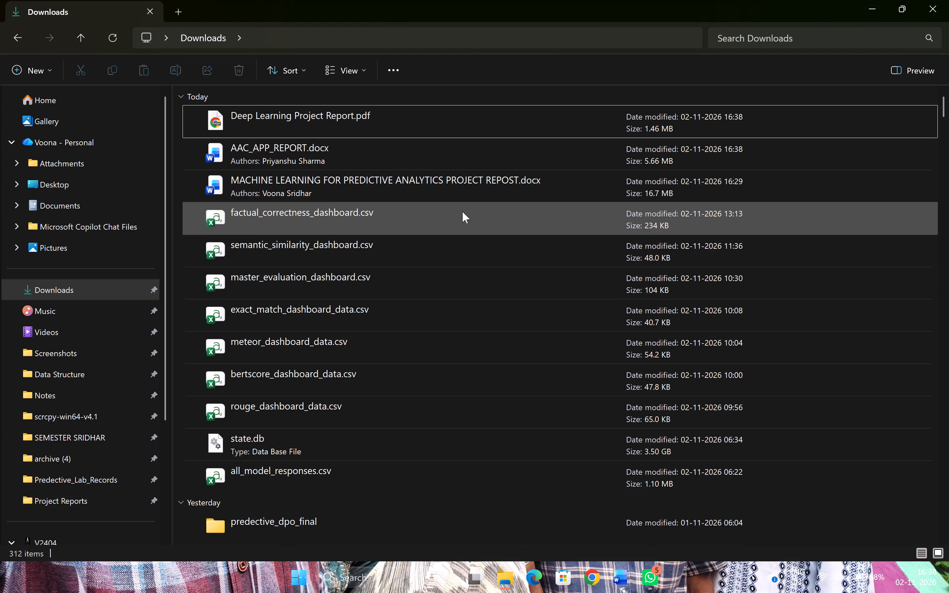
triple_click(473, 128)
scroll(461, 257, down, 8)
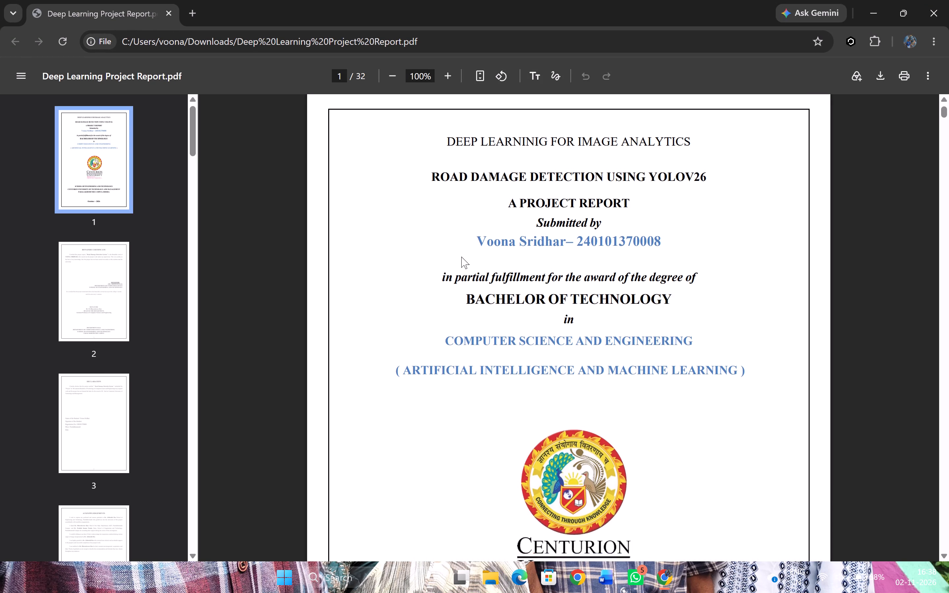
scroll(172, 473, down, 9)
scroll(129, 463, down, 8)
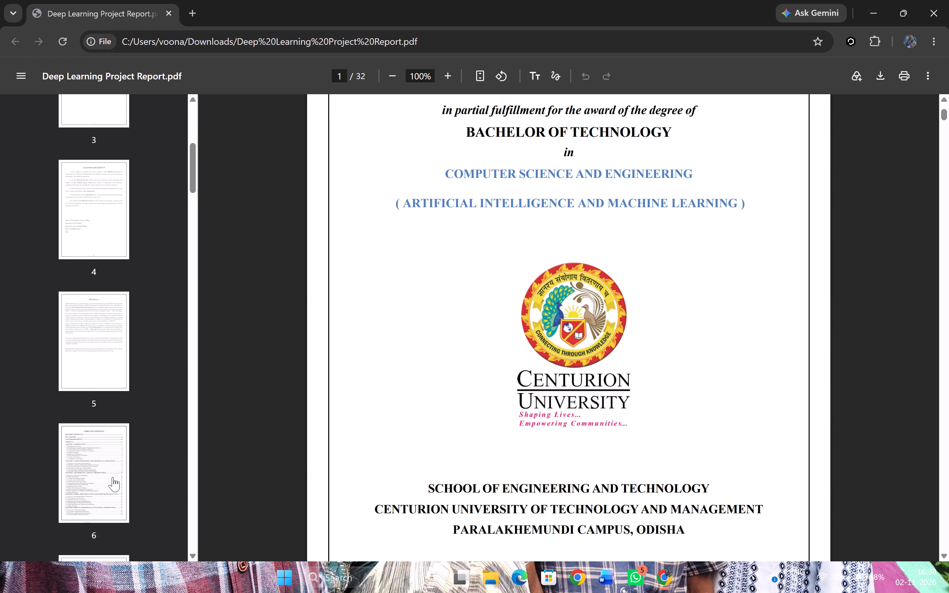
click(109, 469)
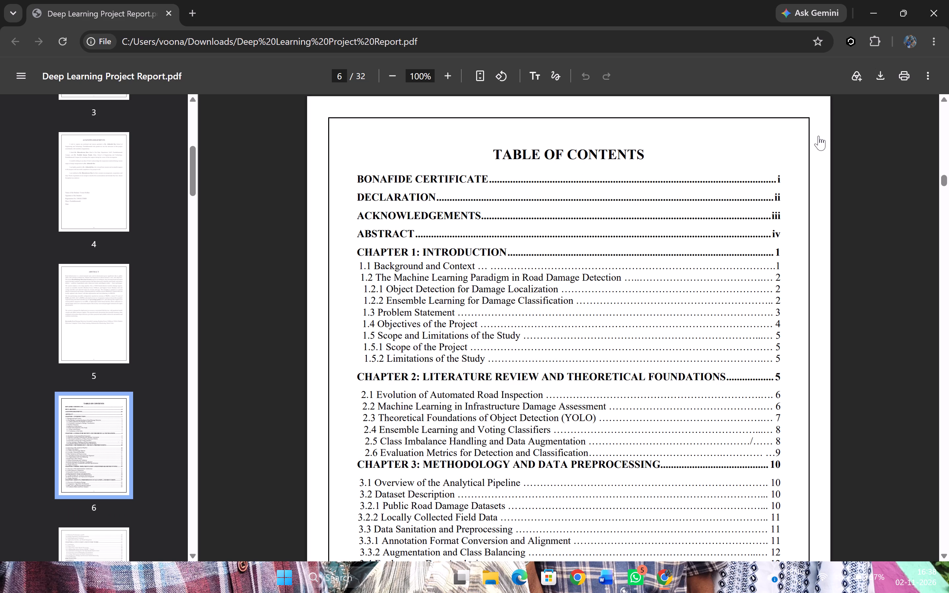
click(948, 0)
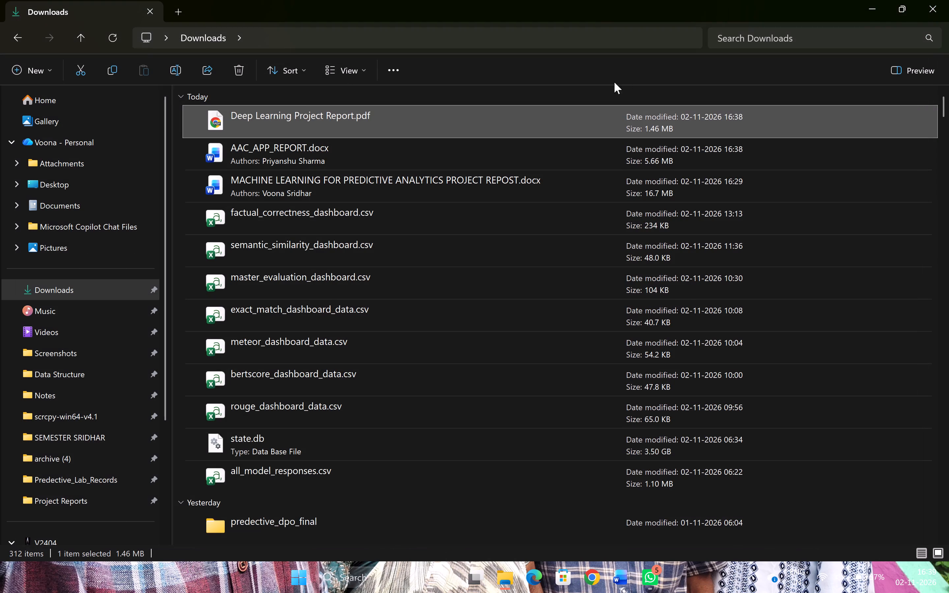
Copy the Deep Learning Project Report.pdf file from Downloads in File Explorer.
key(ctrl+c)
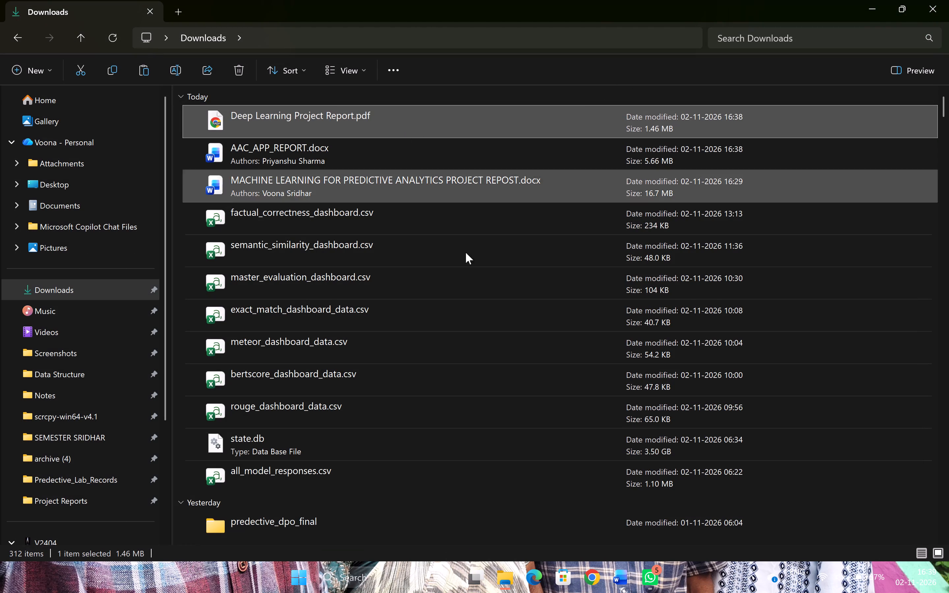
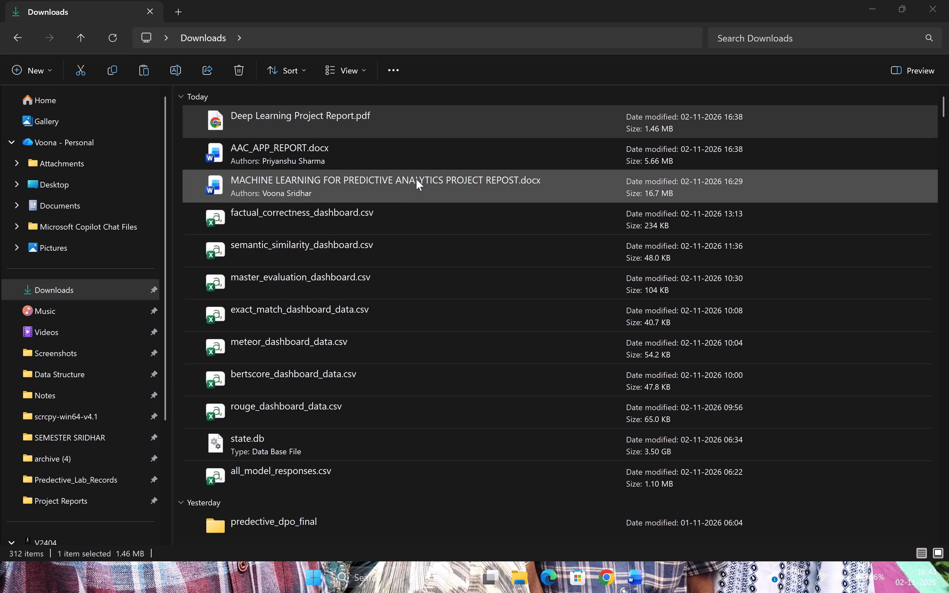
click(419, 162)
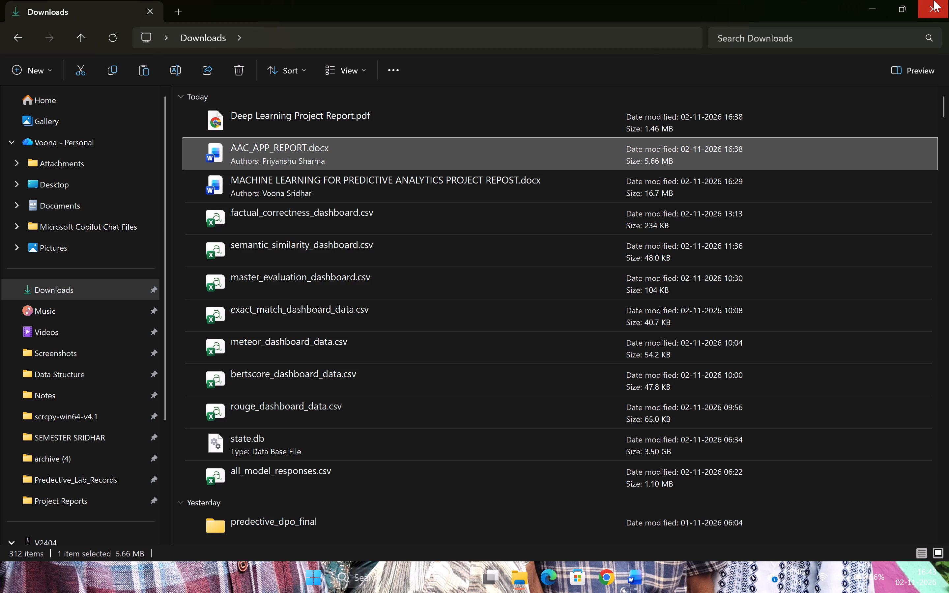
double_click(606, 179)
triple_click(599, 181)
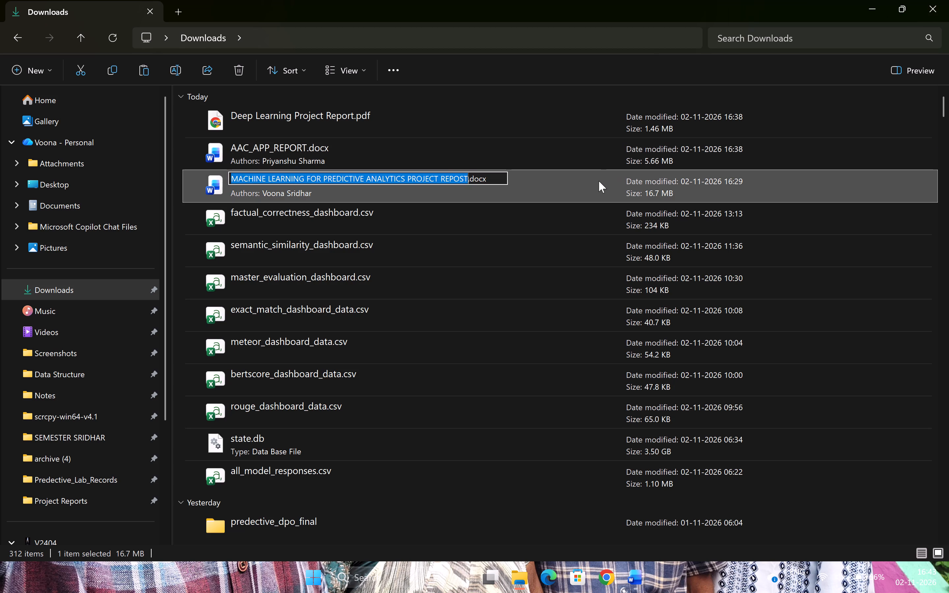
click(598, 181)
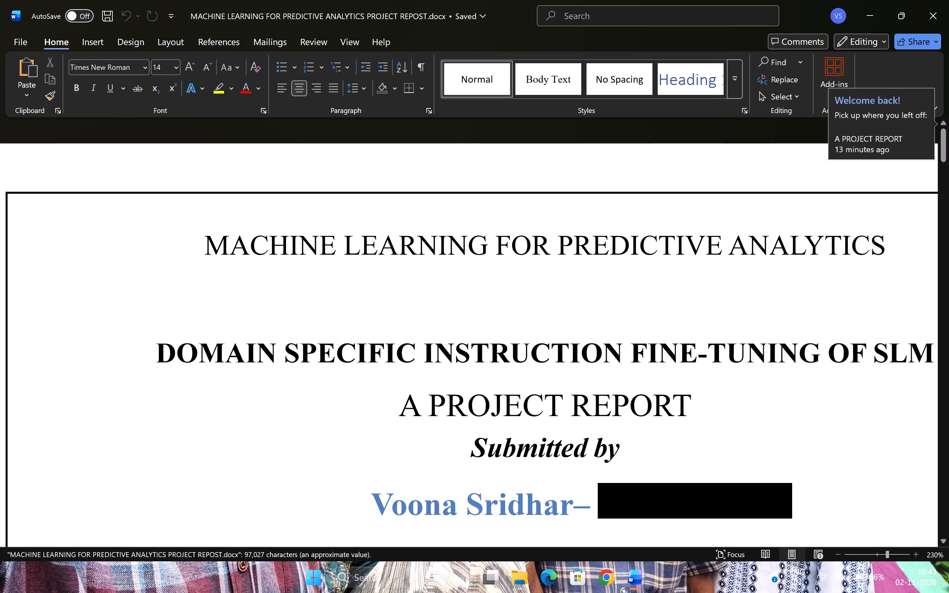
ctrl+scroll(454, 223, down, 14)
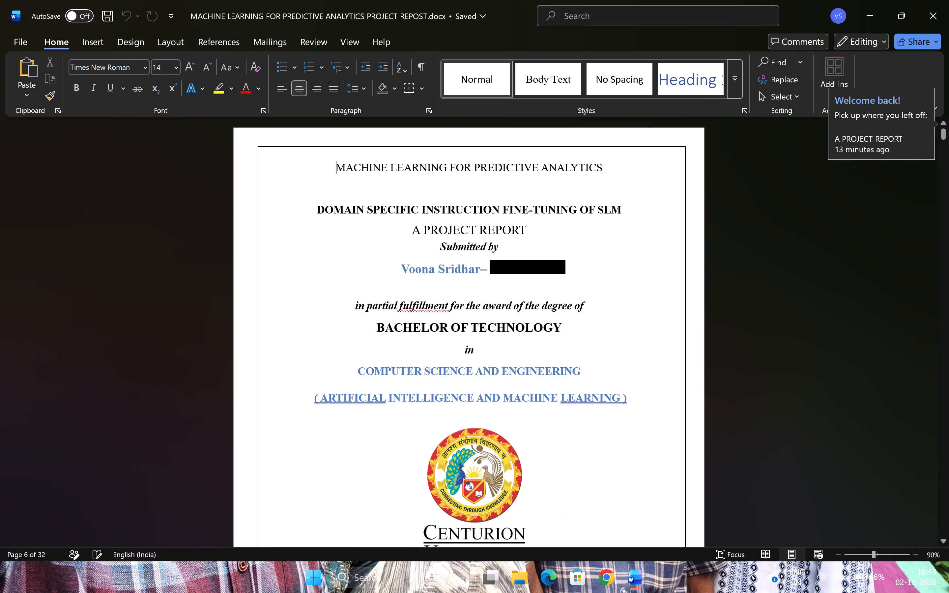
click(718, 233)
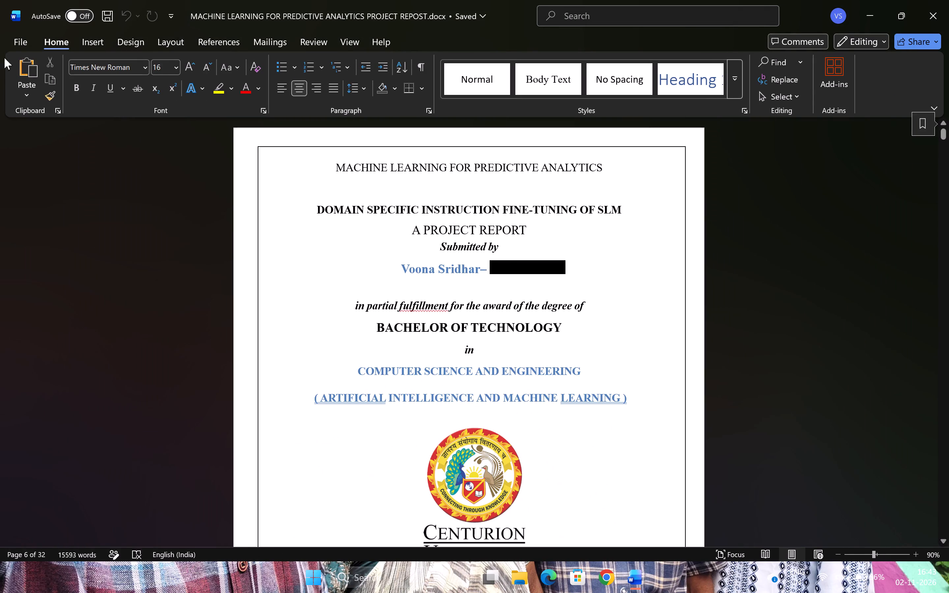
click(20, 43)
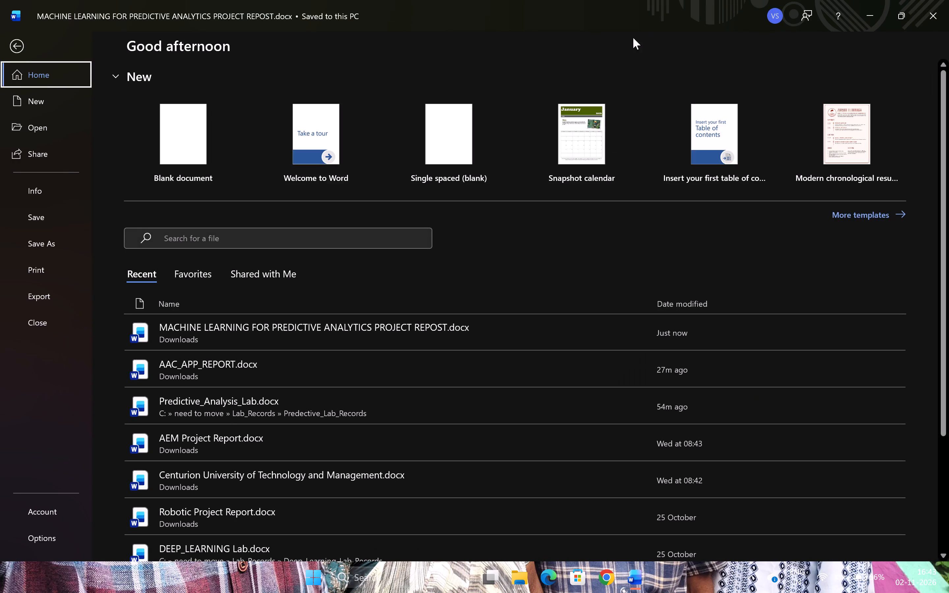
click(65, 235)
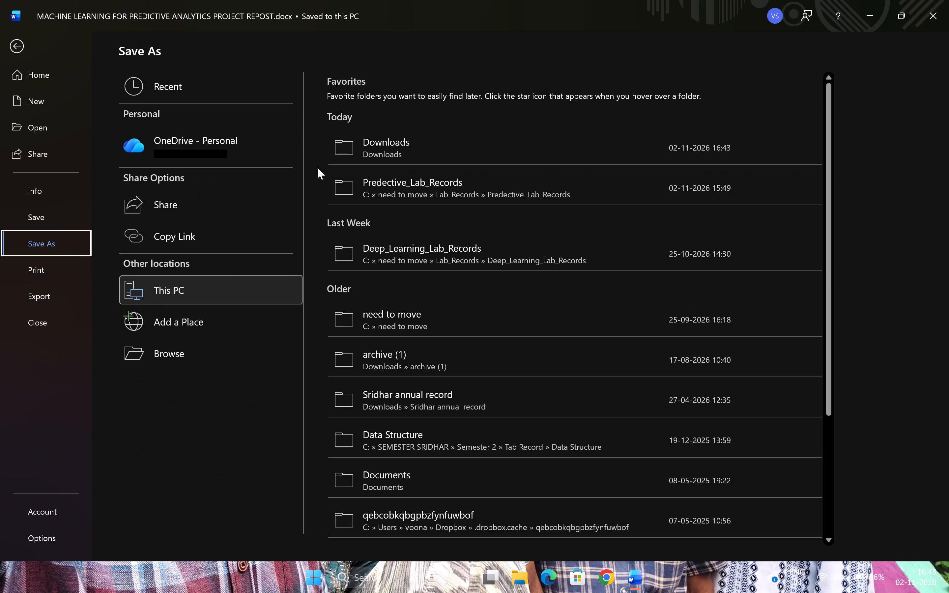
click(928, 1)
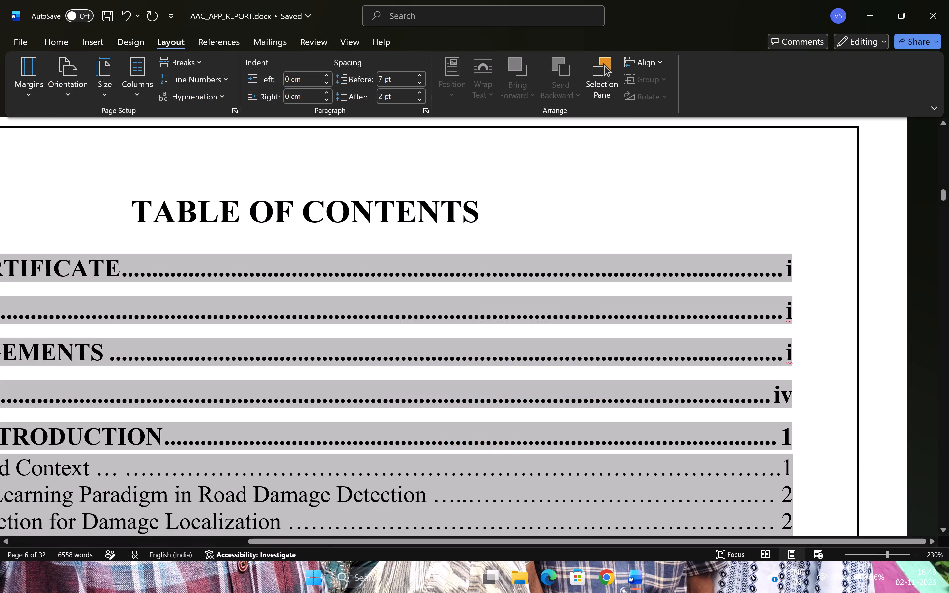
Close the AAC_APP_REPORT.docx document.
click(948, 0)
Open MACHINE LEARNING FOR PREDICTIVE ANALYTICS PROJECT REPOST.docx from Downloads in a maximized window.
double_click(340, 183)
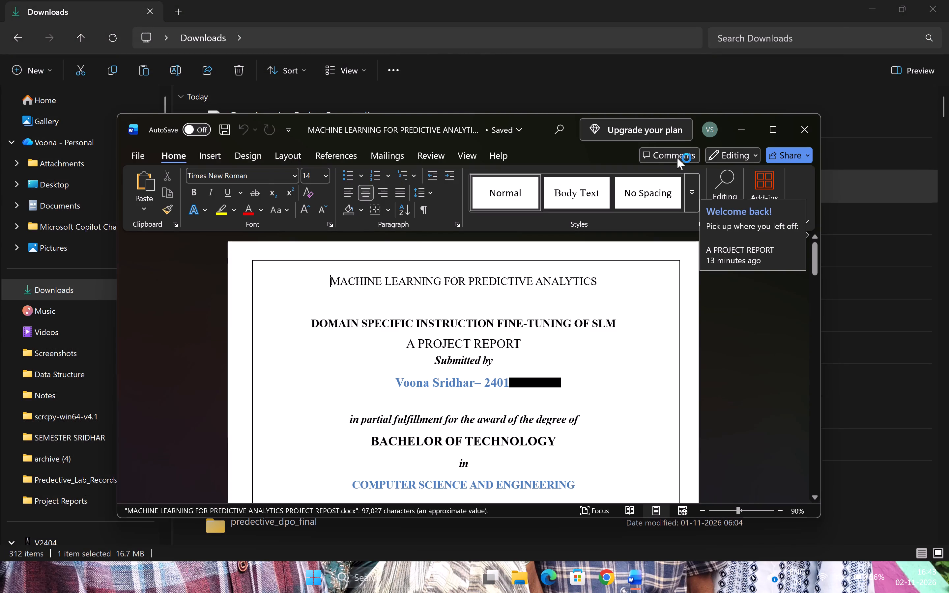
click(765, 127)
Review the Machine Learning report's front matter, from the cover page and bonafide certificate through the declaration and abstract.
scroll(344, 179, down, 10)
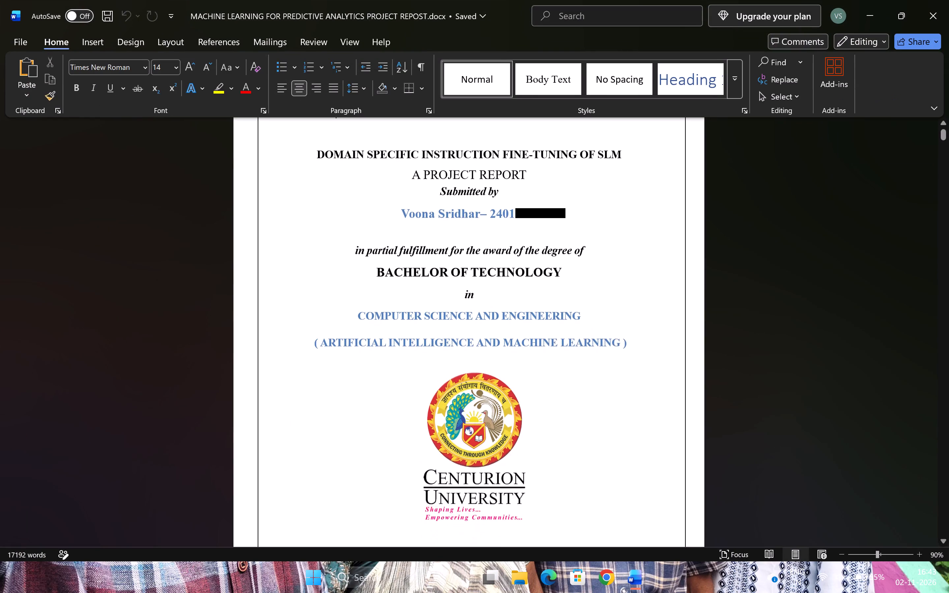
scroll(341, 182, down, 15)
scroll(438, 326, down, 2)
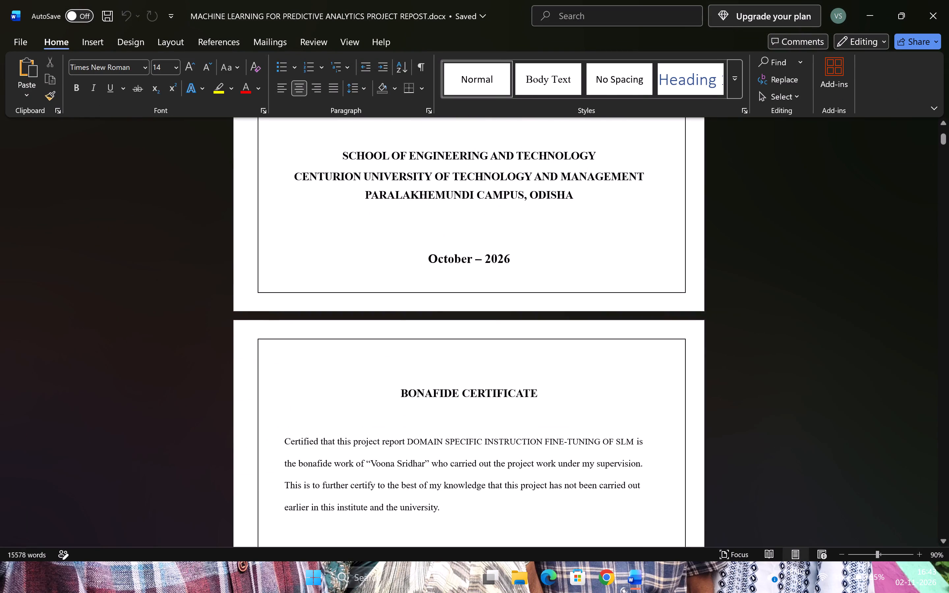
scroll(438, 326, down, 15)
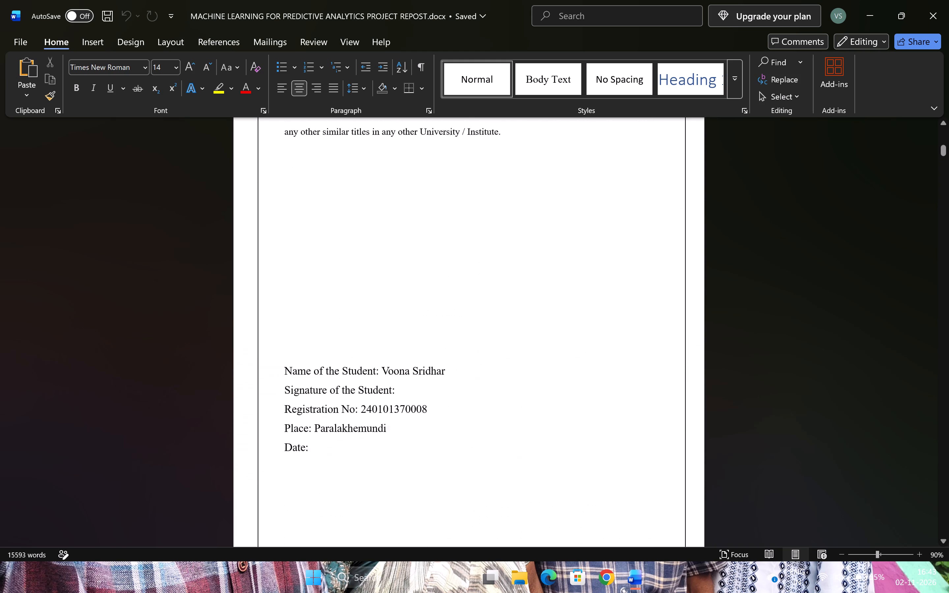
scroll(438, 326, down, 12)
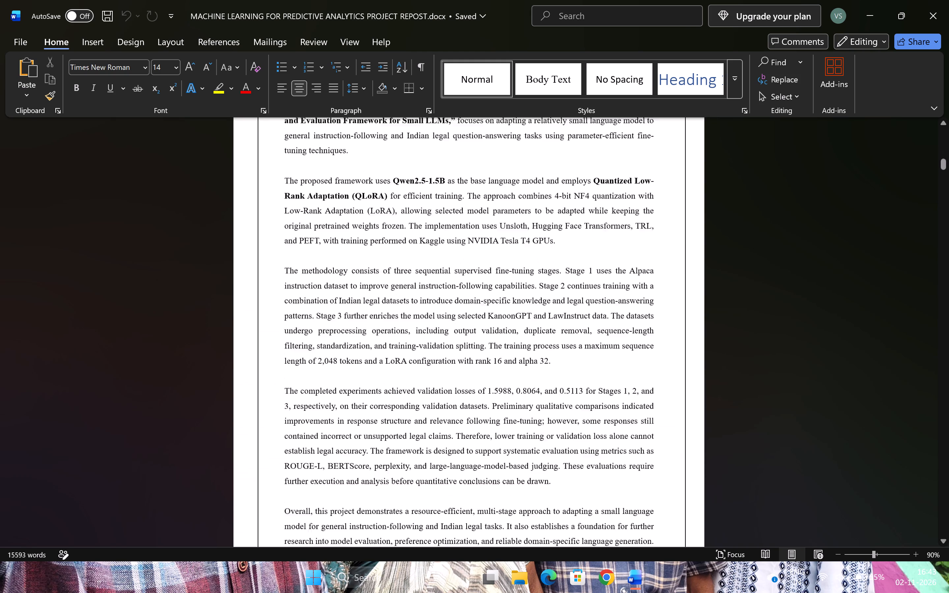
Review Chapter 1 of the Machine Learning report, covering the motivation, objectives and project scope, and check its page numbering.
scroll(438, 326, down, 10)
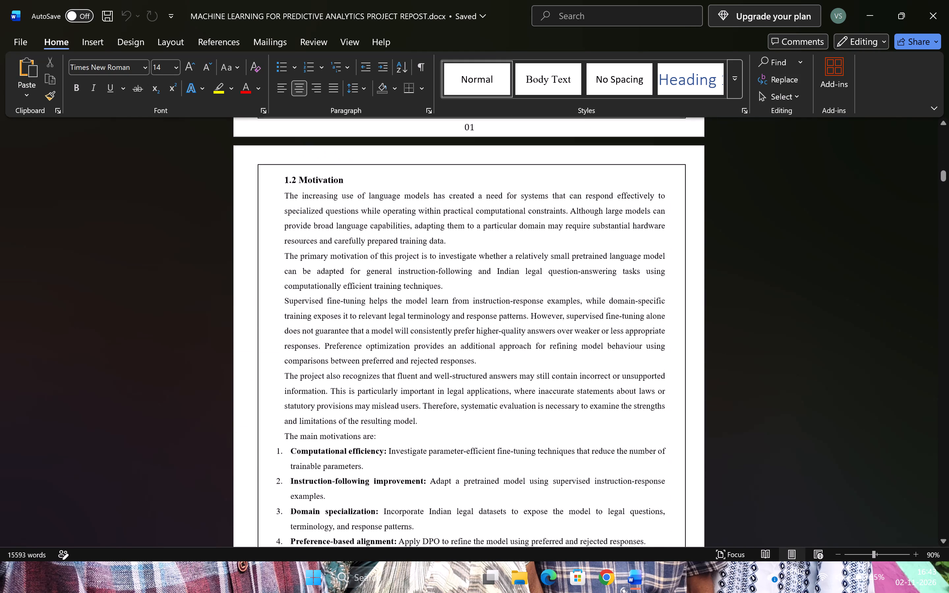
scroll(438, 326, down, 10)
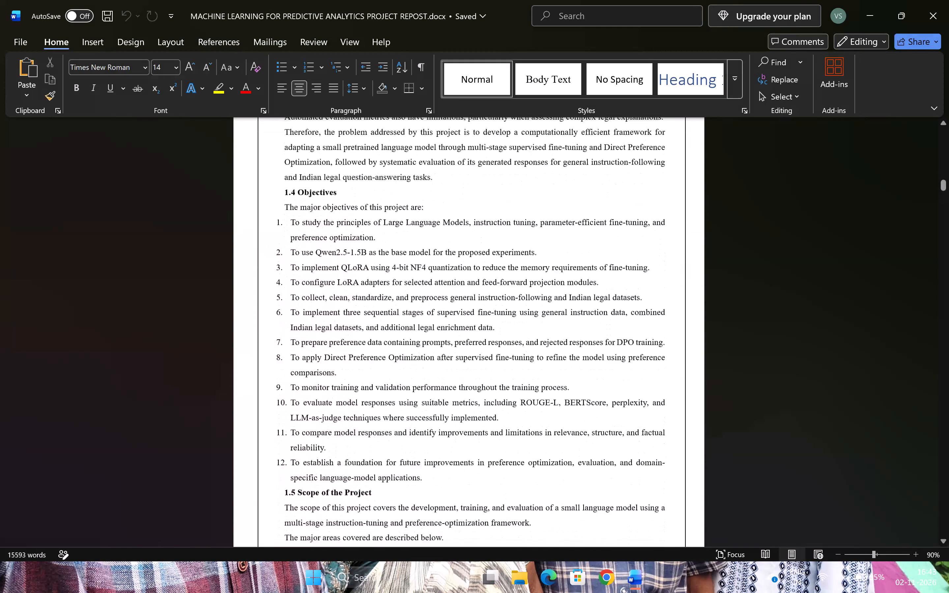
scroll(438, 326, down, 10)
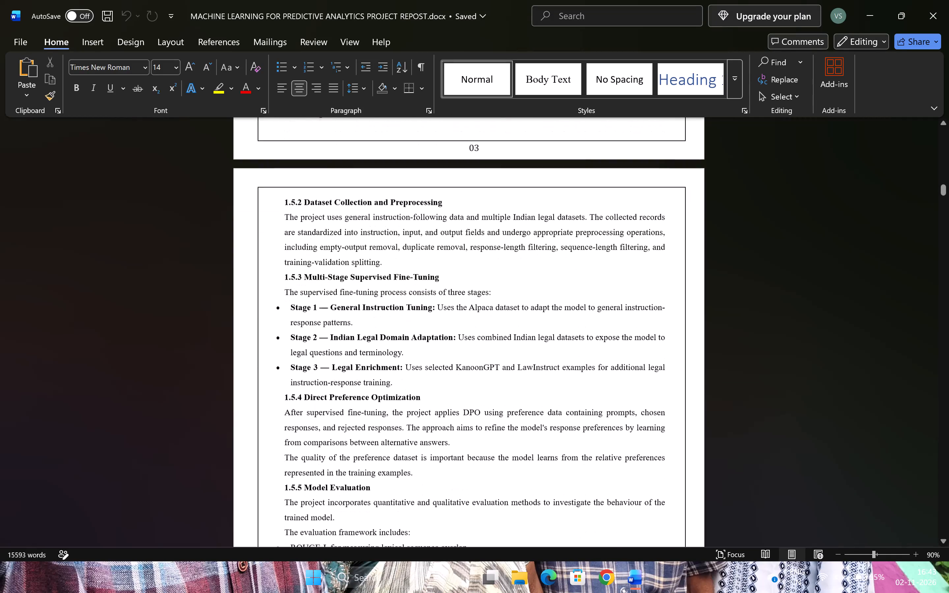
scroll(438, 326, down, 13)
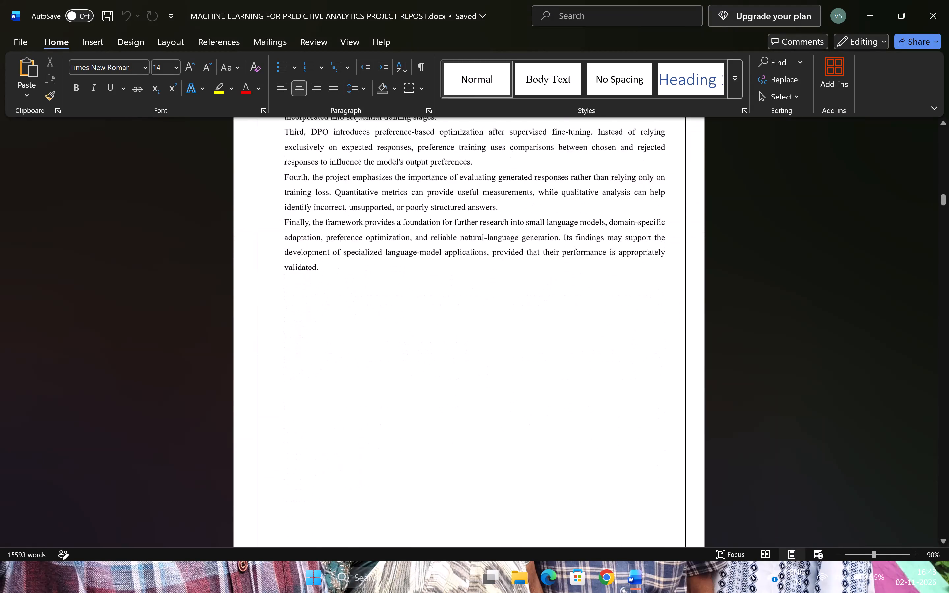
Review Chapter 2's literature sections, figures and page numbers, from the language model background through the chapter summary.
scroll(438, 326, down, 10)
scroll(438, 326, up, 2)
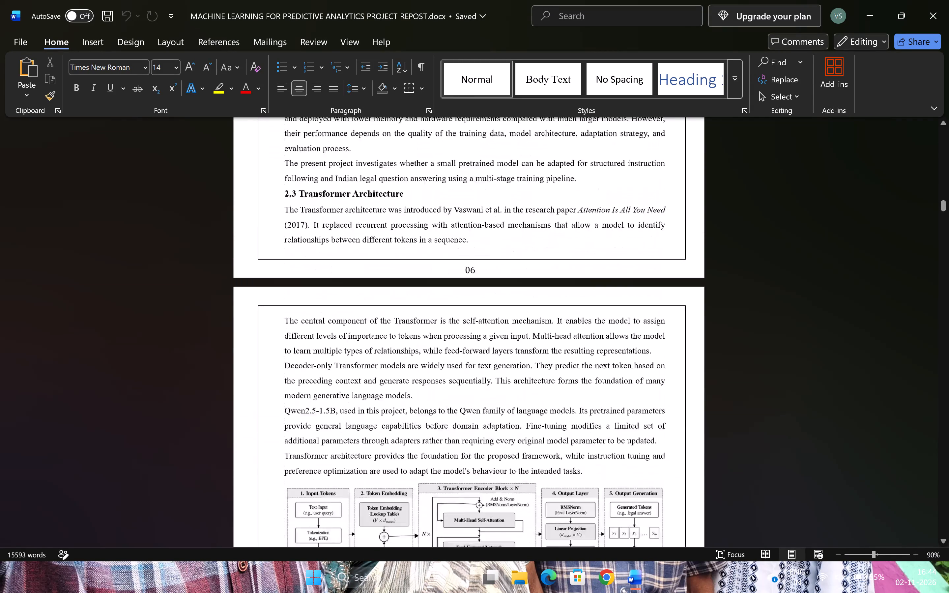
scroll(438, 326, down, 13)
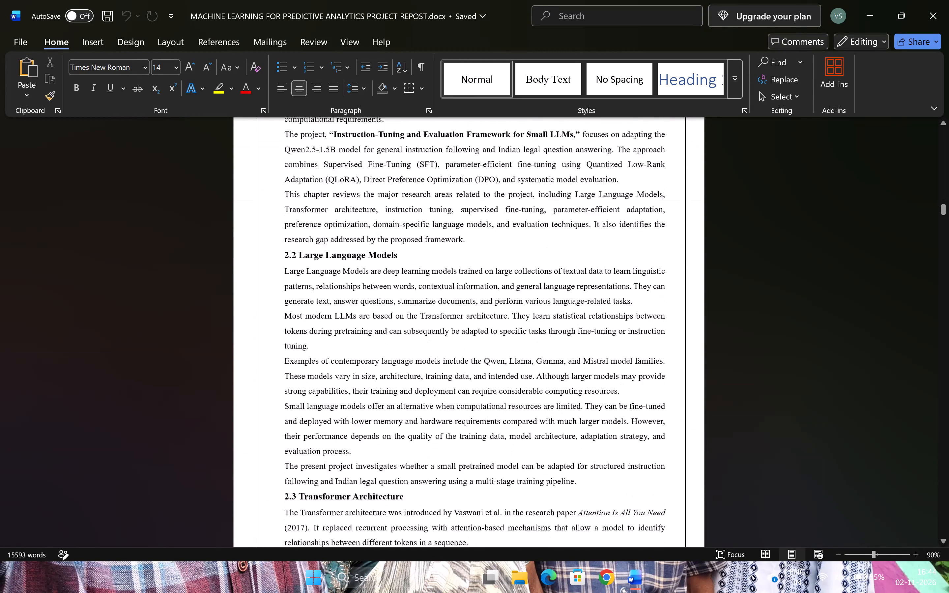
scroll(438, 326, down, 13)
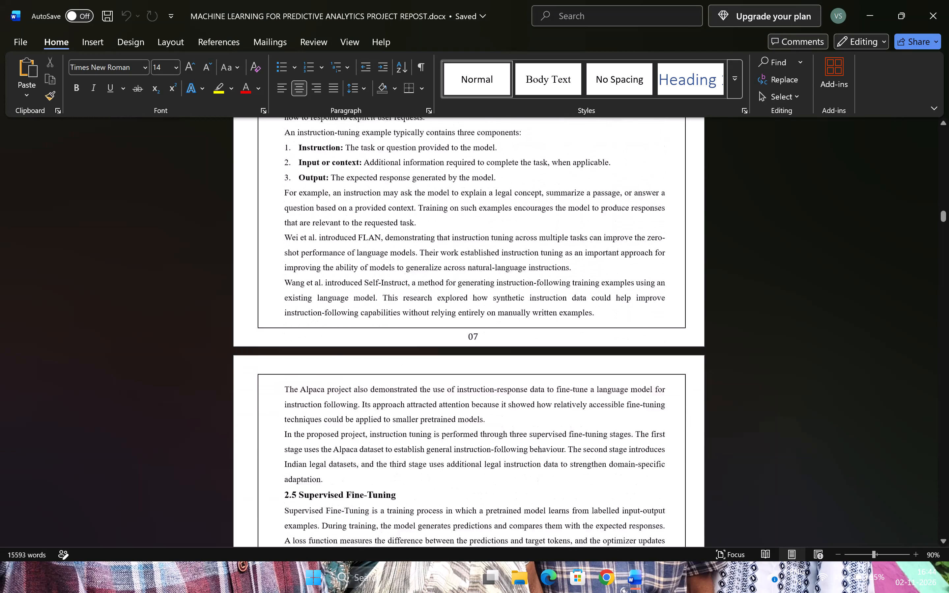
scroll(438, 326, down, 12)
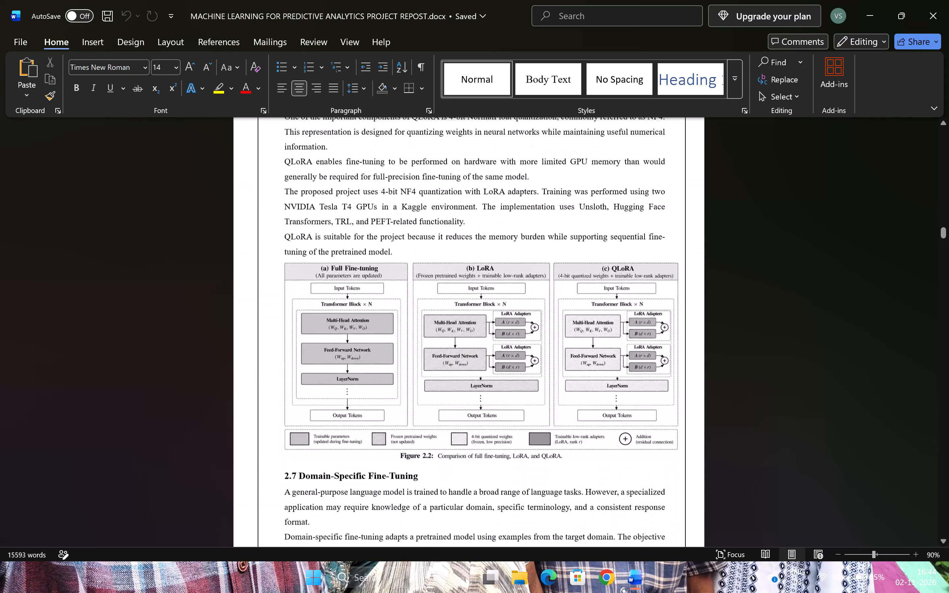
scroll(438, 326, down, 7)
scroll(438, 326, up, 1)
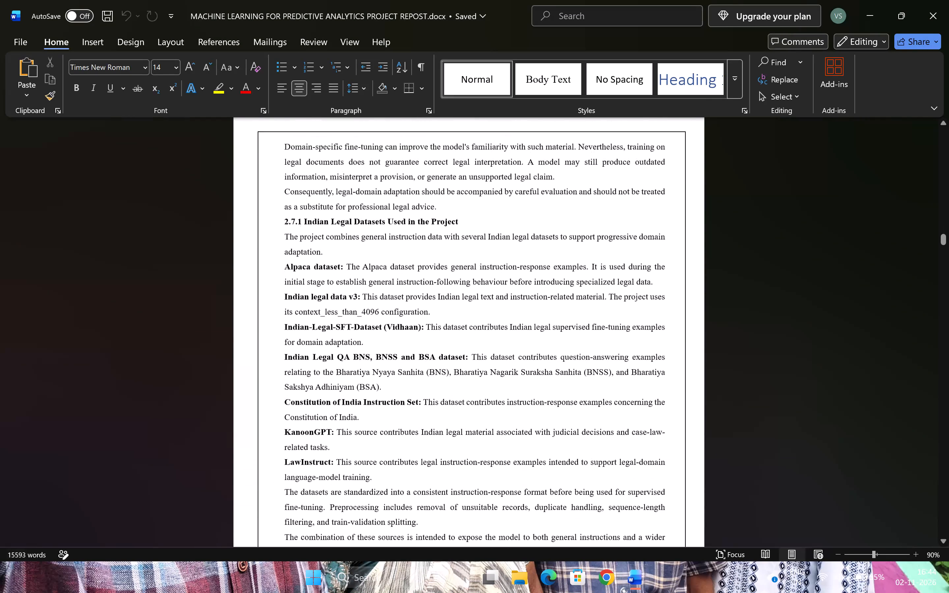
scroll(438, 326, up, 1)
scroll(438, 326, down, 5)
ctrl+scroll(438, 326, down, 1)
scroll(438, 326, up, 1)
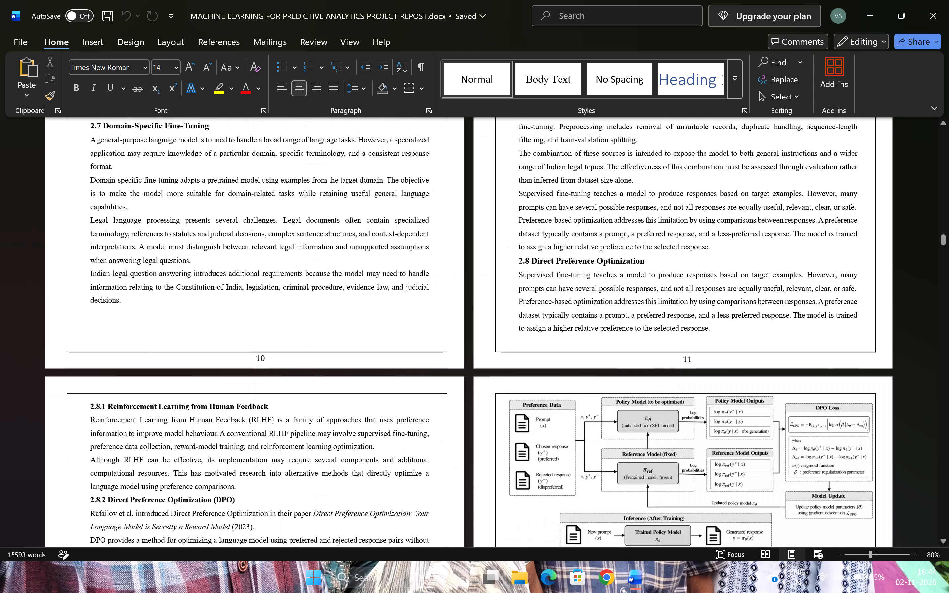
scroll(438, 326, up, 1)
scroll(438, 326, down, 15)
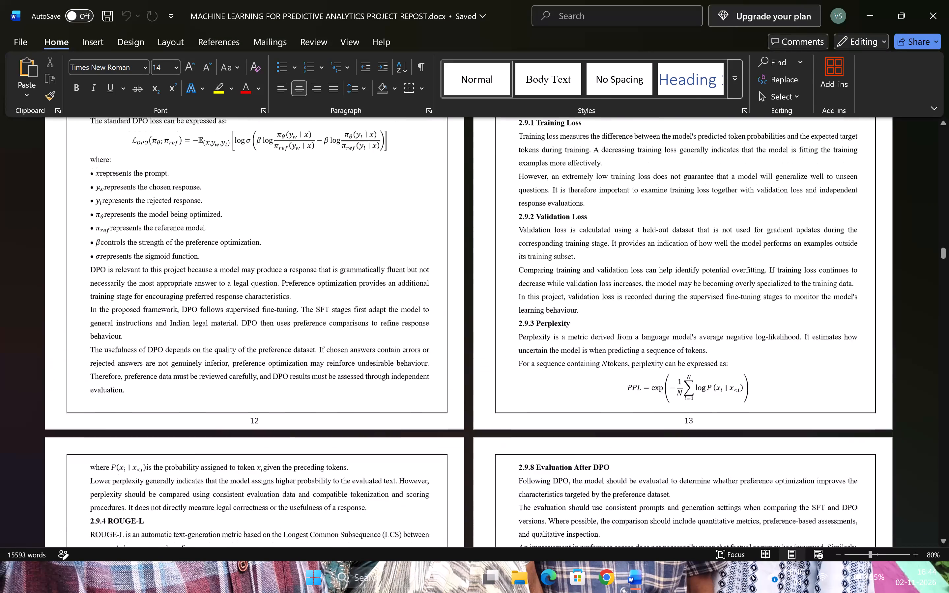
scroll(438, 326, down, 6)
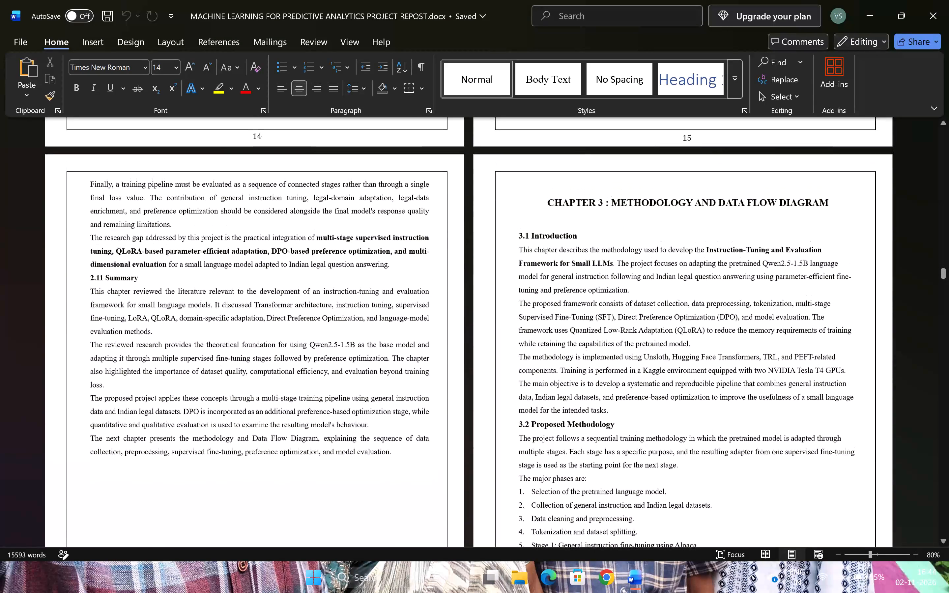
Review Chapter 3, Methodology and Data Flow Diagram, examining its dataset tables, figures and page layout through the 3.13 Summary.
scroll(438, 326, down, 10)
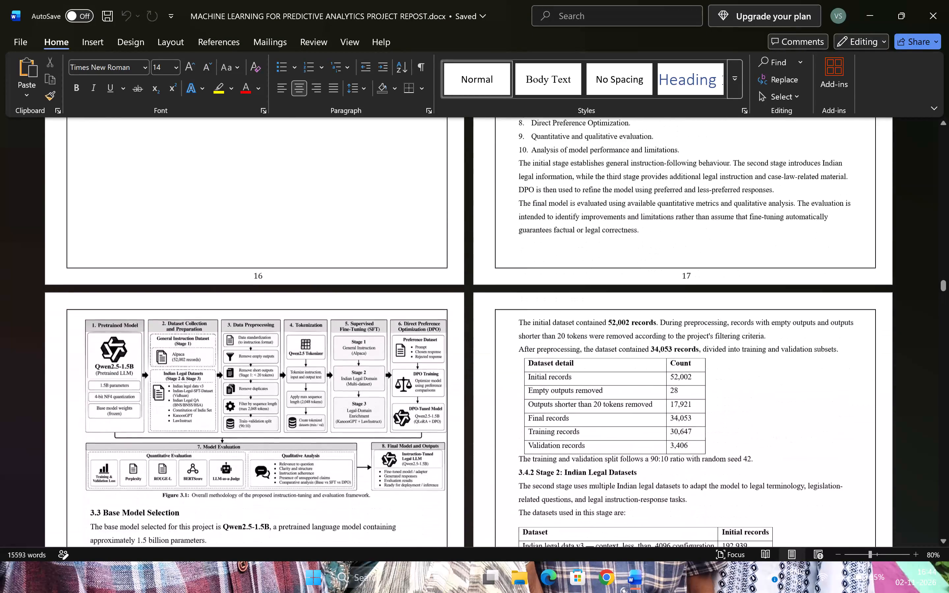
scroll(438, 326, down, 14)
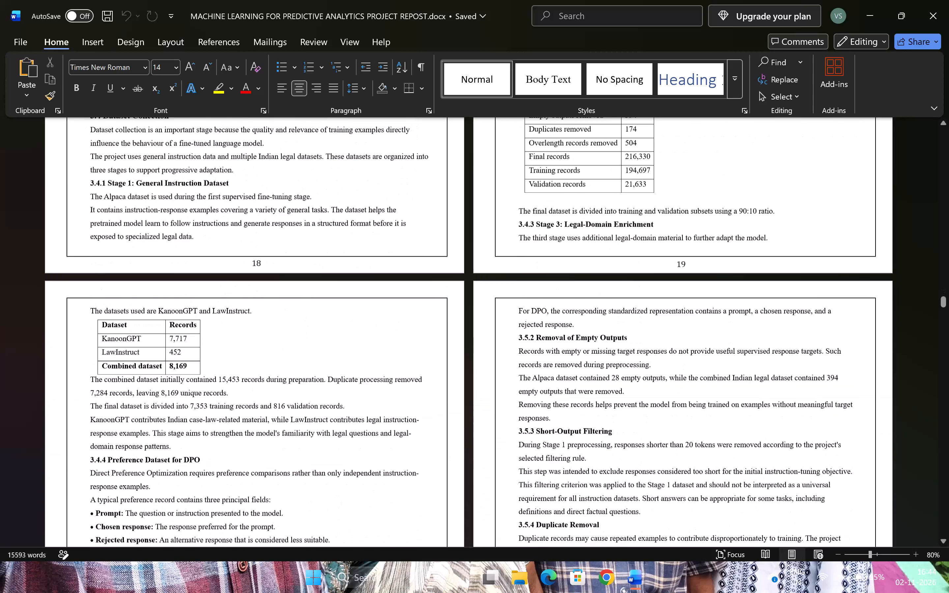
scroll(438, 326, down, 6)
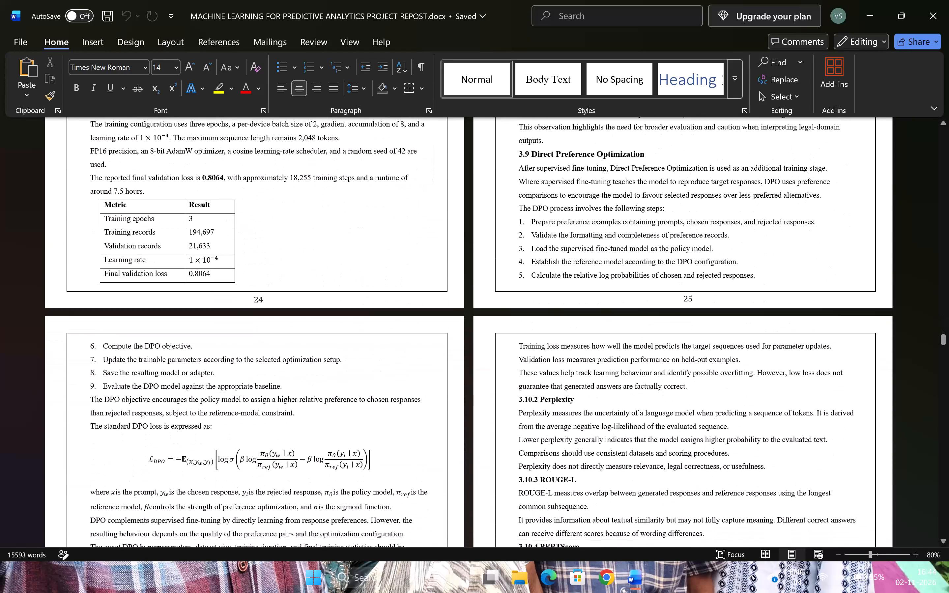
scroll(438, 326, up, 1)
scroll(438, 326, down, 1)
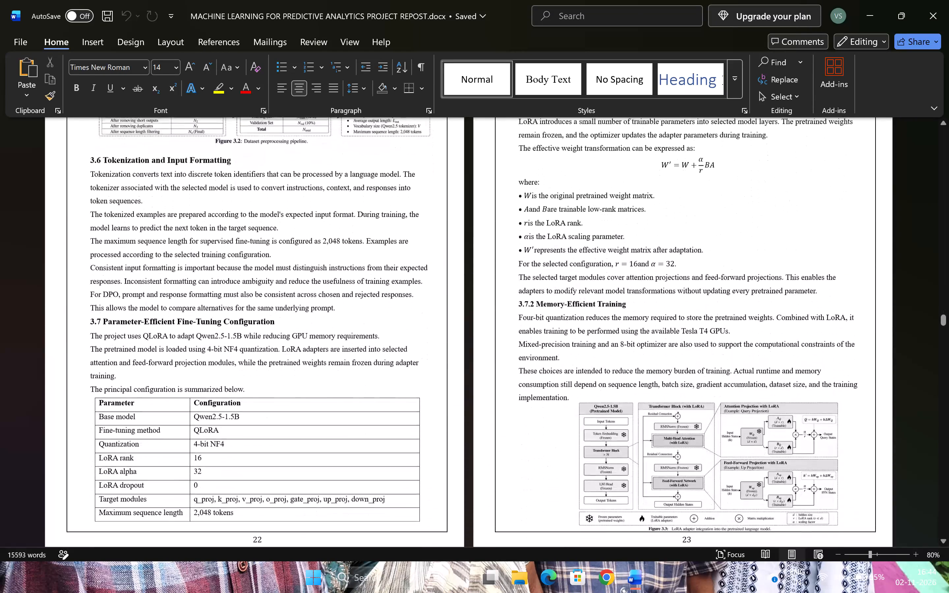
scroll(438, 326, down, 3)
scroll(438, 326, up, 6)
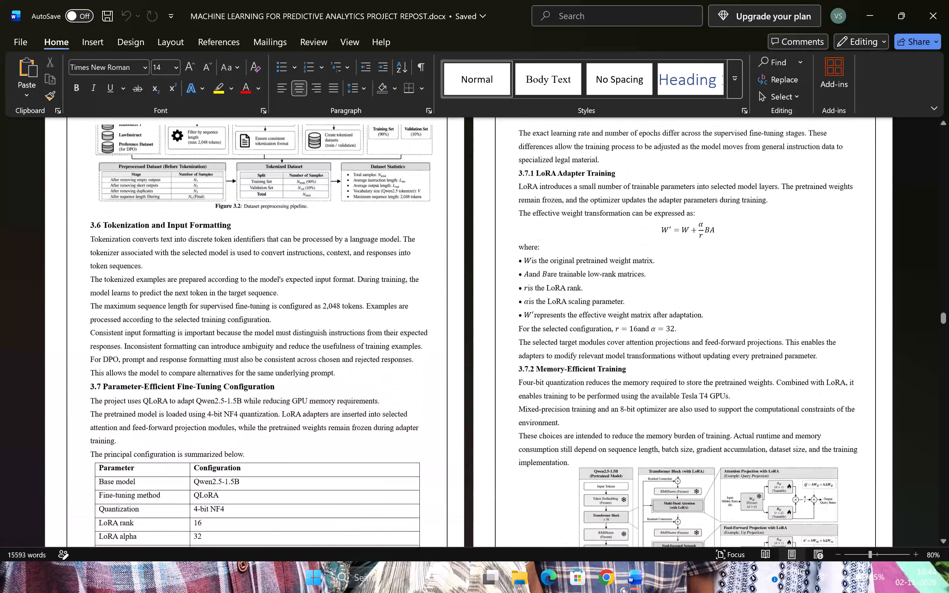
scroll(438, 326, up, 3)
scroll(438, 326, down, 5)
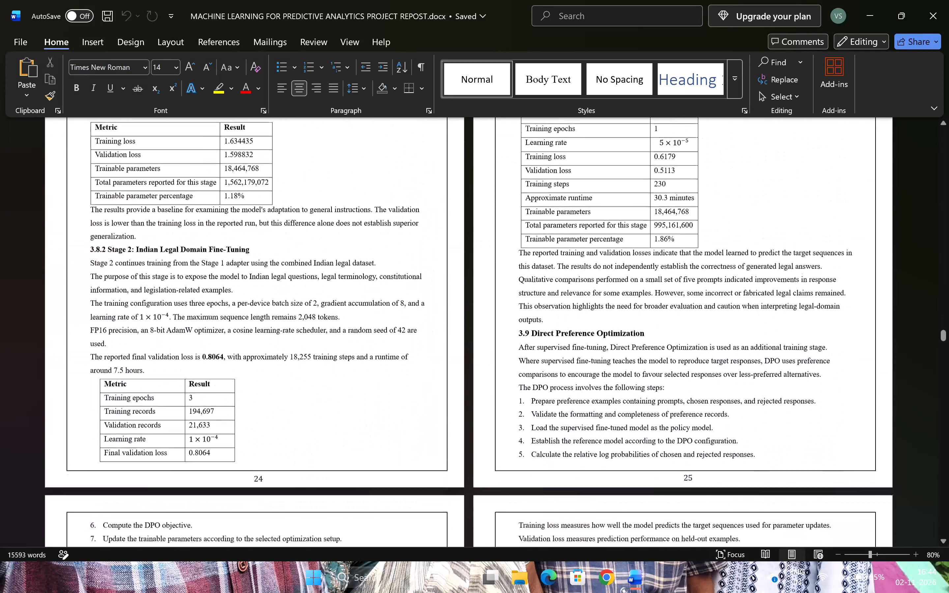
scroll(438, 326, down, 7)
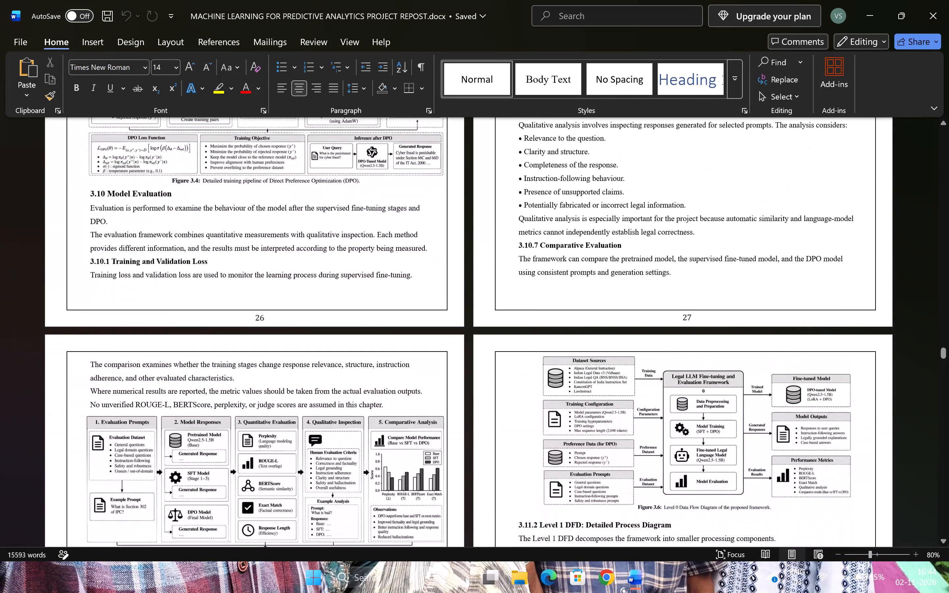
scroll(438, 326, down, 14)
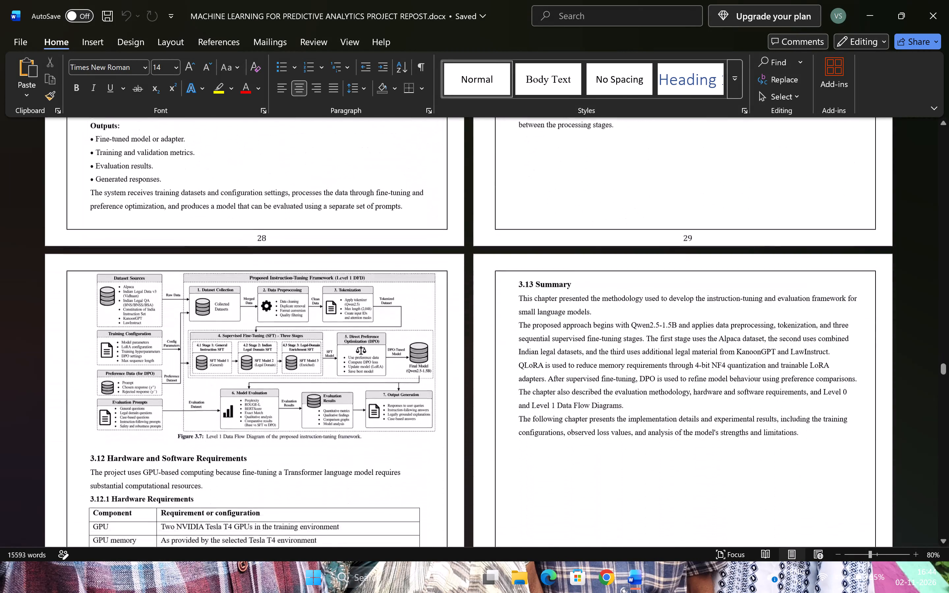
Review Chapter 4 of the Machine Learning report, from the requirements tables and system architecture through dataset preprocessing and the 4.5 Summary.
scroll(438, 326, down, 10)
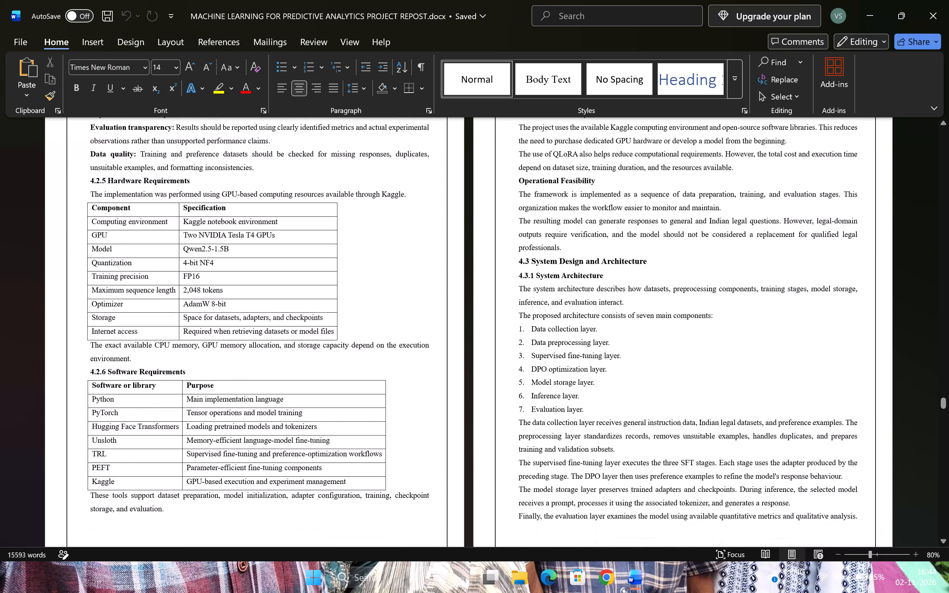
scroll(438, 326, down, 14)
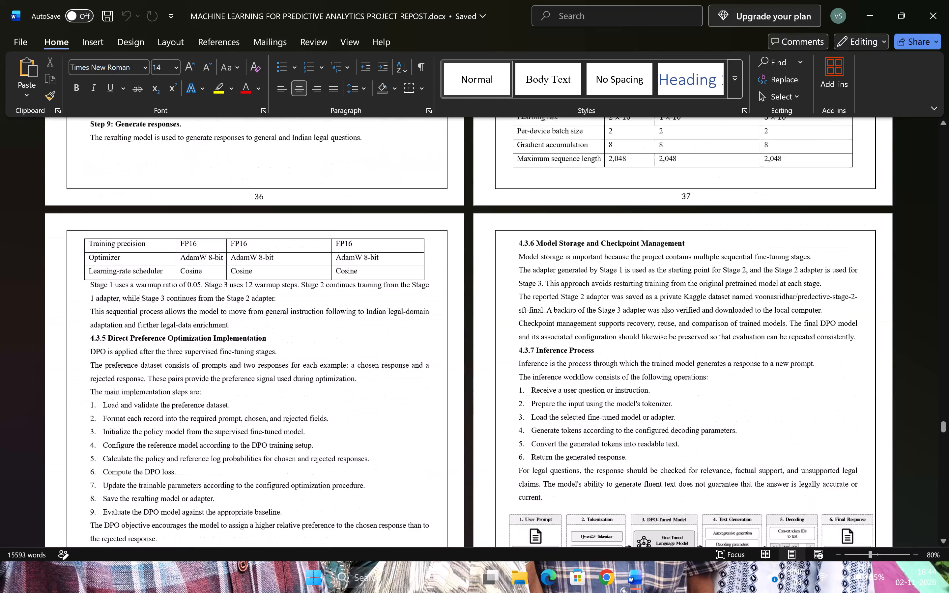
scroll(438, 326, down, 20)
scroll(438, 326, down, 20)
scroll(438, 326, down, 5)
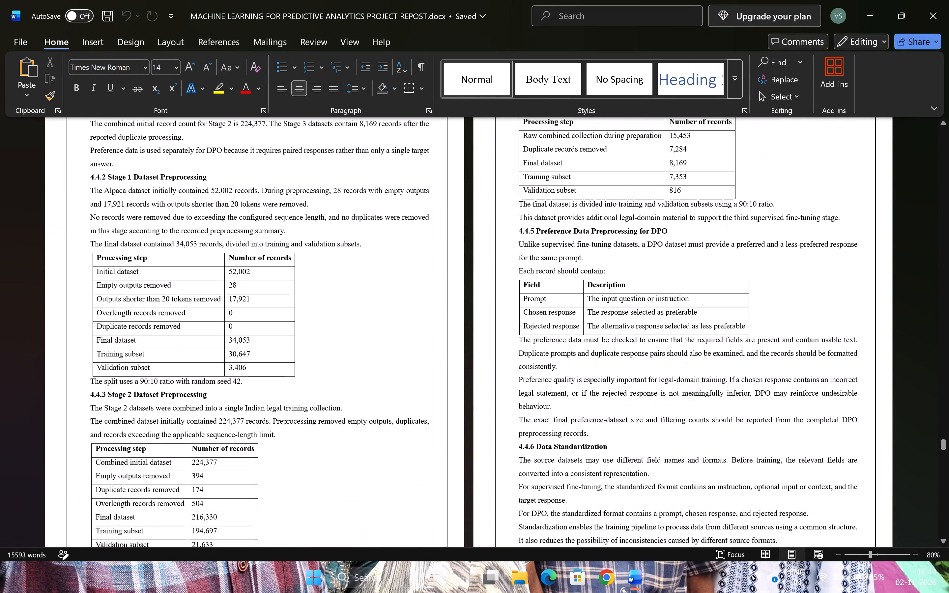
scroll(438, 326, down, 9)
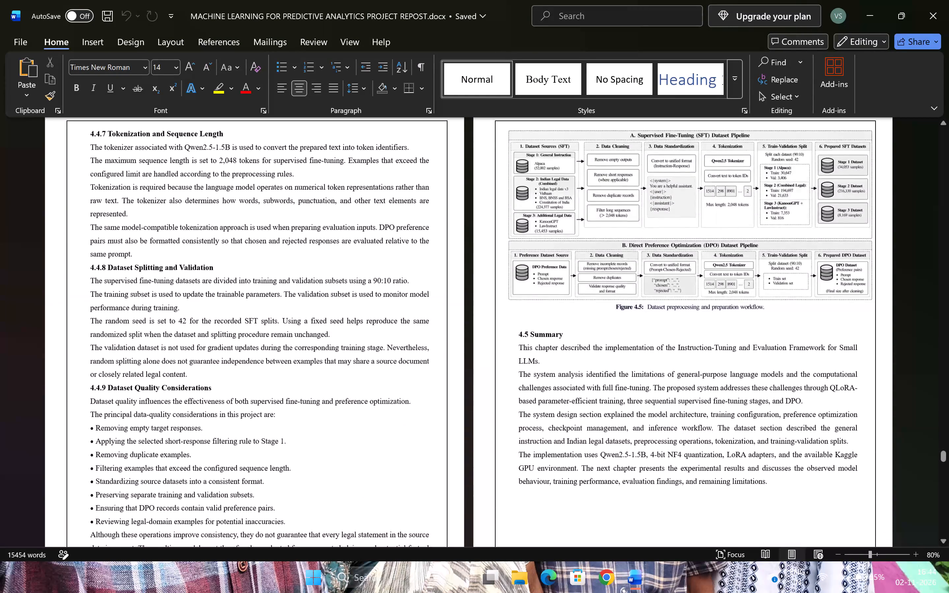
Review Chapter 5, Results and Discussion, and the remaining pages through the closing Course Outcome (COs) Attainment form.
scroll(438, 326, down, 11)
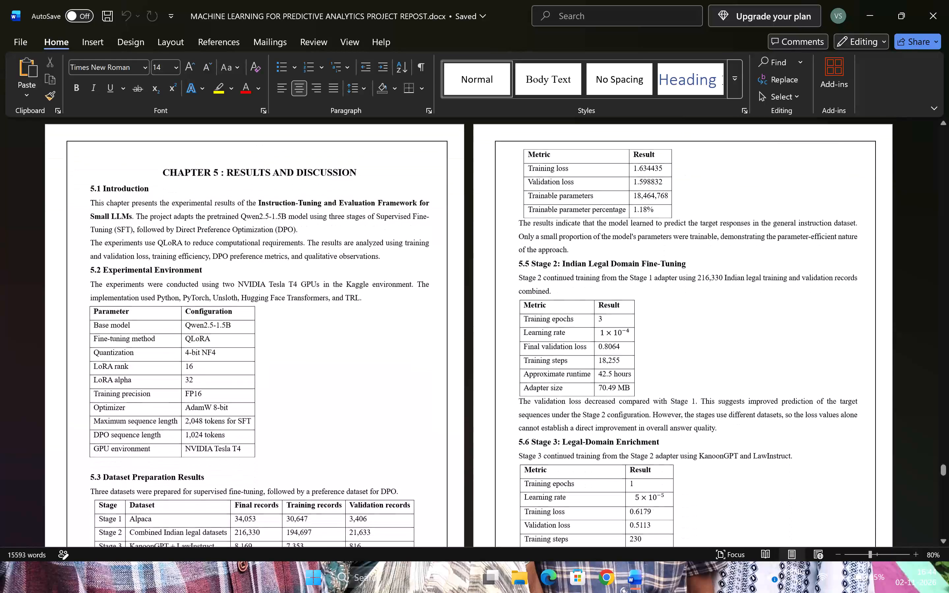
scroll(438, 326, down, 15)
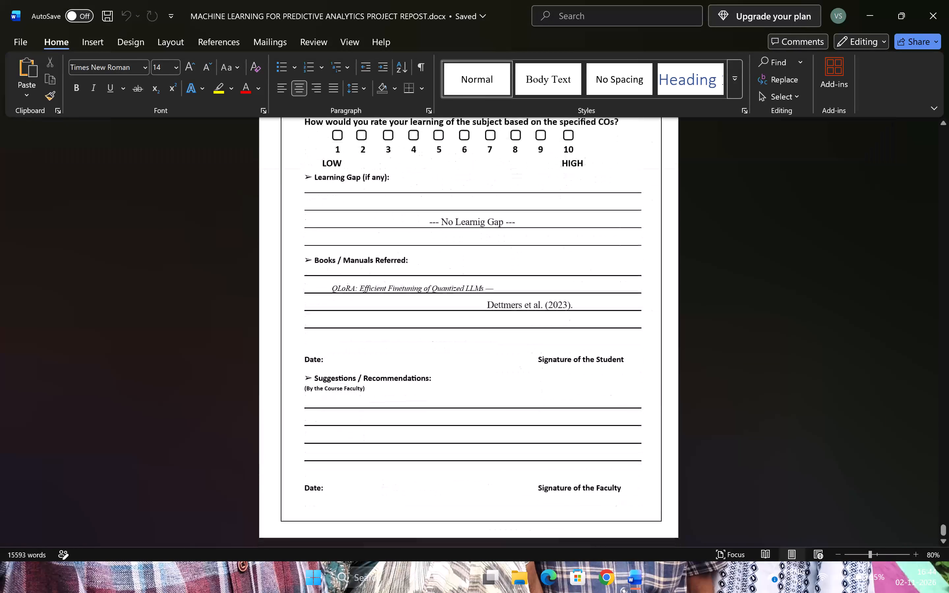
scroll(438, 326, up, 6)
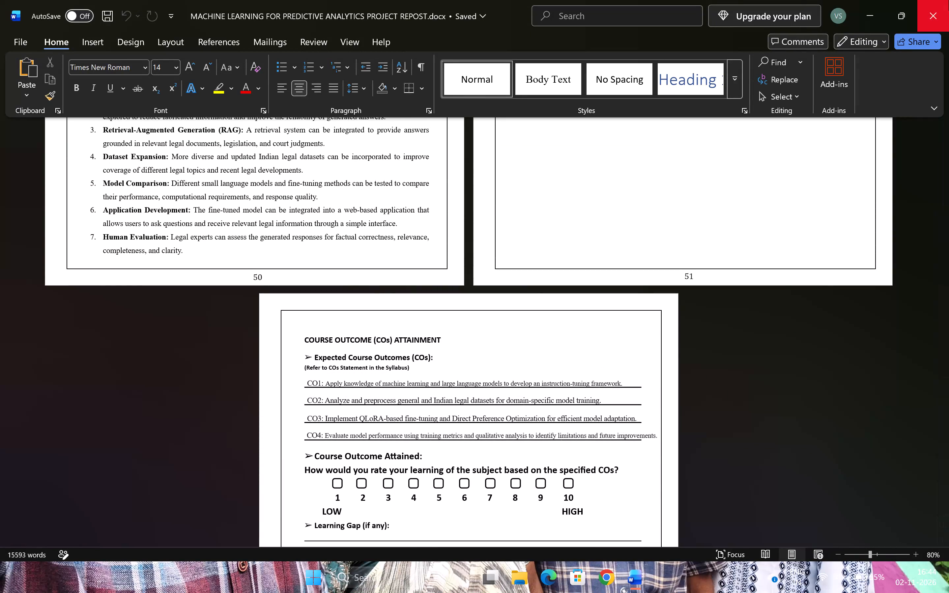
Save a PDF copy of the Machine Learning report in the Downloads folder, keeping the document's existing file name.
click(19, 43)
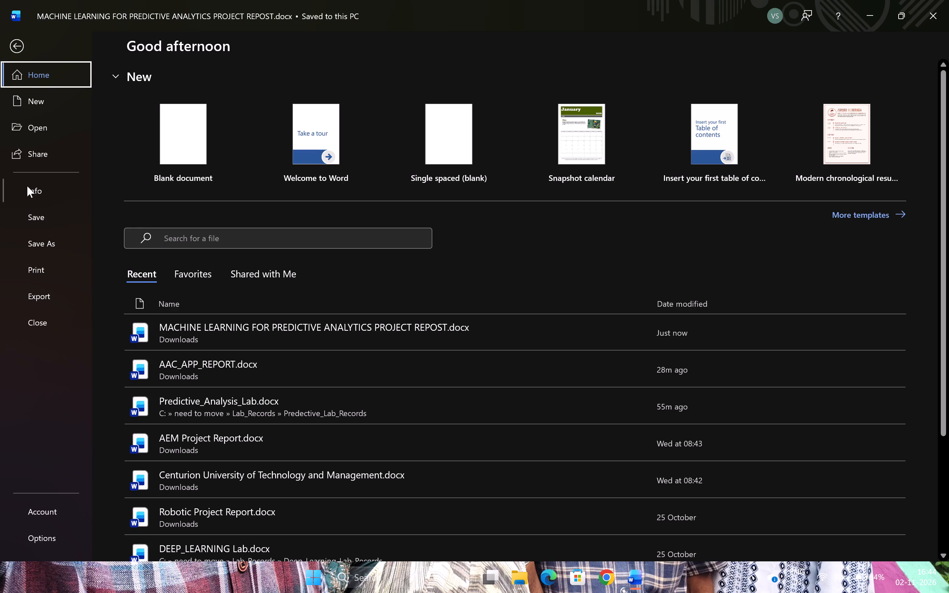
click(44, 246)
click(380, 157)
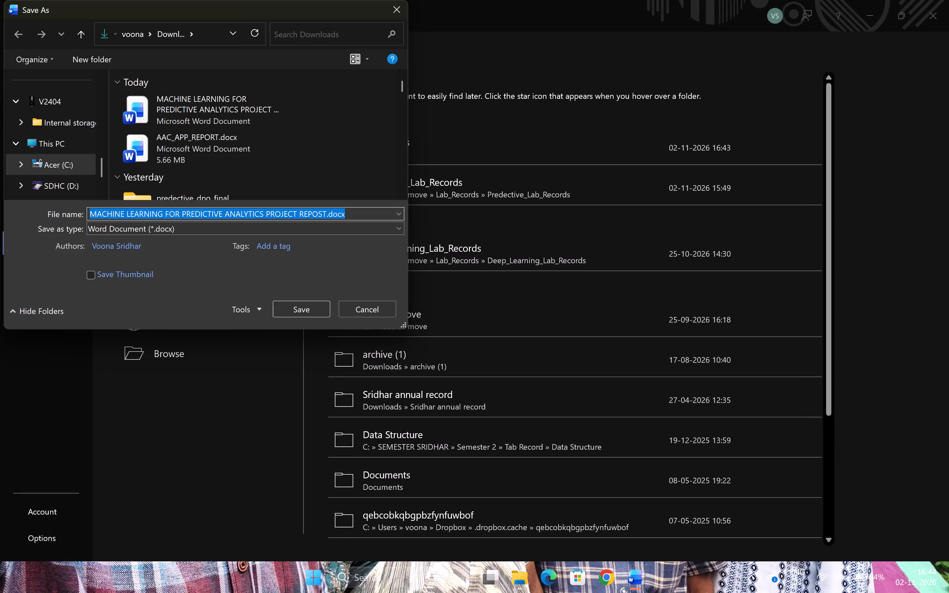
click(309, 228)
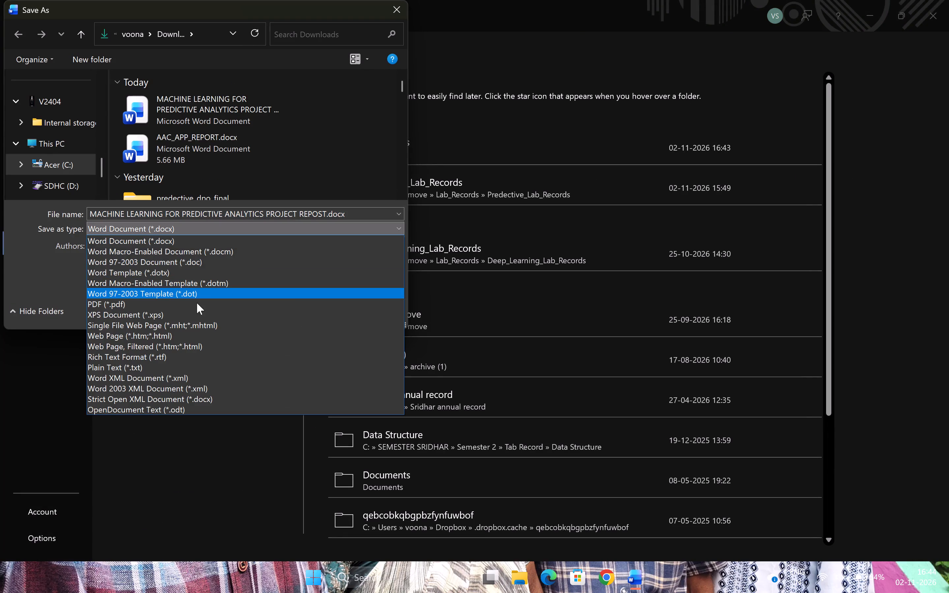
click(197, 303)
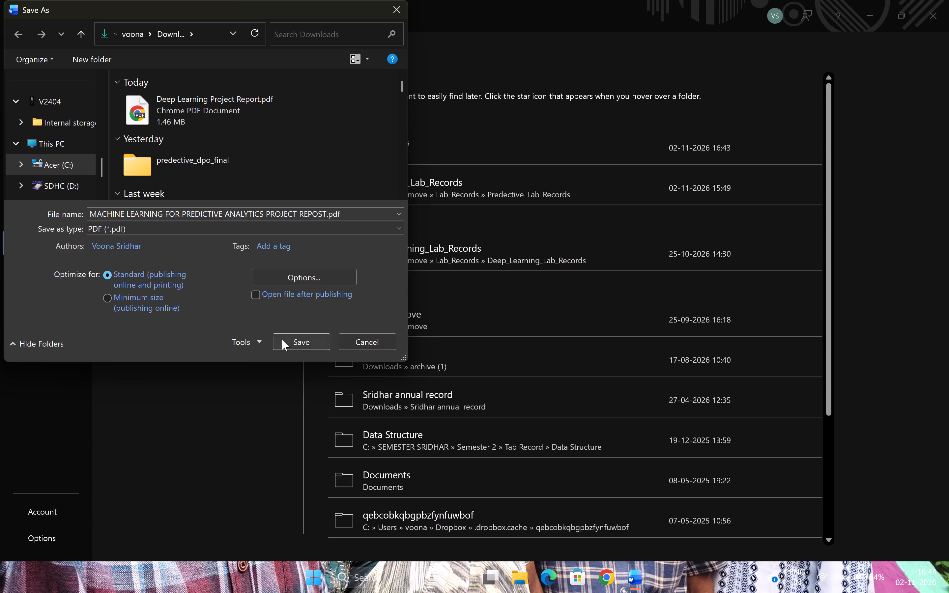
click(282, 339)
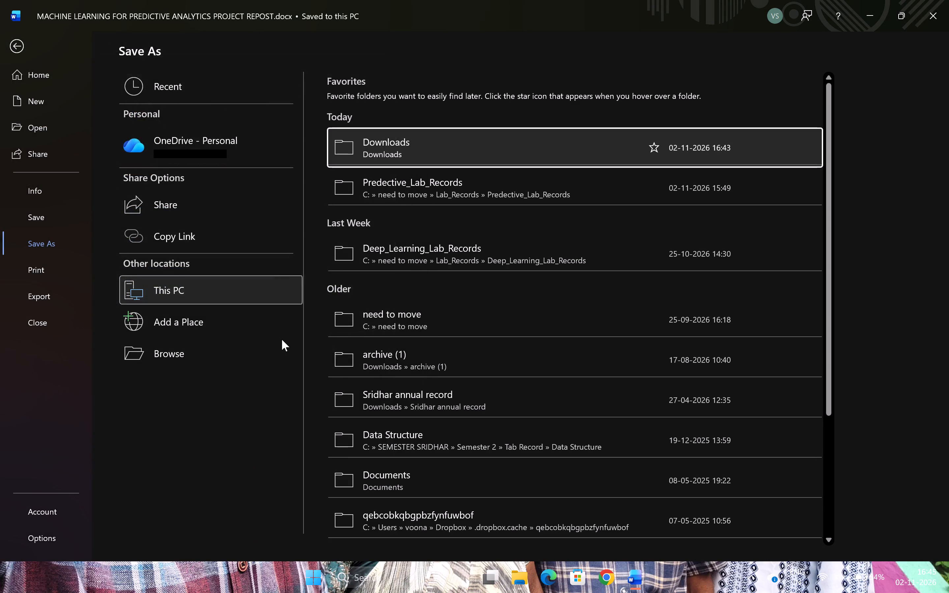
Close the Word report and copy MACHINE LEARNING FOR PREDICTIVE ANALYTICS PROJECT REPOST.pdf from the refreshed Downloads folder in File Explorer.
click(930, 15)
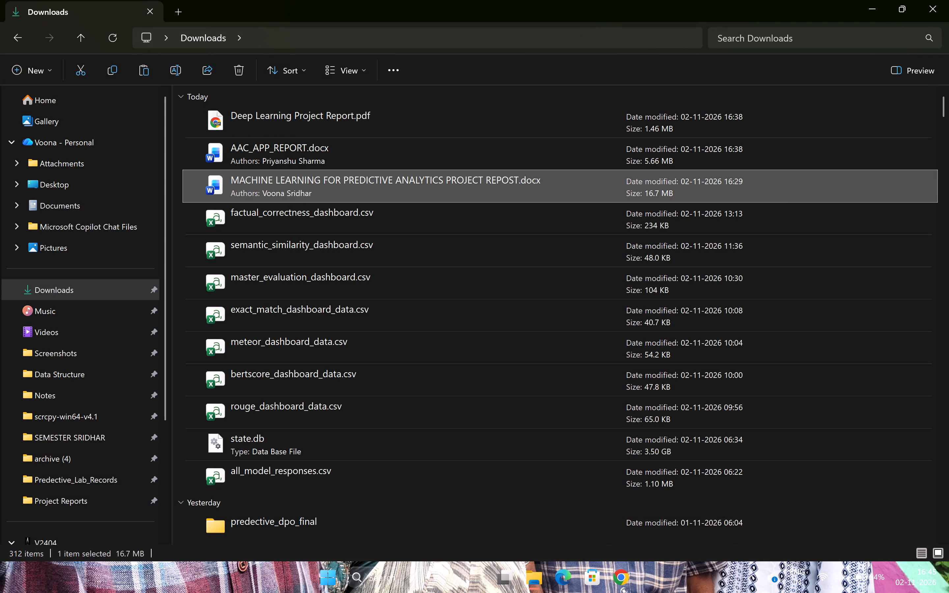
click(106, 35)
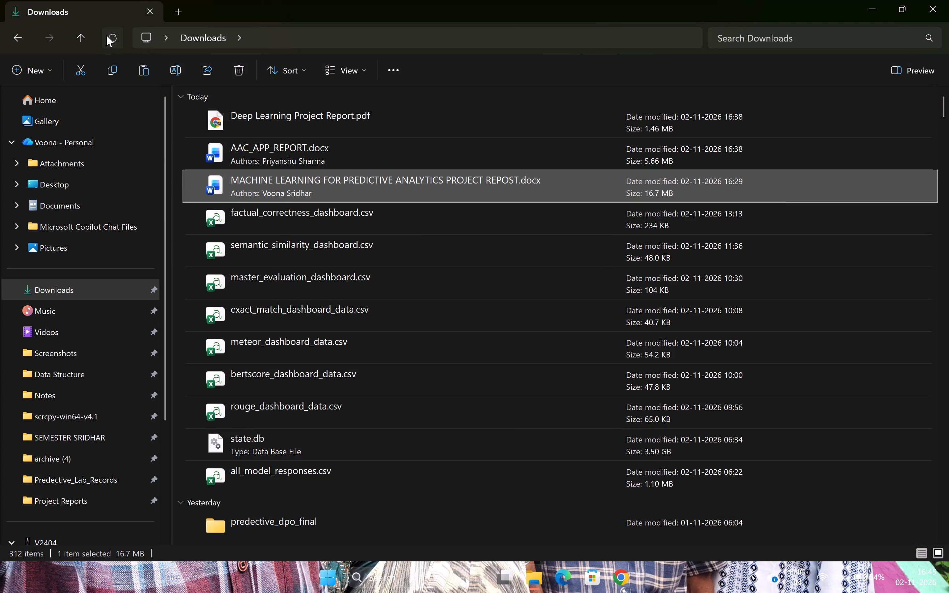
click(365, 122)
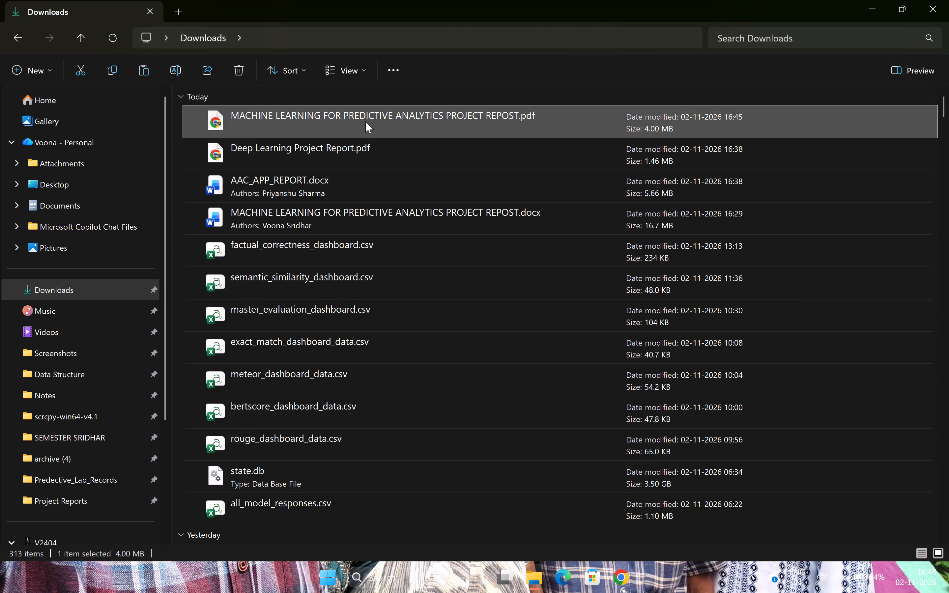
key(ctrl+c)
Search Windows for "wh" to find and open the WhatsApp app.
click(429, 574)
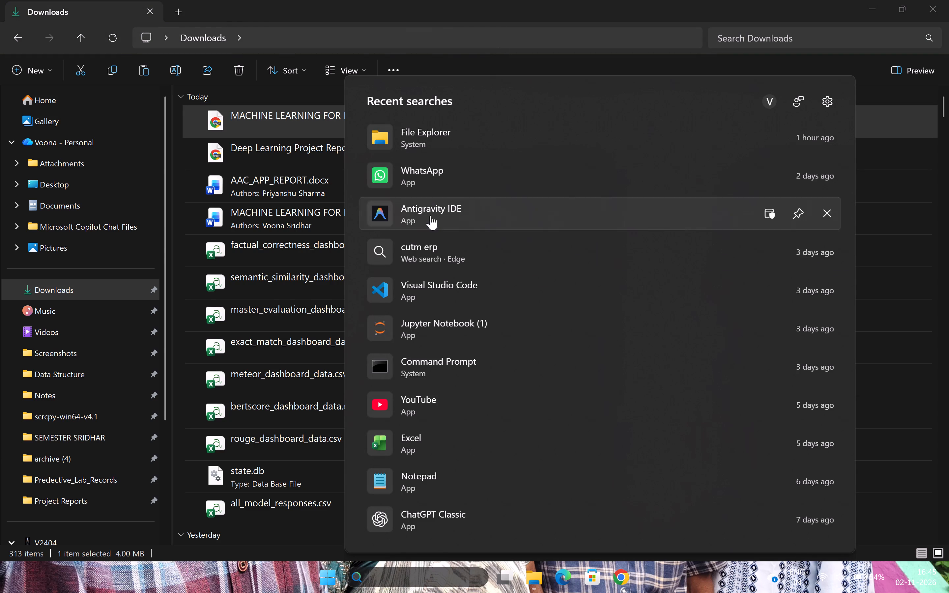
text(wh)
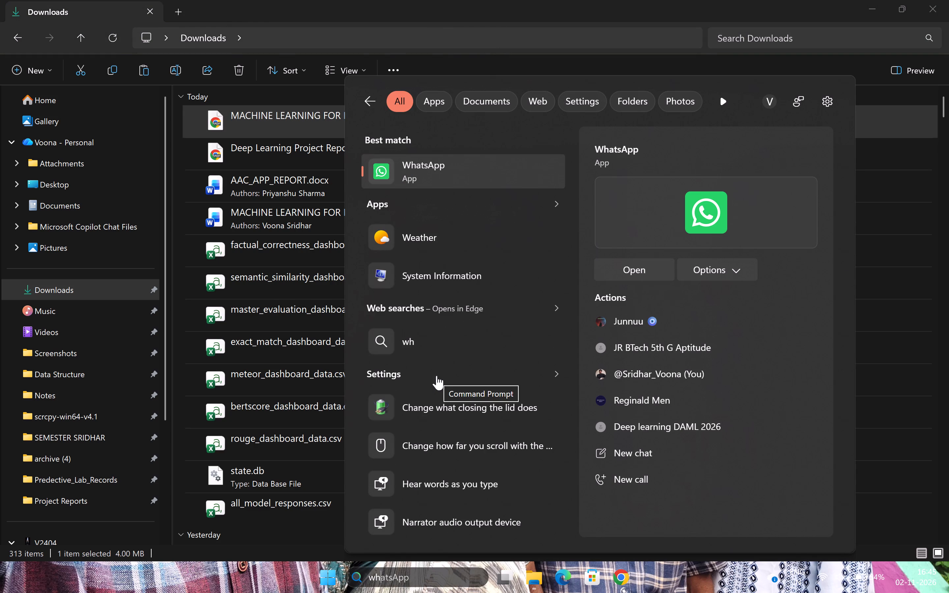
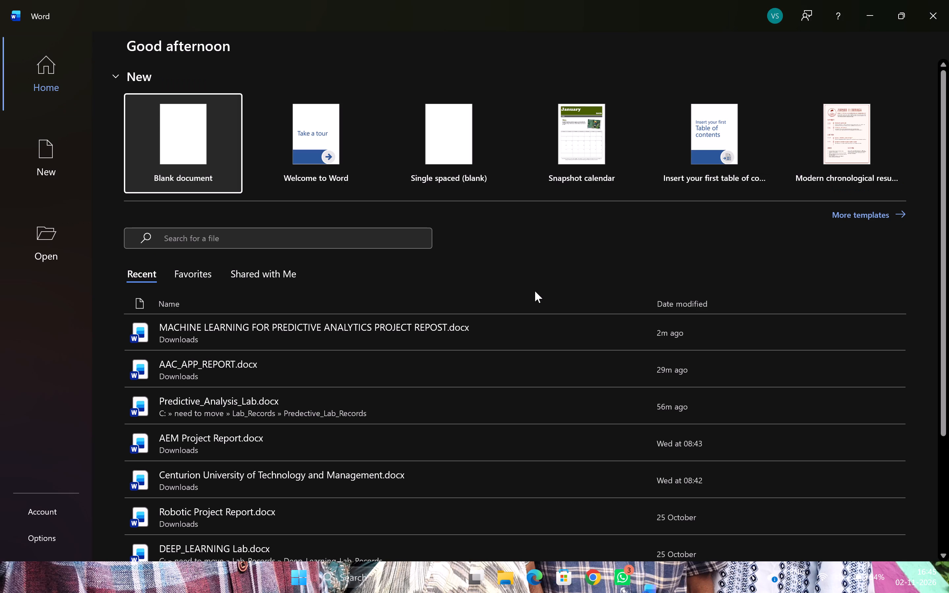
click(194, 139)
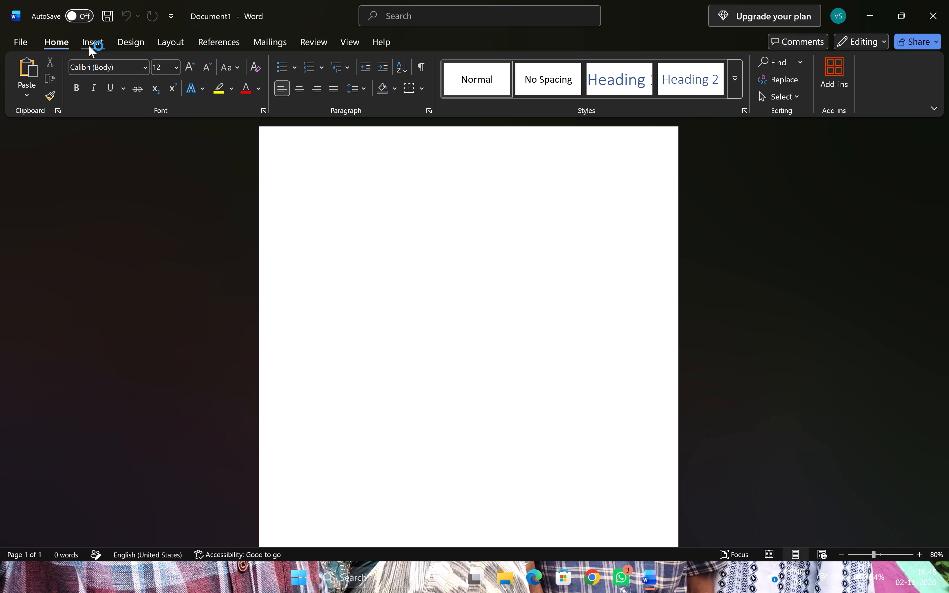
Open the preset page margin choices for the new blank document.
click(137, 42)
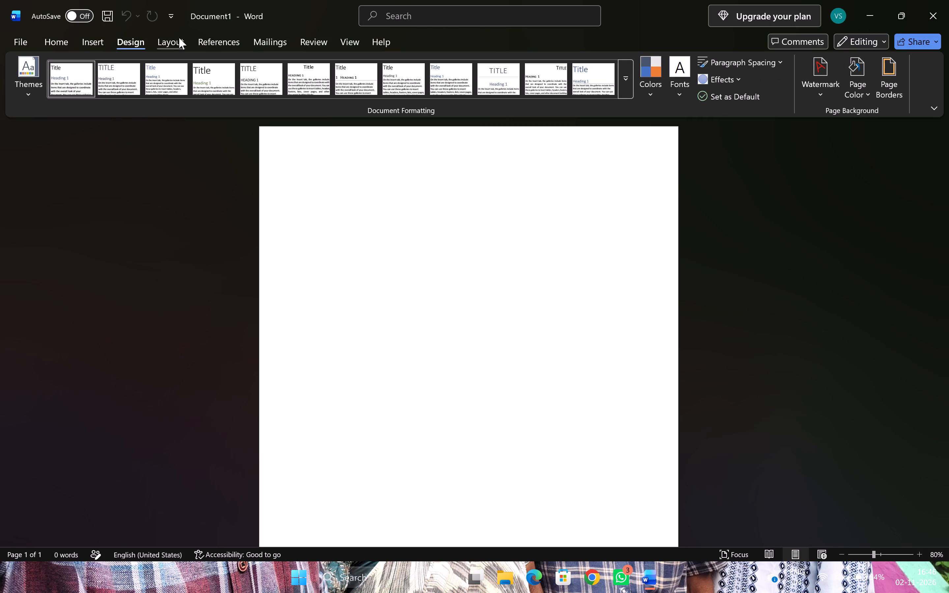
click(168, 41)
click(35, 89)
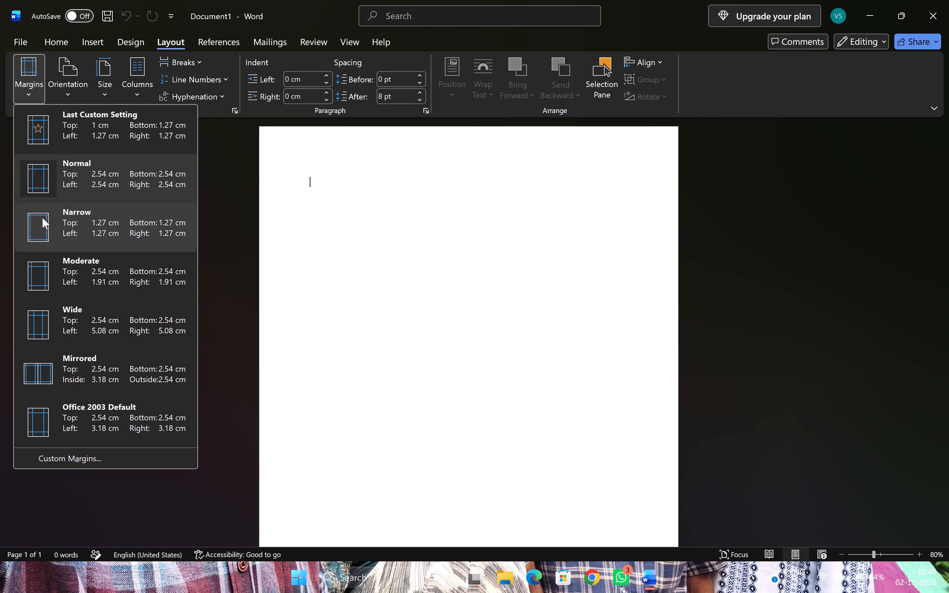
Set the new blank document's page margins to Narrow, 1.27 cm on all sides.
click(43, 221)
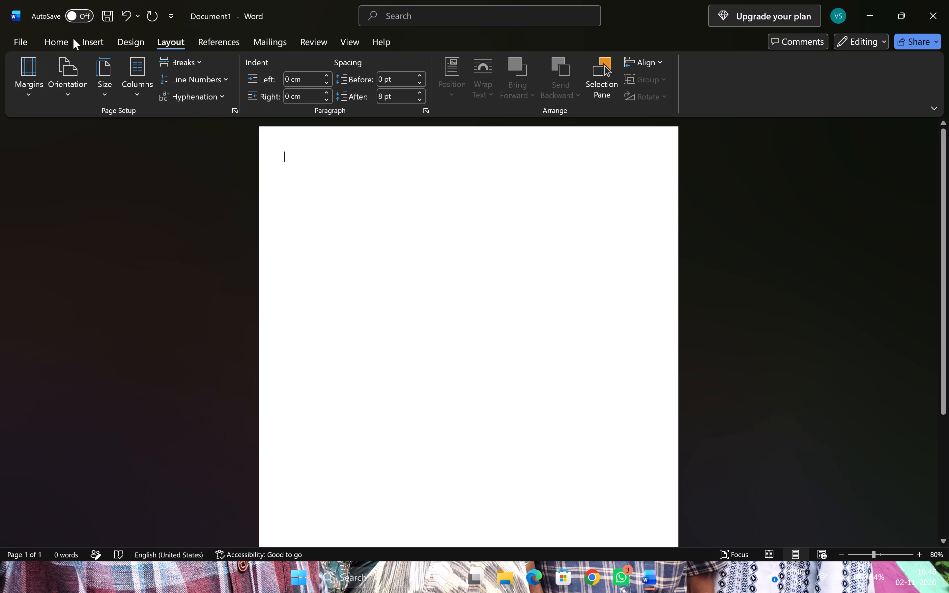
Add a Box page border with a solid line, adjusting its line width, and apply it to the whole document.
click(89, 43)
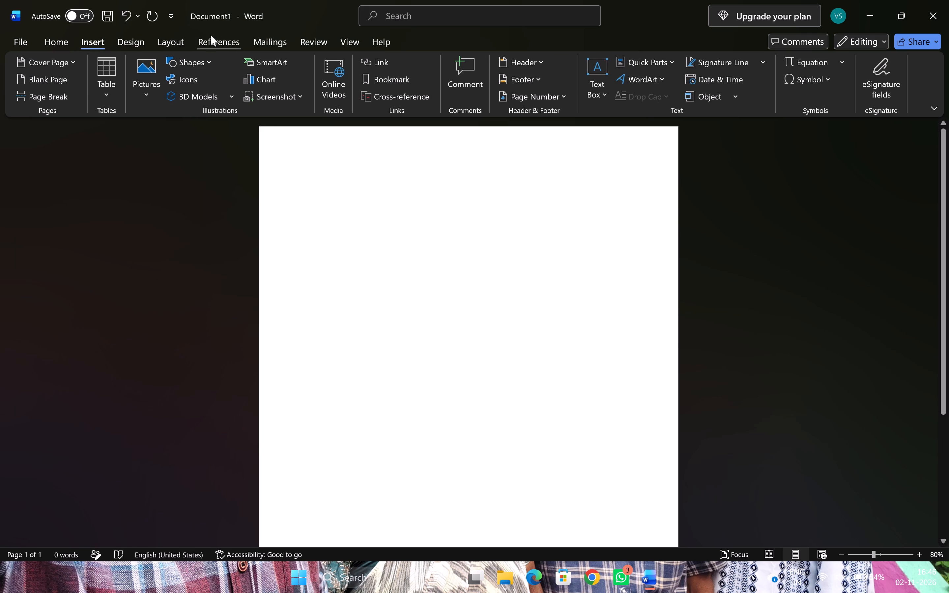
click(170, 43)
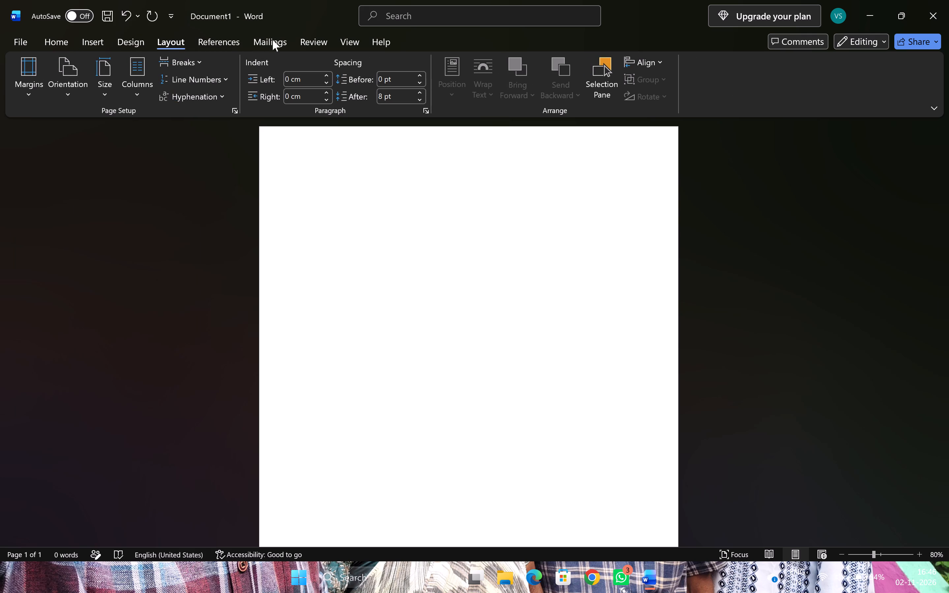
click(280, 36)
click(227, 41)
click(141, 43)
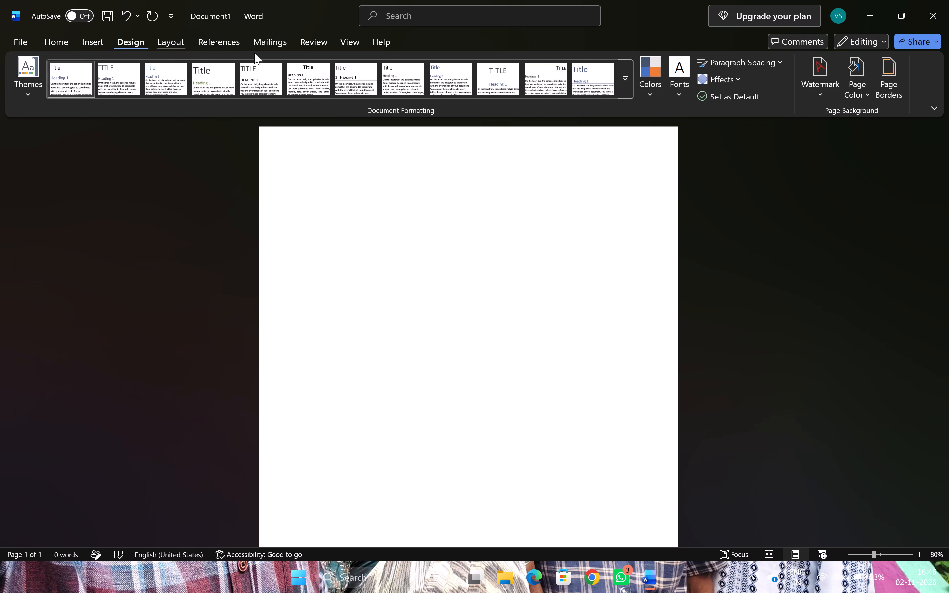
click(879, 89)
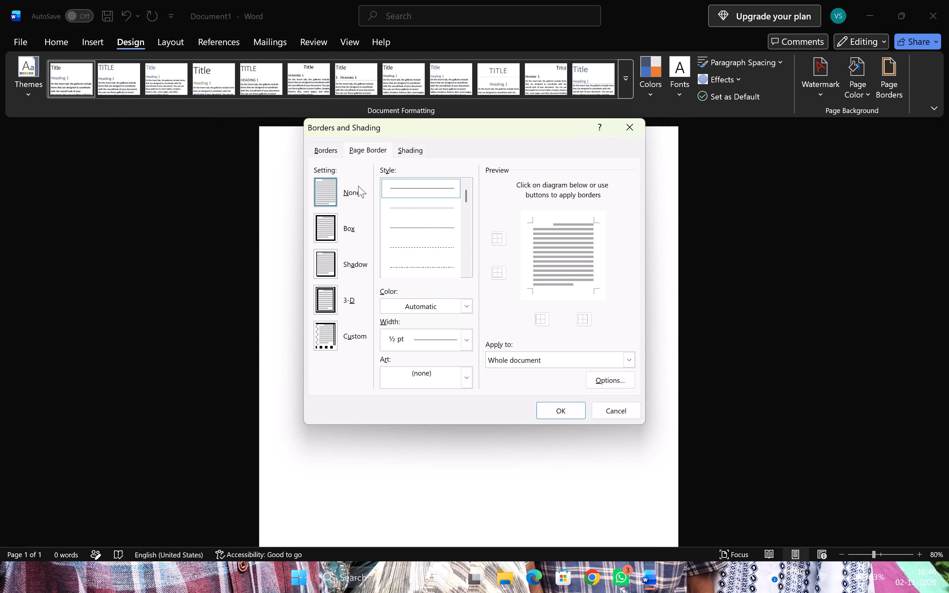
click(320, 216)
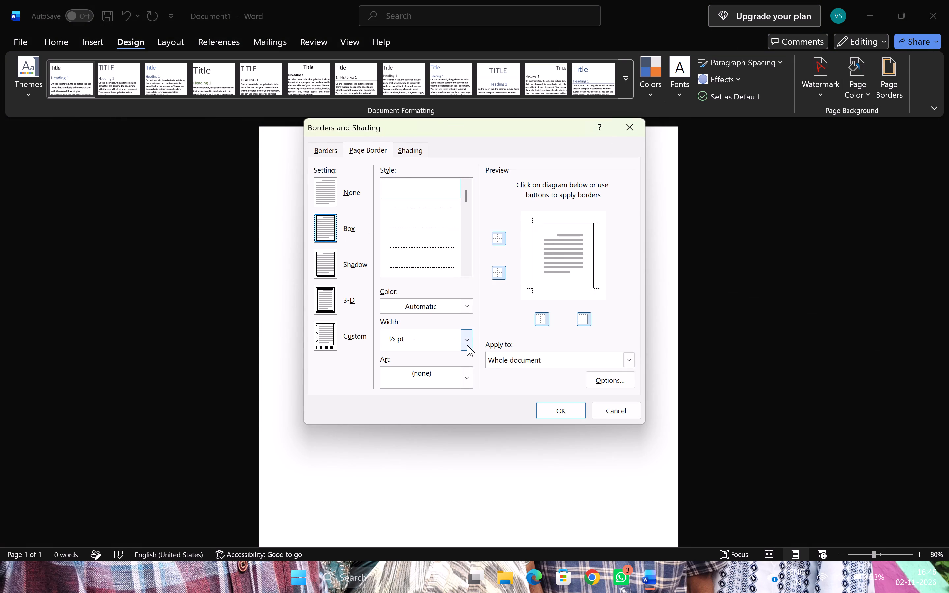
click(466, 345)
click(435, 419)
click(562, 413)
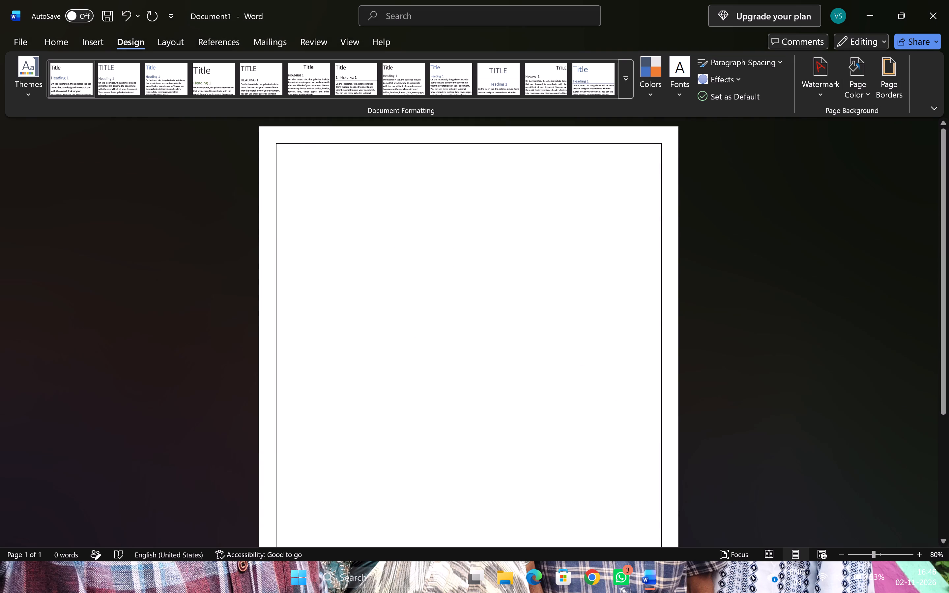
Set the font size to 14 and centre the first line of the blank document.
click(50, 39)
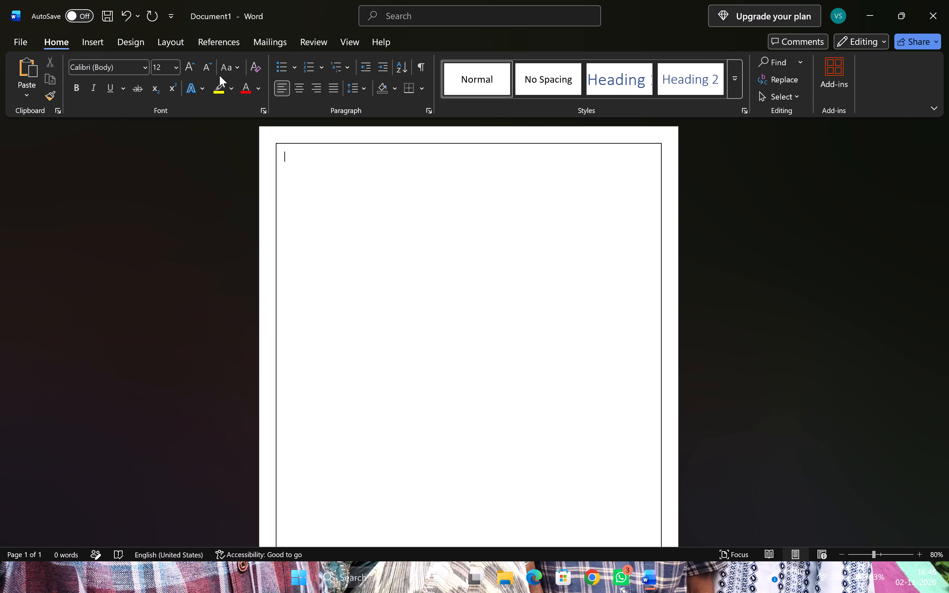
click(217, 102)
double_click(187, 74)
click(207, 67)
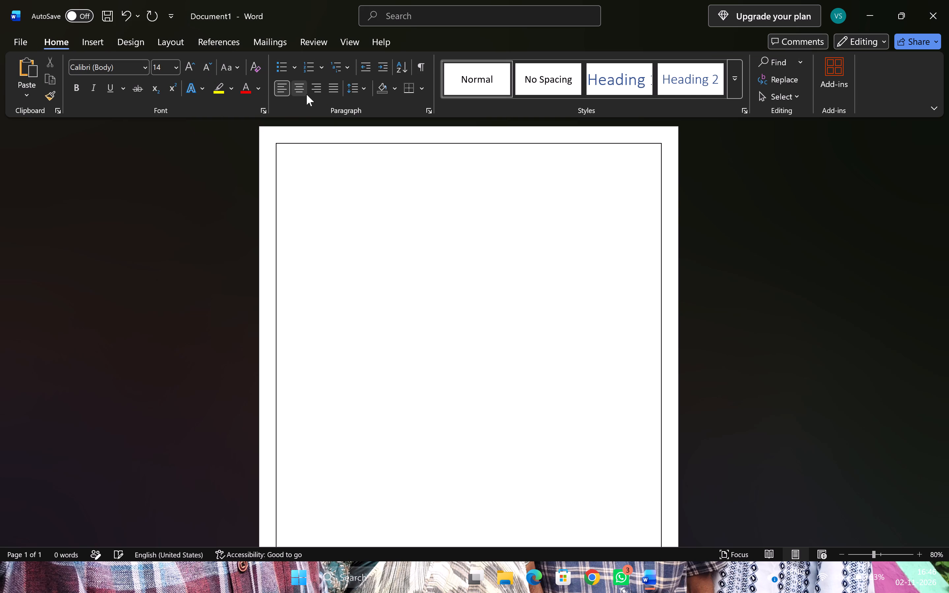
click(303, 90)
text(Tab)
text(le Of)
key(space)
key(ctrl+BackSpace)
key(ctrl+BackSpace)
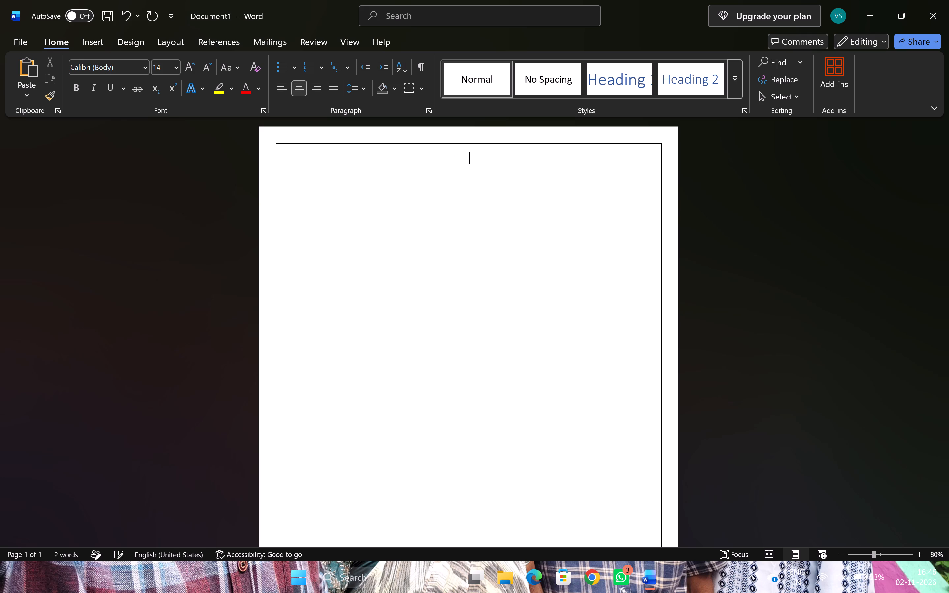
Set the font for the centred first line to Times New Roman.
click(145, 67)
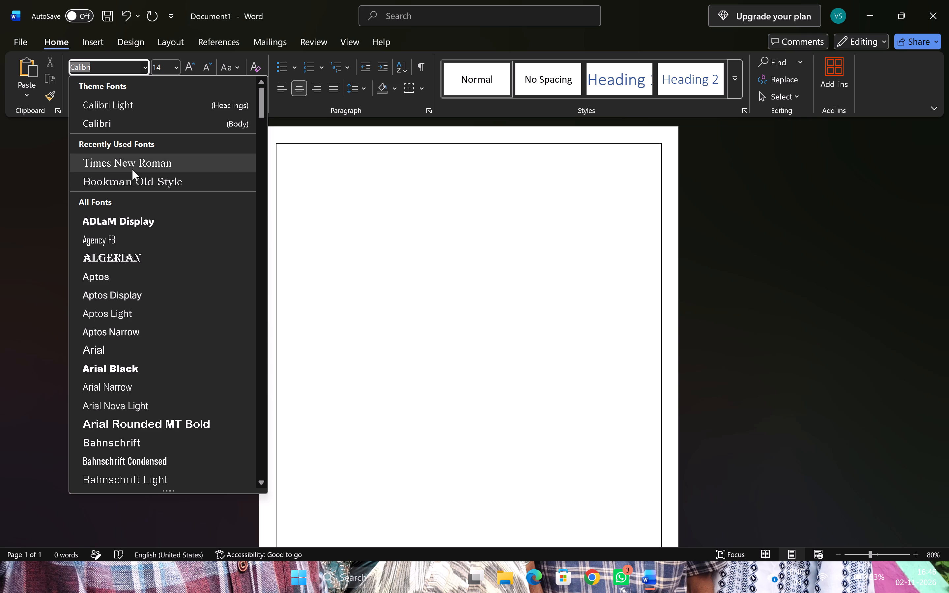
click(132, 169)
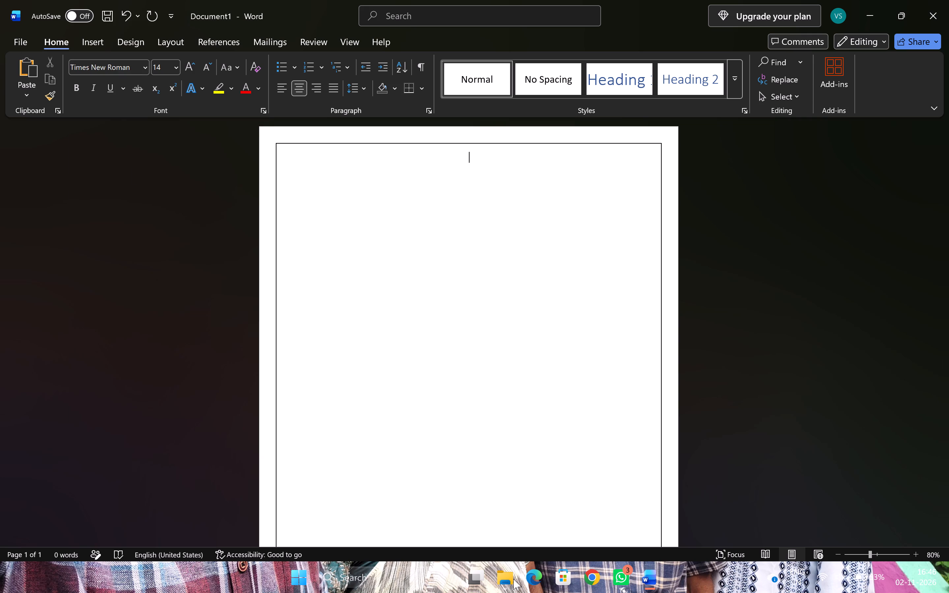
Open the Machine Learning report's Word file from Downloads, check its opening pages for reference, and return to the new document.
click(513, 578)
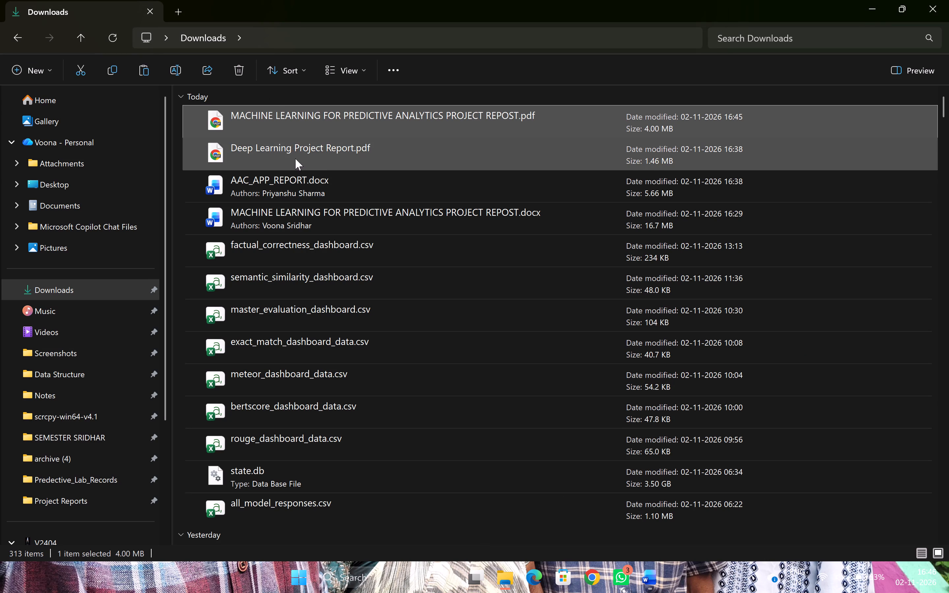
click(315, 207)
key(Return)
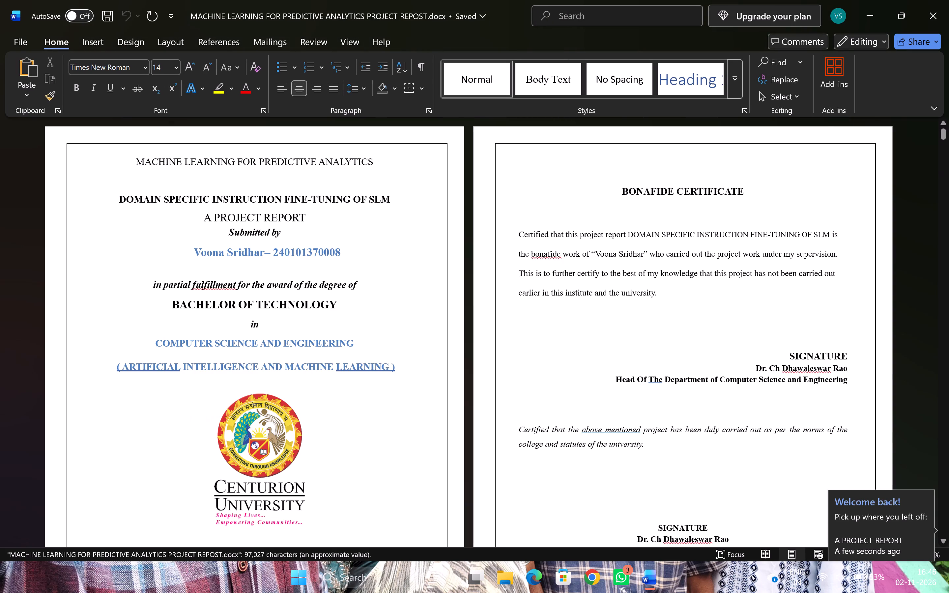
scroll(636, 235, down, 8)
click(645, 357)
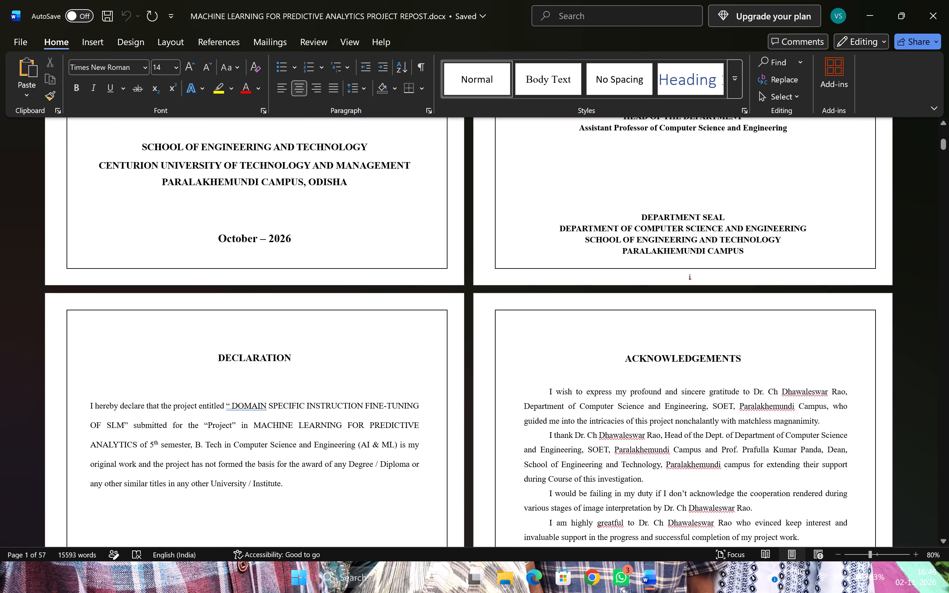
key(alt+Tab)
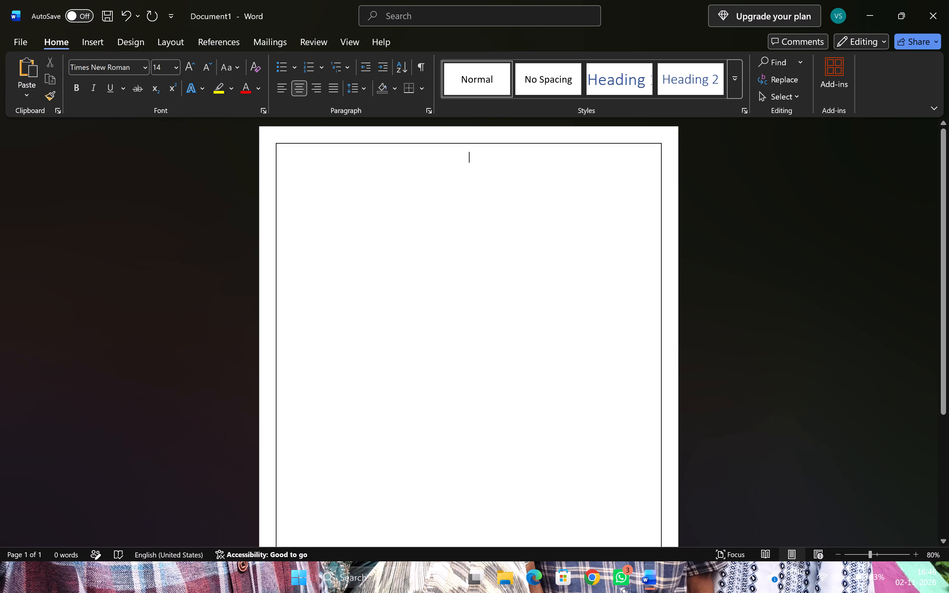
Enter the bold, centred title "CONTENT" in capitals on the first line.
key(ctrl+b)
text(Con)
key(BackSpace)
key(BackSpace)
key(alt+Tab)
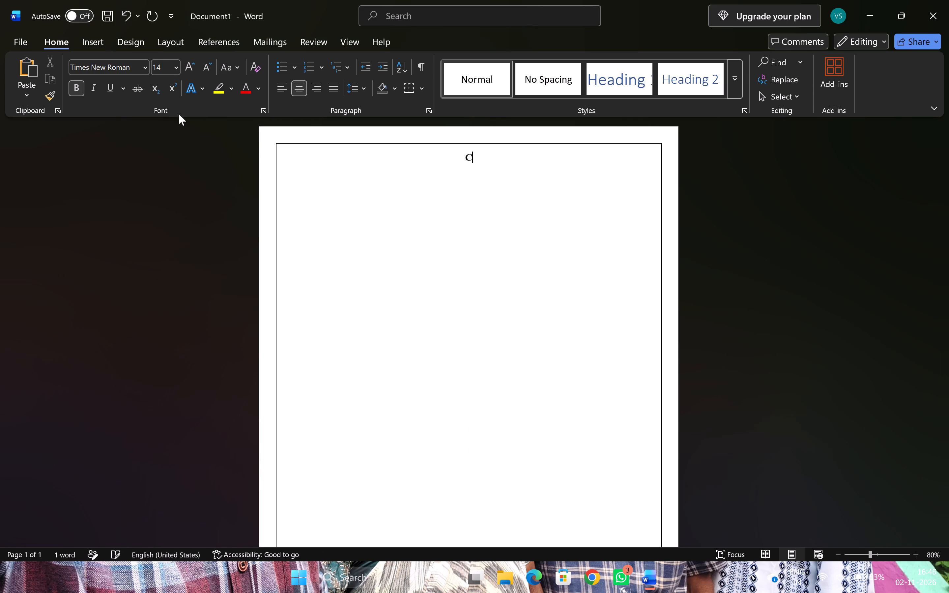
key(alt+Tab)
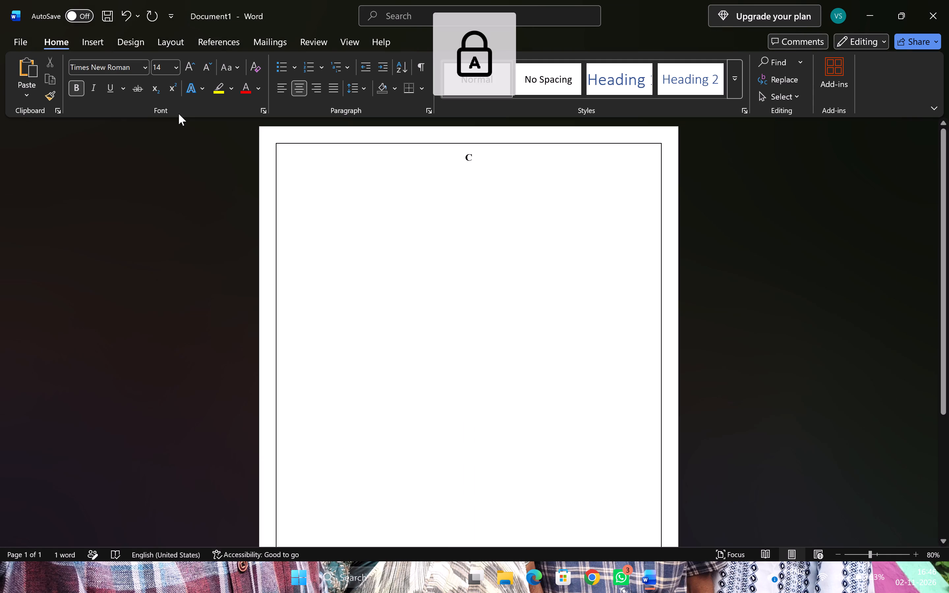
text(ONTENT)
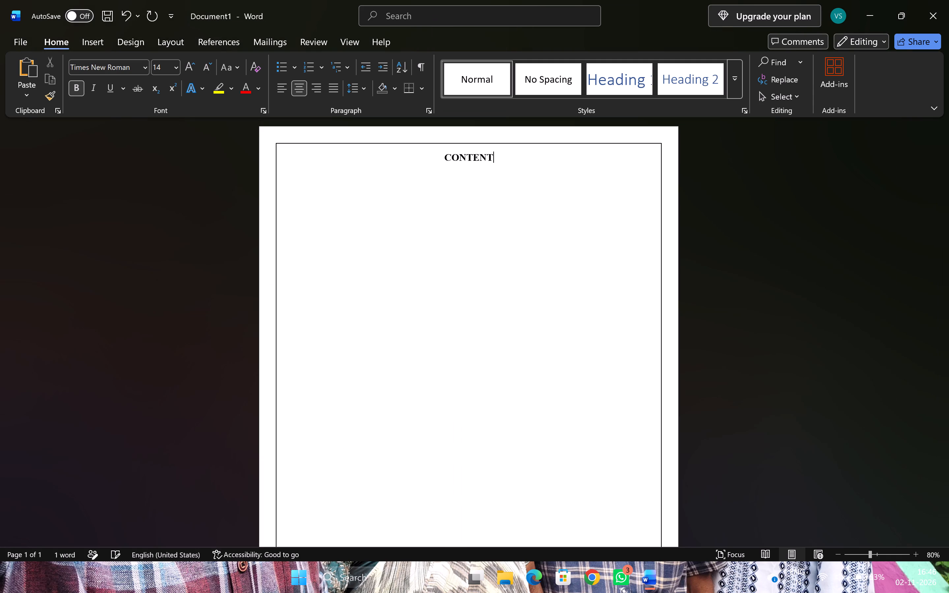
Start a new line under the CONTENT title with bold turned off and left alignment.
key(Return)
key(ctrl+b)
click(282, 87)
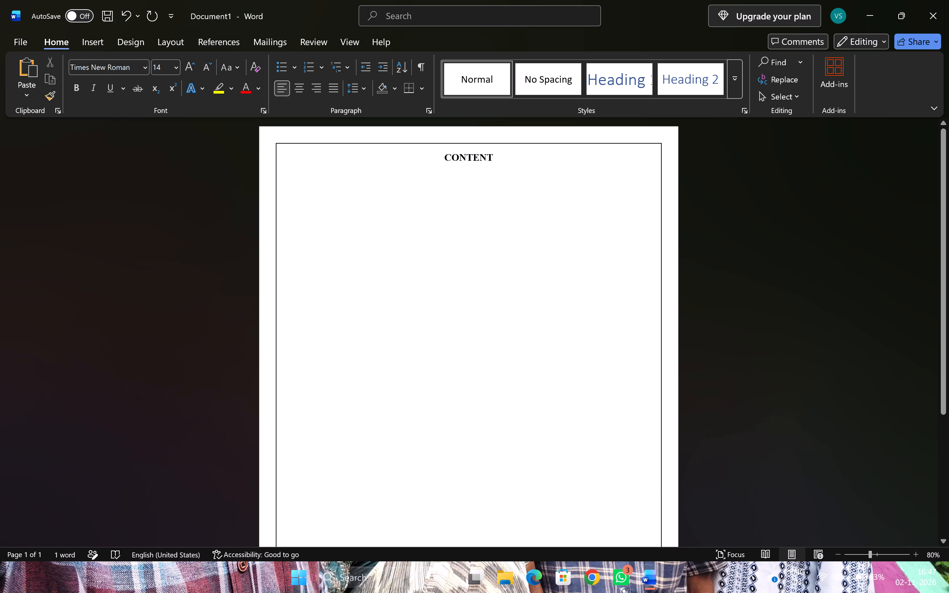
Close the Machine Learning report document, leaving the new CONTENT document open.
key(alt+Tab)
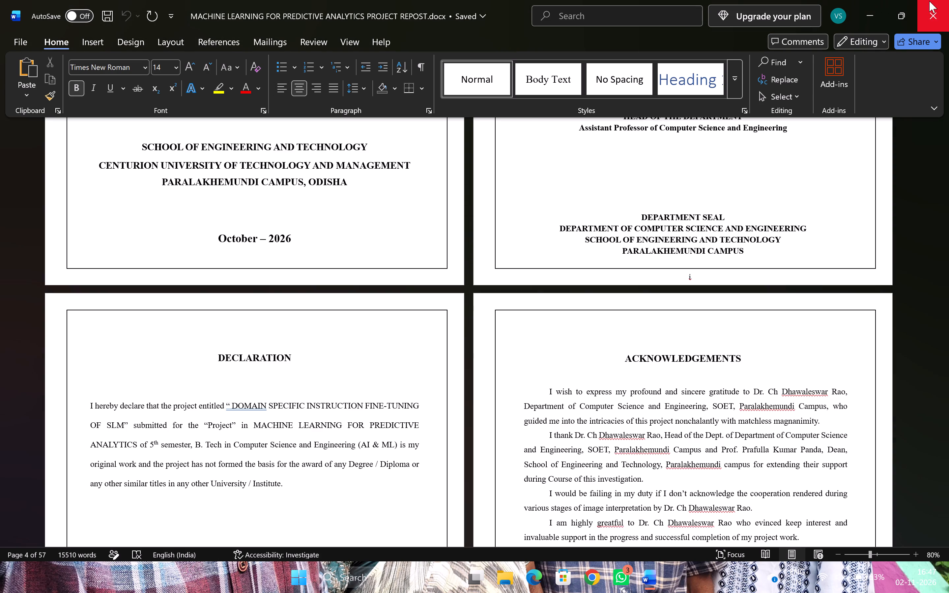
click(930, 1)
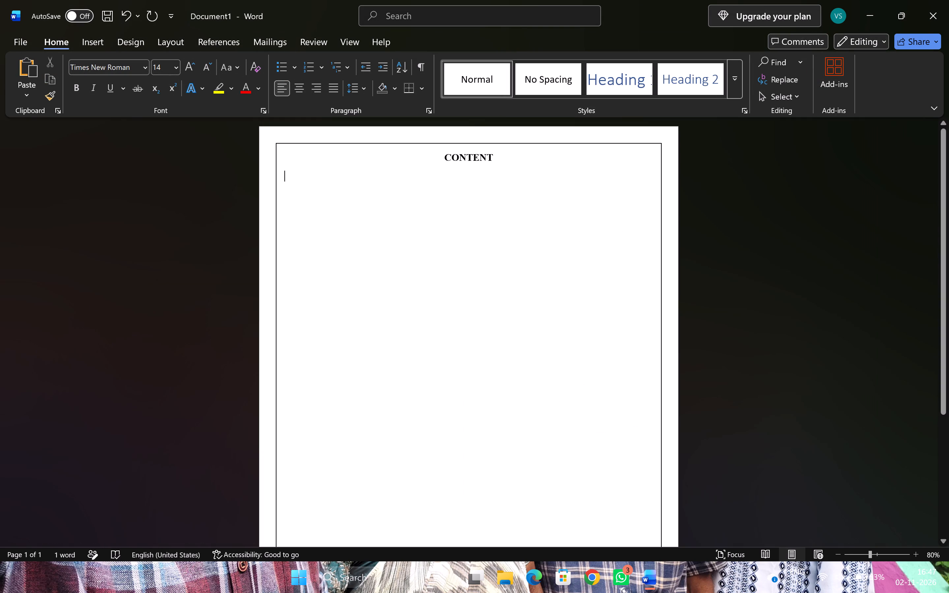
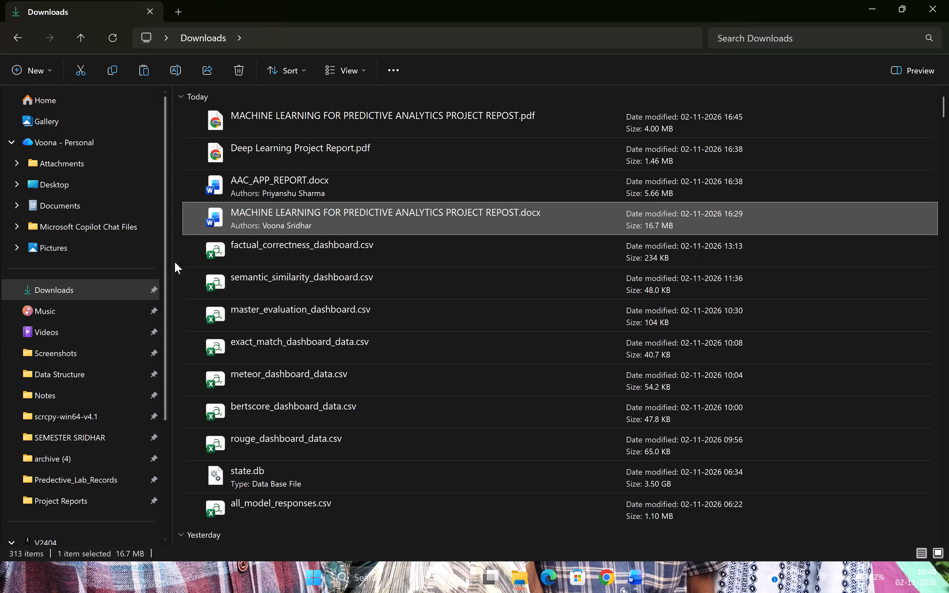
Open Deep Learning Project Report.pdf from Downloads and examine its Table of Contents on page 6.
click(299, 151)
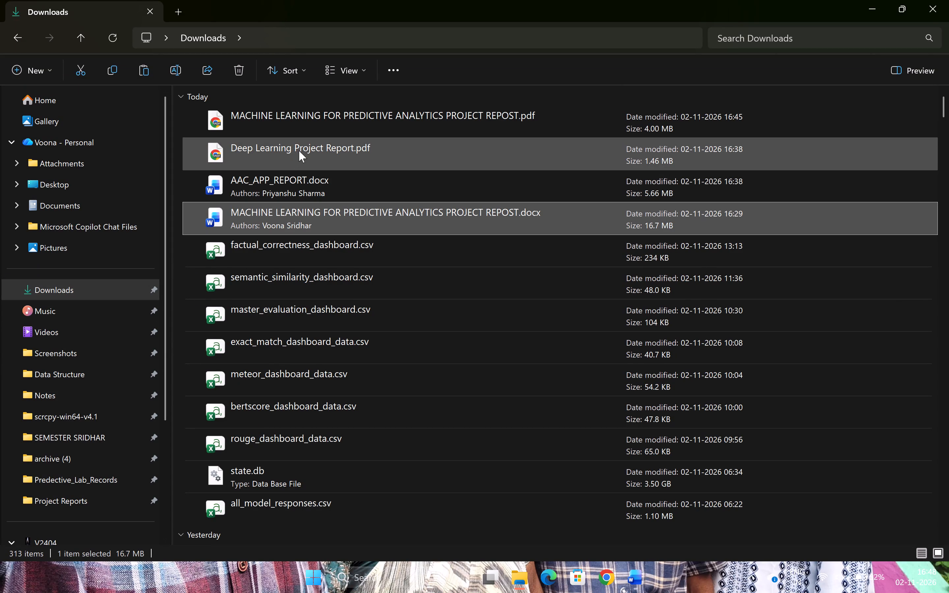
key(Return)
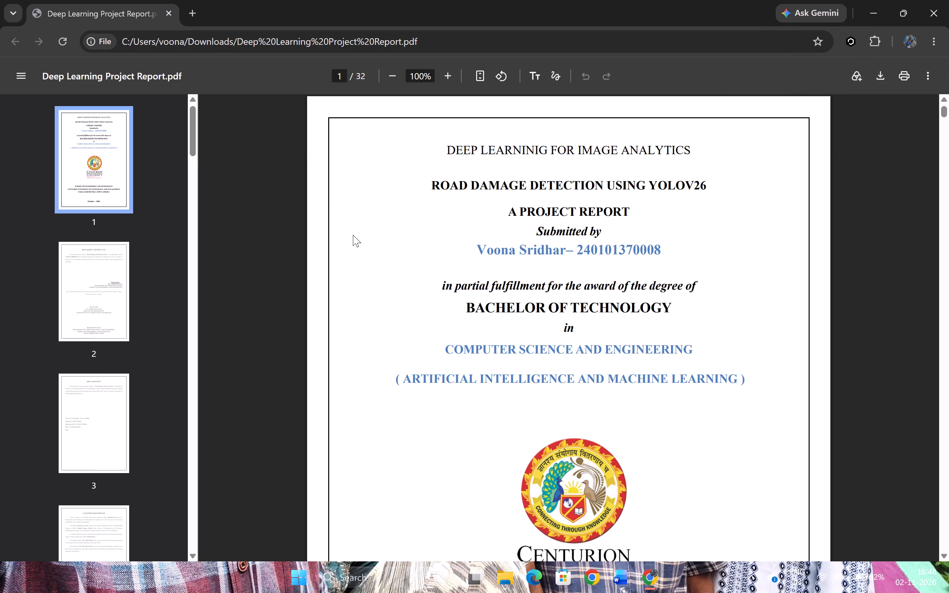
scroll(353, 235, down, 6)
scroll(55, 383, down, 15)
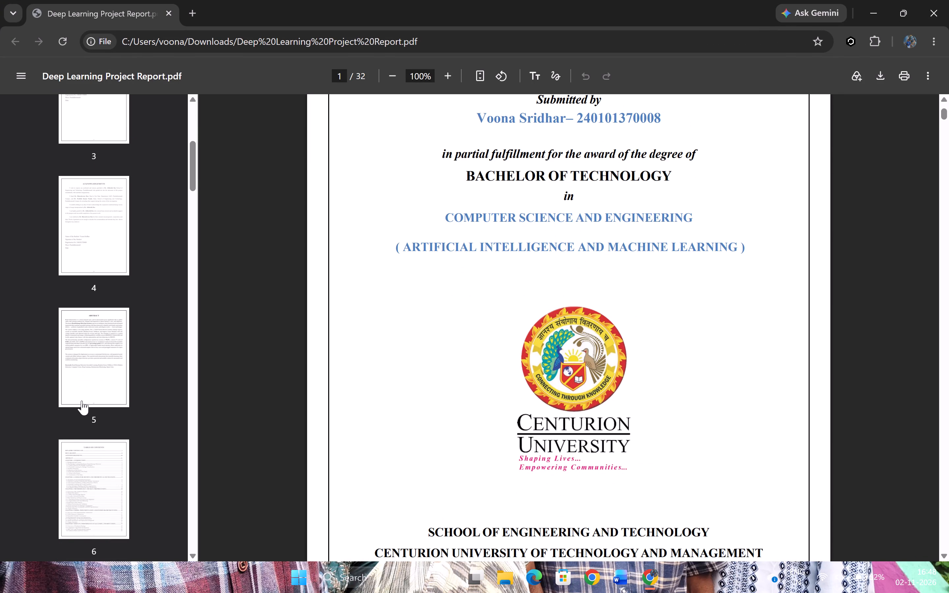
click(103, 465)
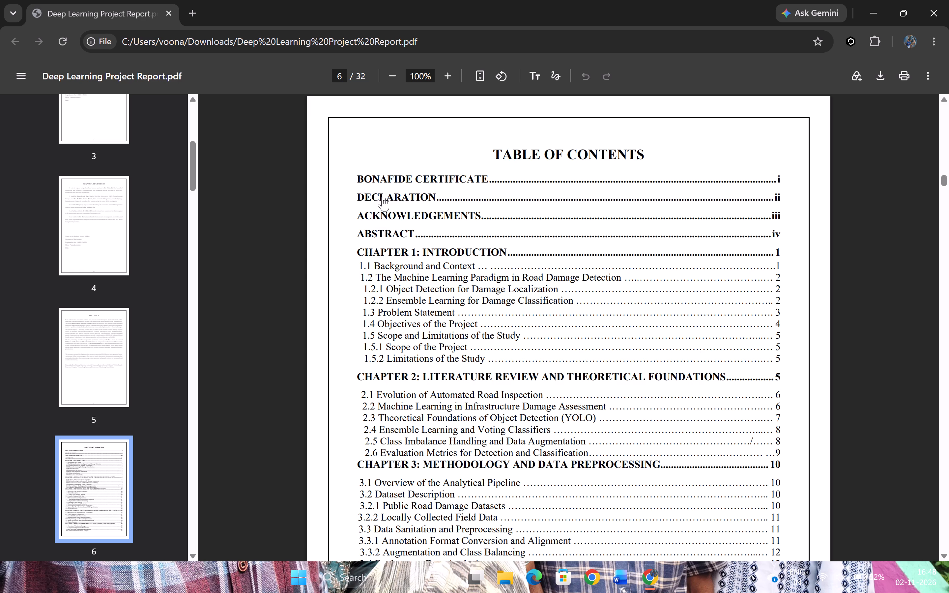
scroll(382, 197, down, 14)
Close the Downloads folder window and the Deep Learning report PDF, returning to the new CONTENT document in Word.
key(alt+Tab)
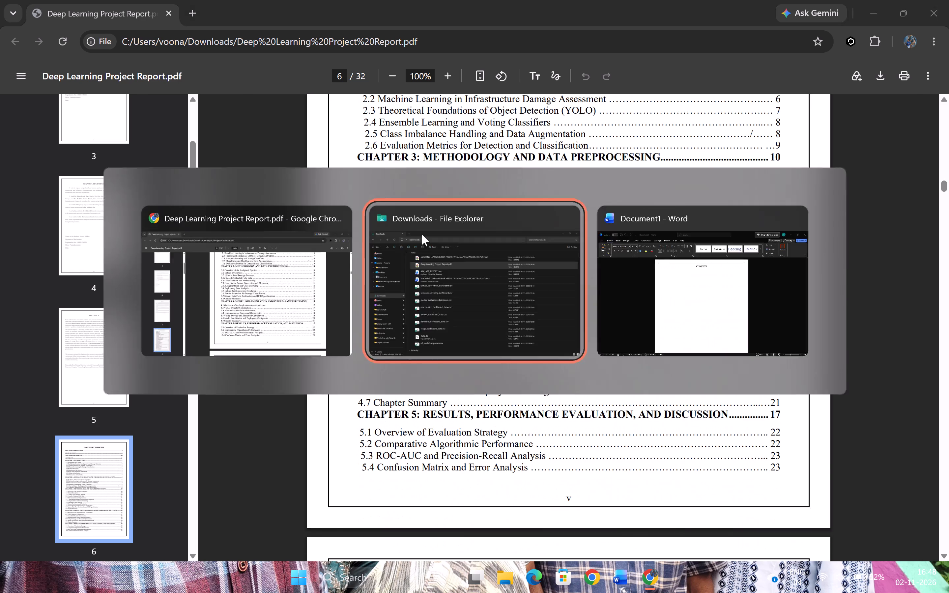
scroll(300, 283, down, 7)
scroll(301, 284, up, 8)
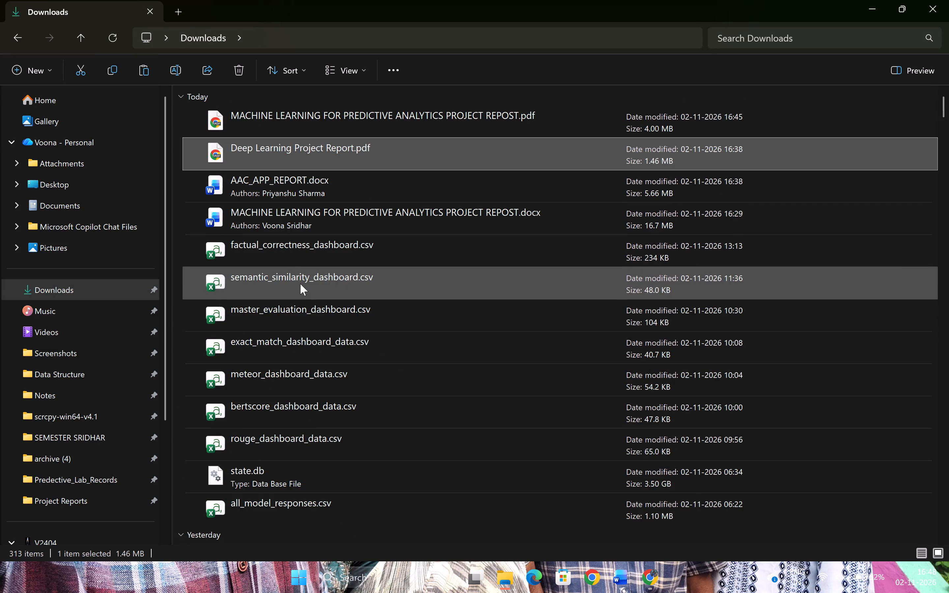
scroll(300, 284, up, 4)
click(948, 0)
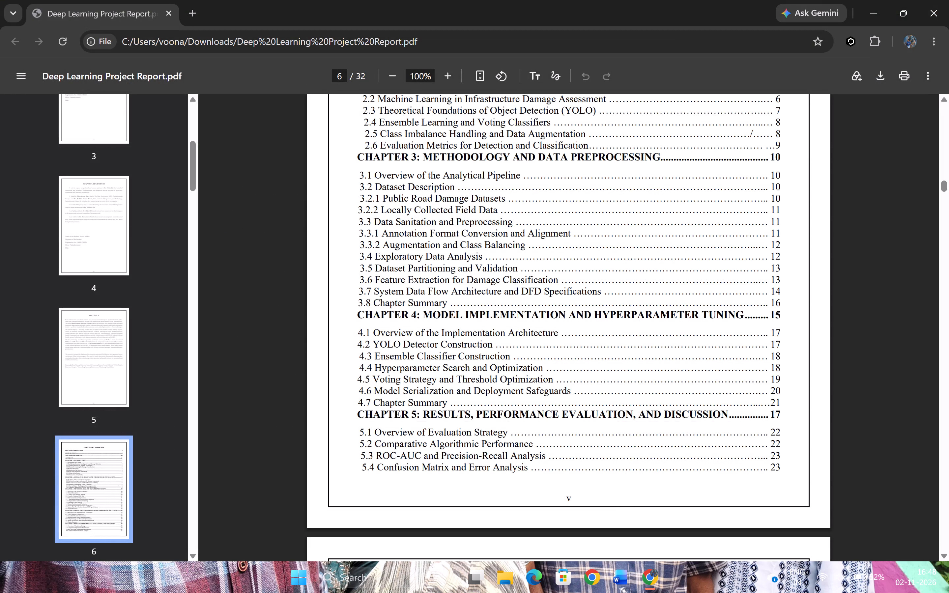
click(948, 3)
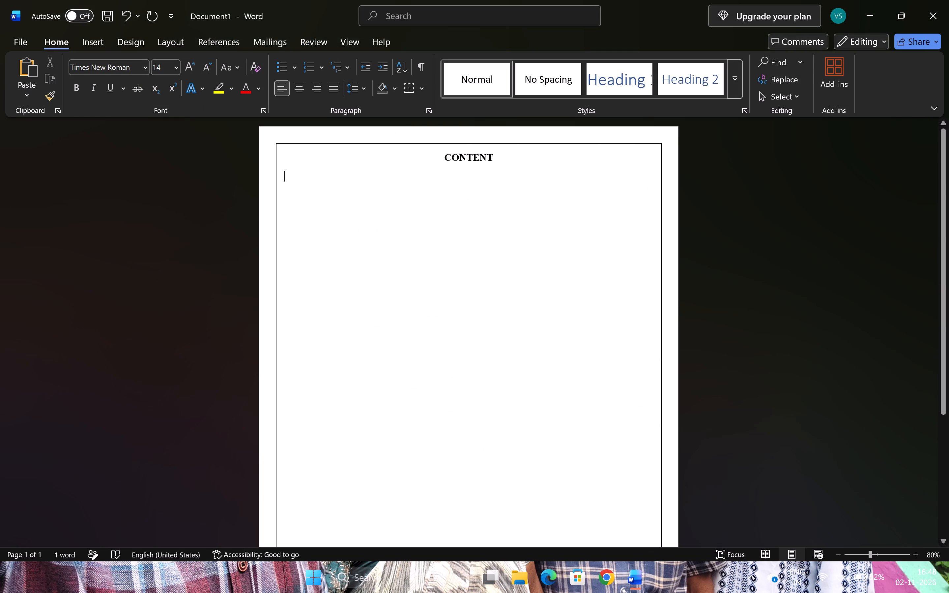
Bring up the Windows search with its recent apps from the CONTENT document.
key(alt+Tab)
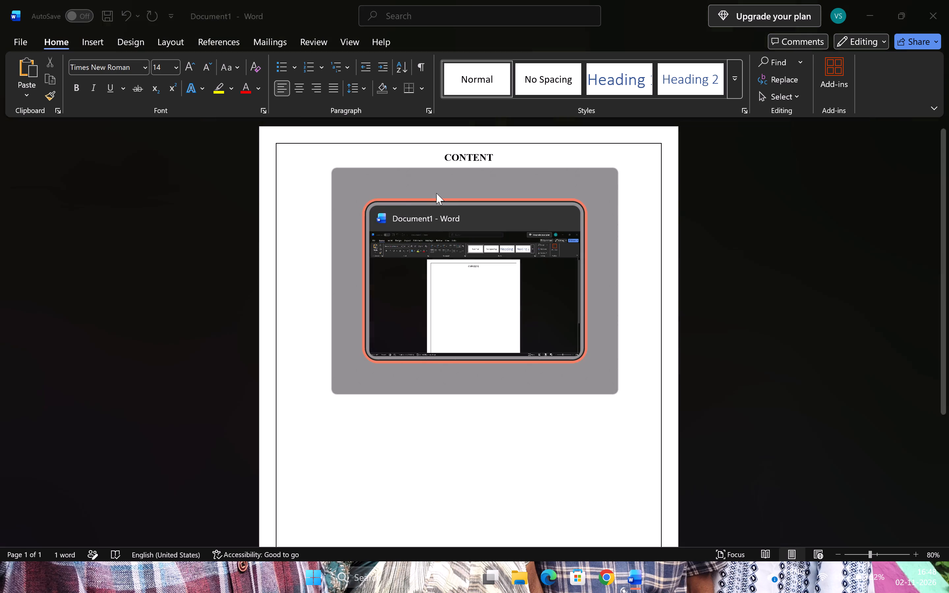
click(438, 575)
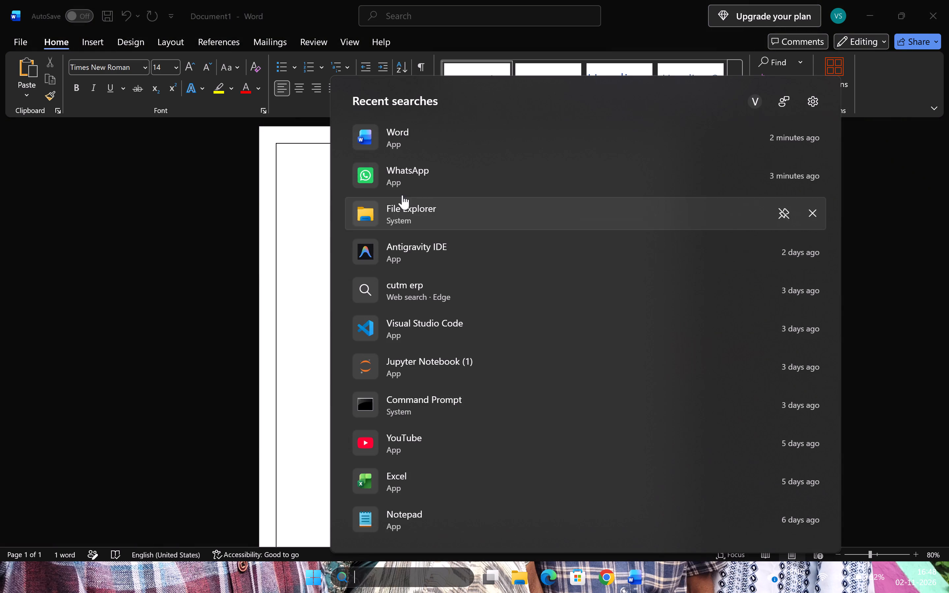
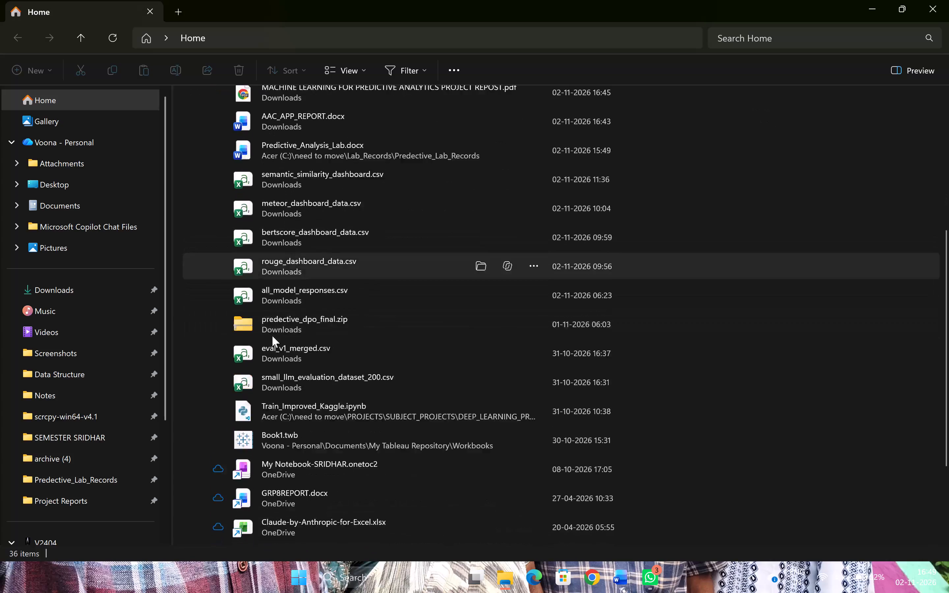
Find internship report.pdf in the Downloads folder and open it.
scroll(272, 336, down, 1)
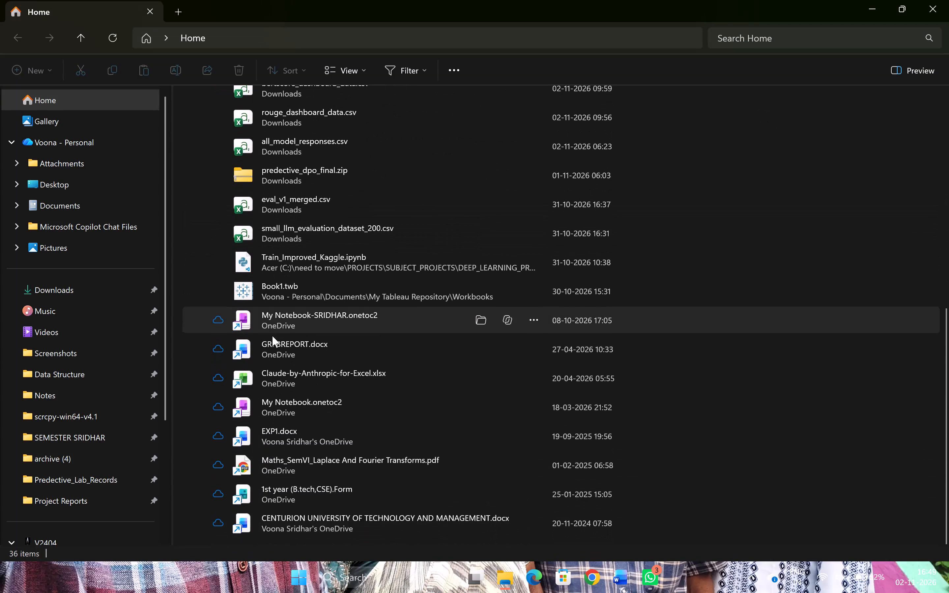
scroll(272, 336, down, 1)
click(129, 289)
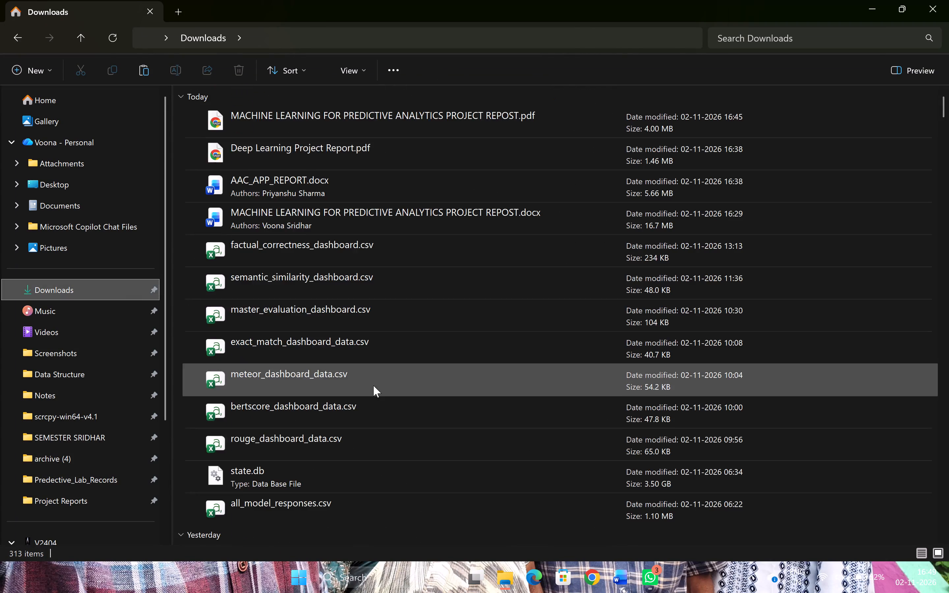
scroll(373, 385, down, 10)
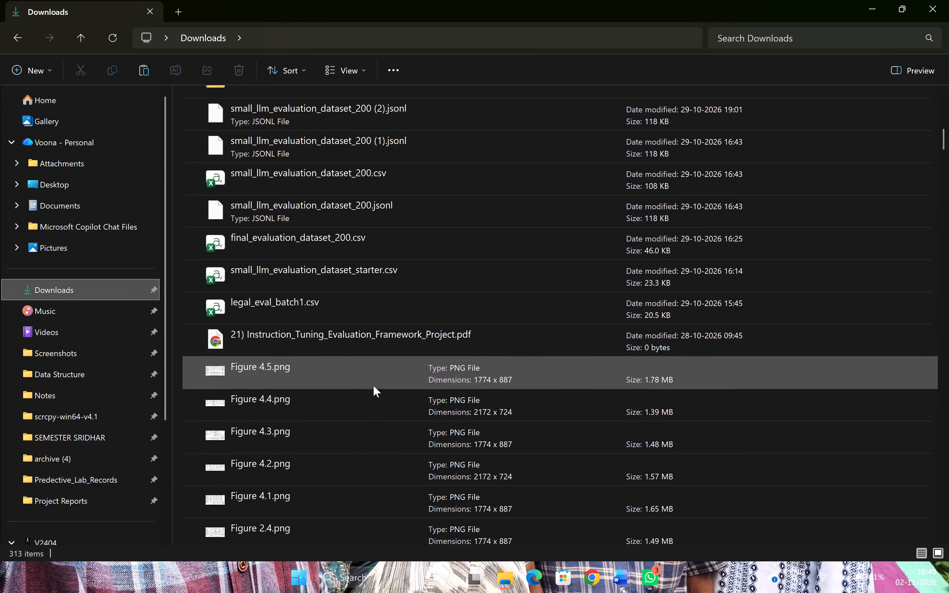
scroll(373, 385, down, 8)
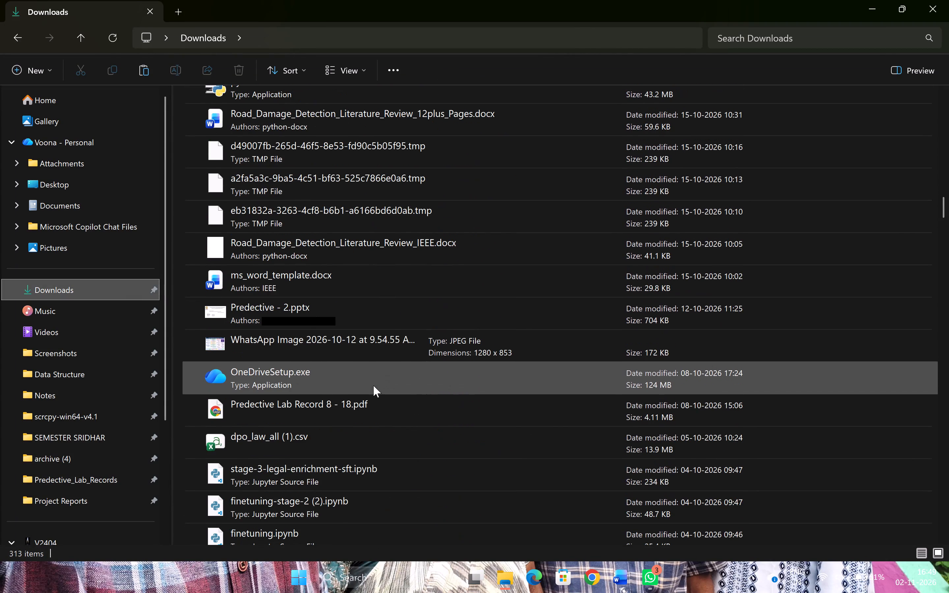
scroll(373, 385, up, 5)
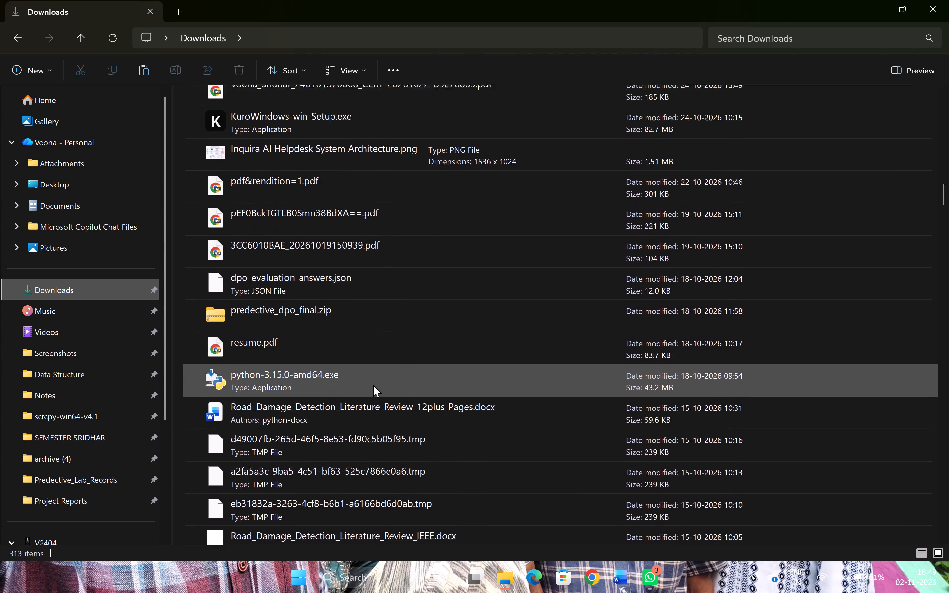
scroll(373, 385, up, 2)
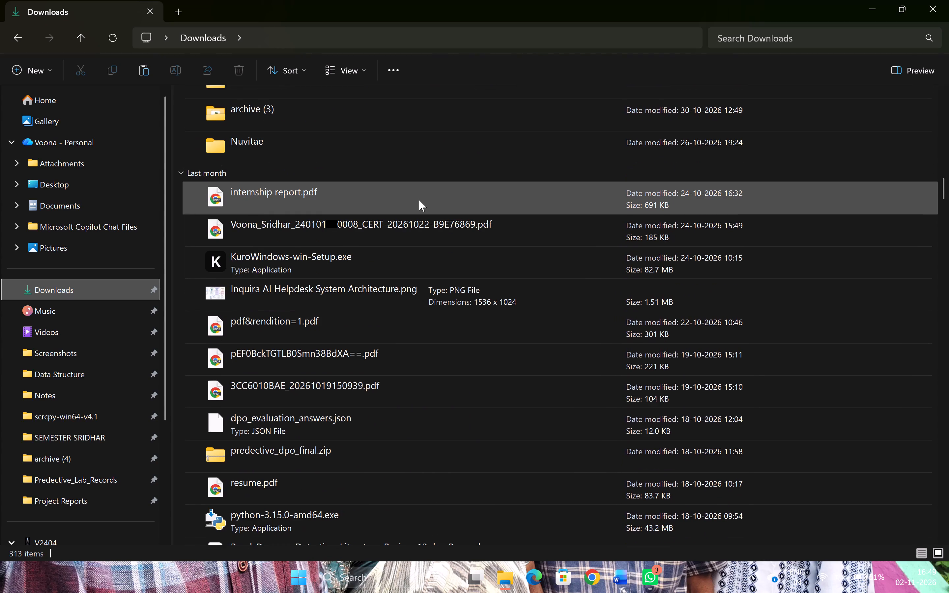
click(419, 200)
key(Return)
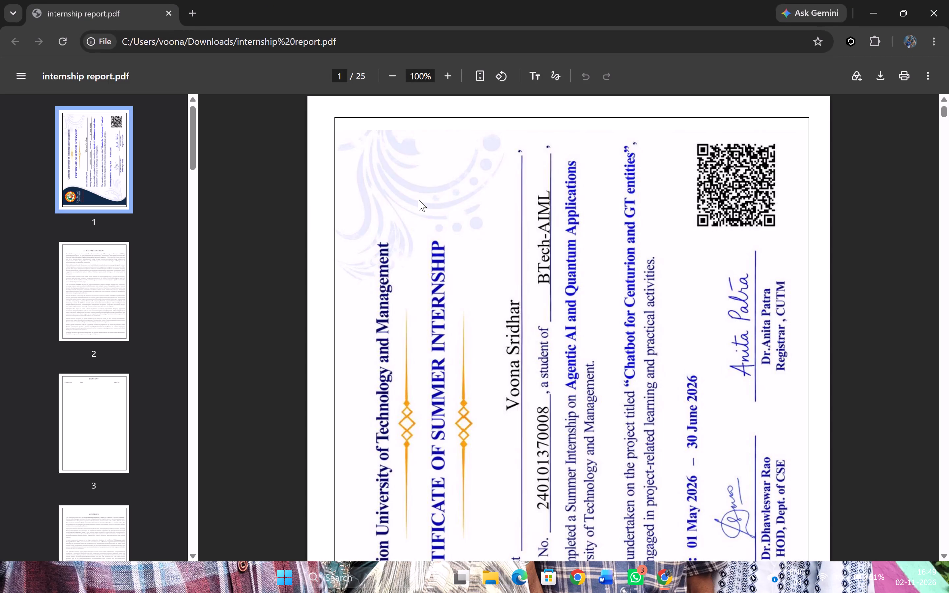
Copy the Chapter No., Title and Page No. line from page 3 of the internship report and paste it under CONTENT in the Word document.
click(111, 280)
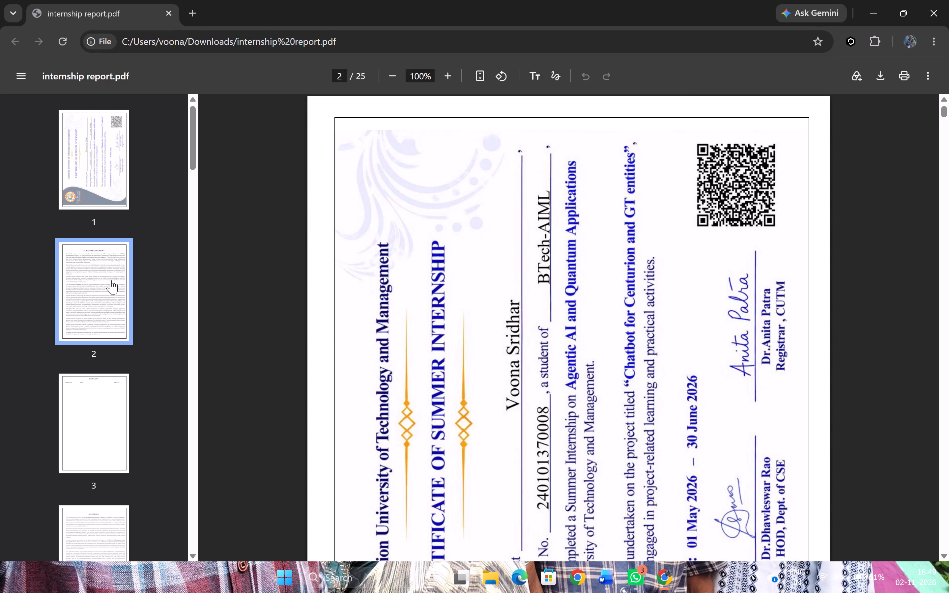
scroll(93, 372, down, 3)
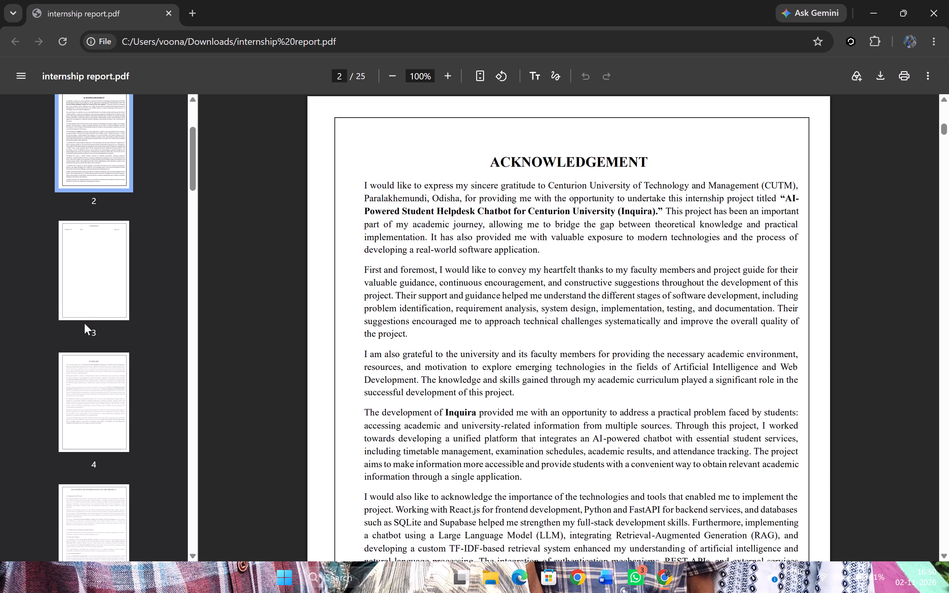
click(93, 311)
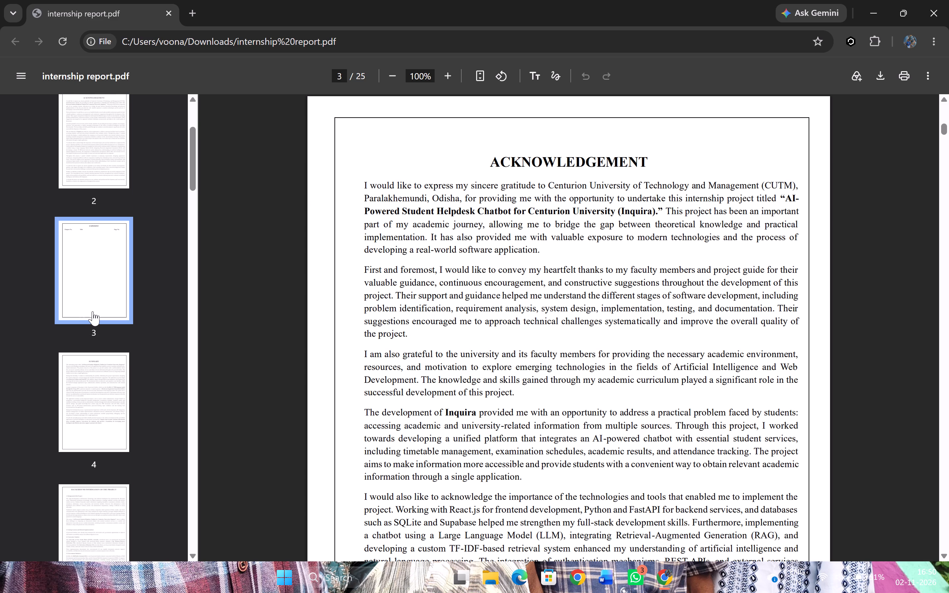
key(alt+Tab)
key(alt+Tab)
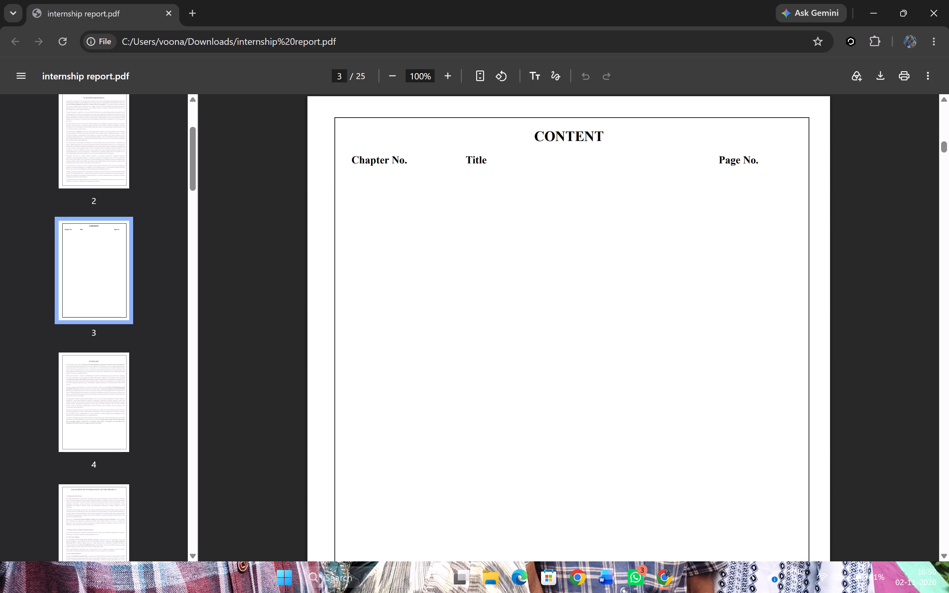
drag(354, 153, 740, 163)
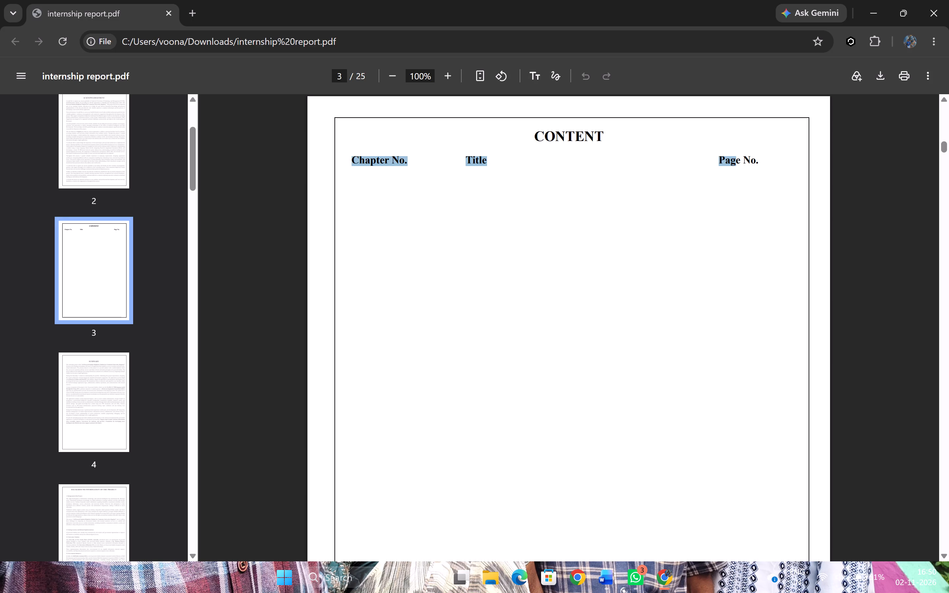
drag(740, 163, 779, 170)
key(ctrl+c)
key(alt+Tab)
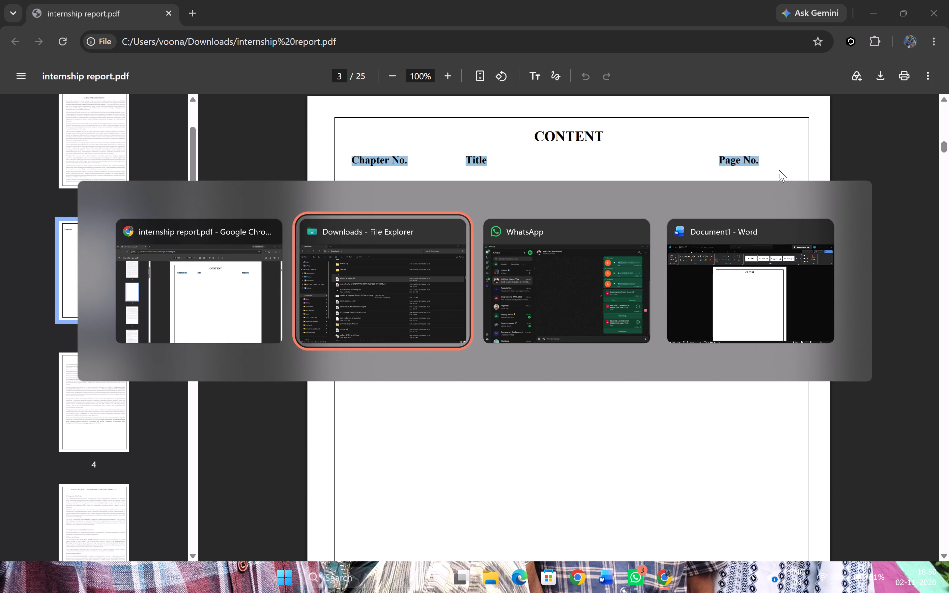
key(alt+Tab)
key(alt+Tab)
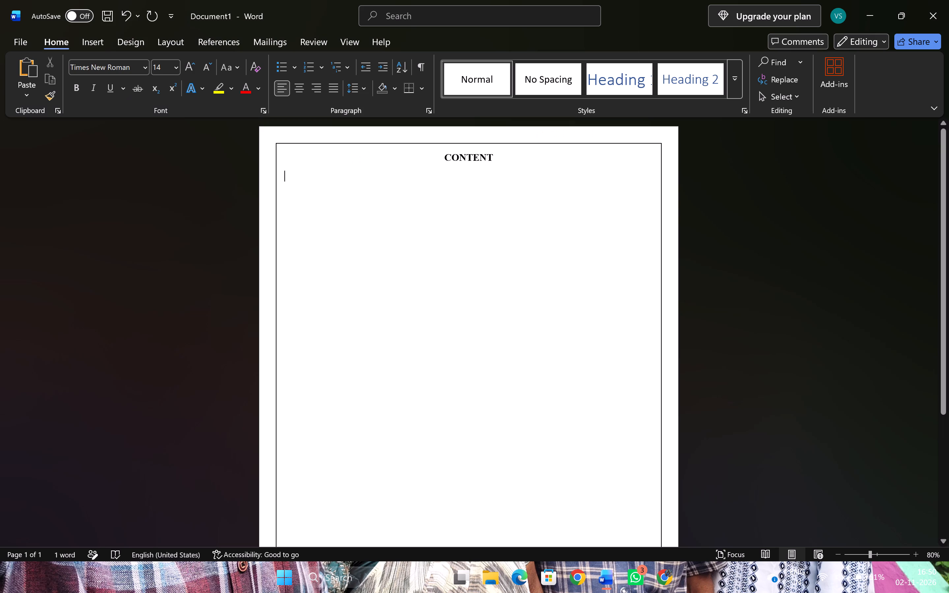
key(ctrl+v)
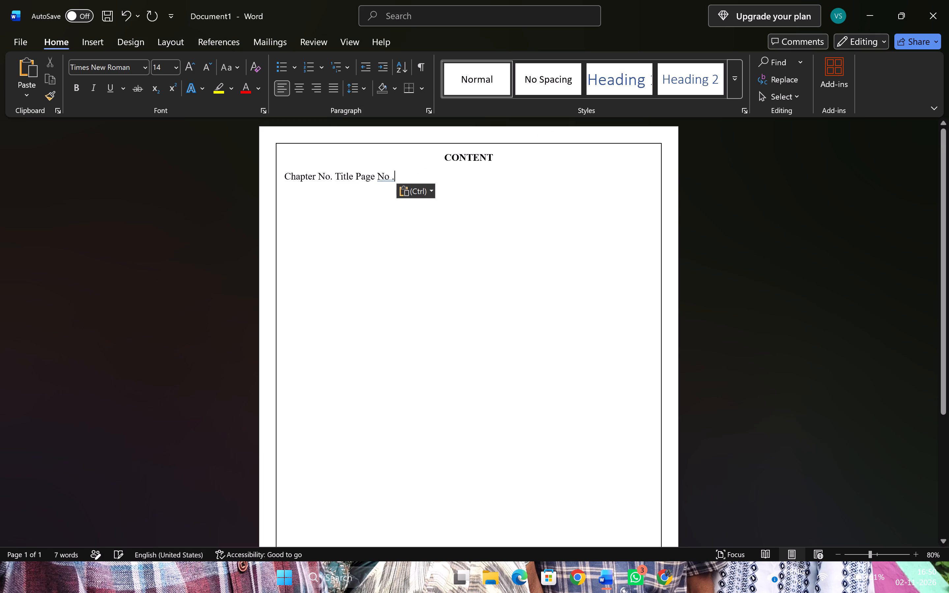
Reduce the font size of the whole pasted column heading line to 12.
click(330, 178)
drag(286, 176, 362, 171)
drag(362, 171, 455, 170)
click(443, 174)
drag(443, 174, 282, 186)
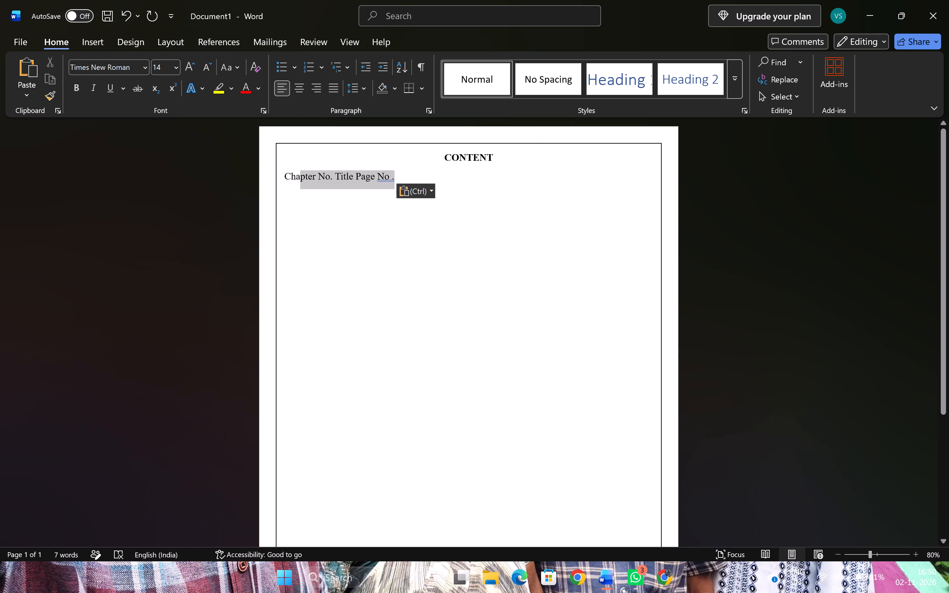
drag(282, 186, 280, 183)
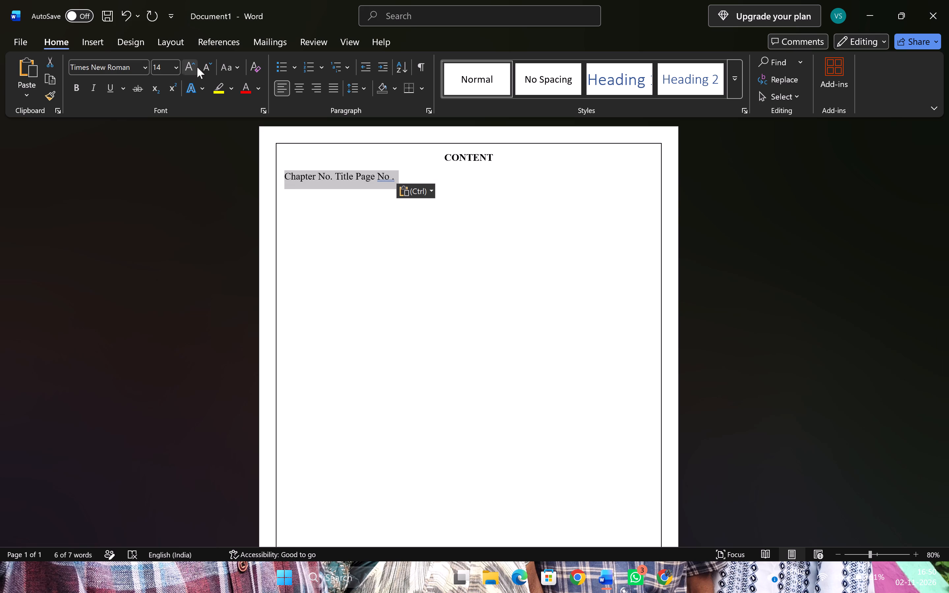
click(208, 69)
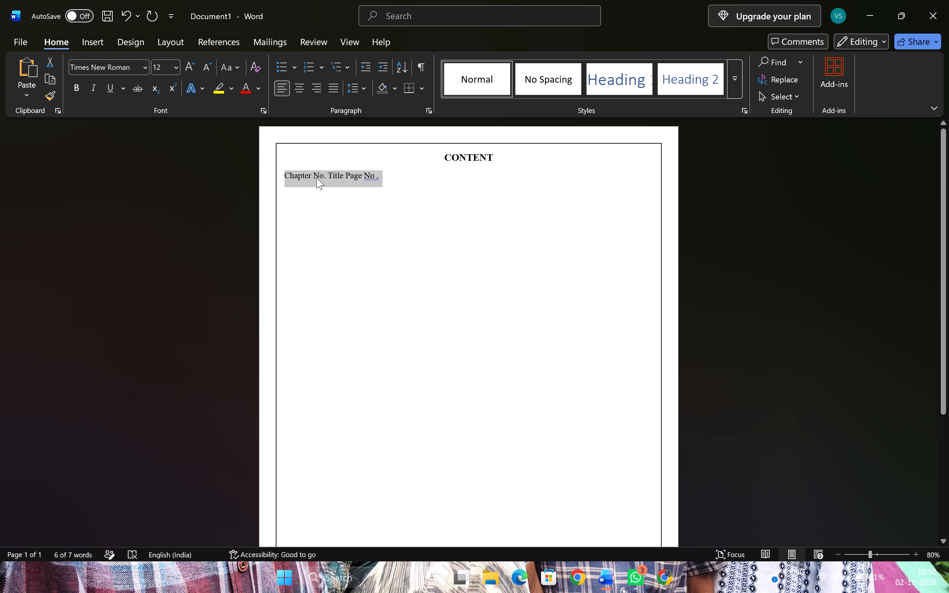
Add two spaces after Chapter No. and use tab spacing to move Page No. out near the page's right border.
click(316, 178)
click(326, 176)
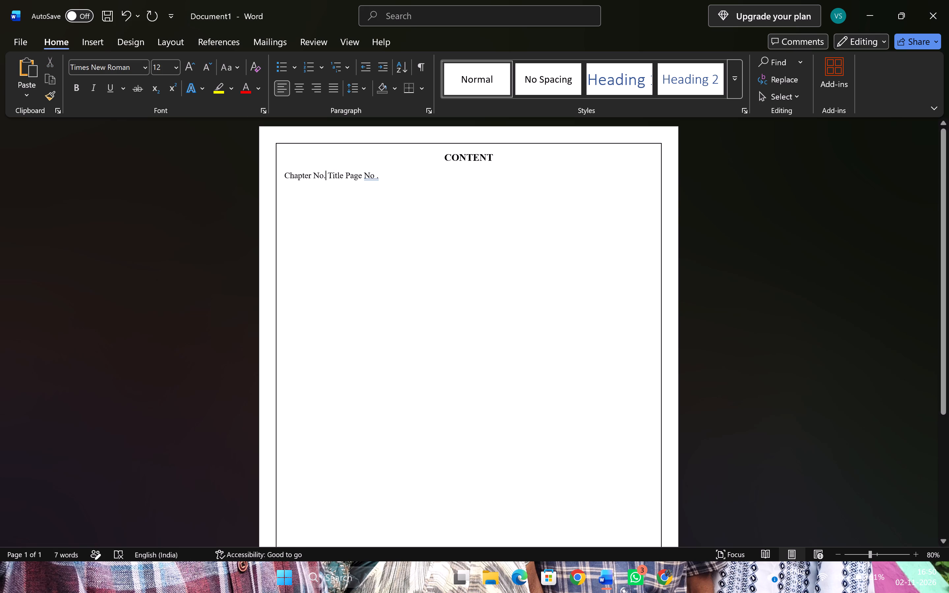
key(space)
key(space)
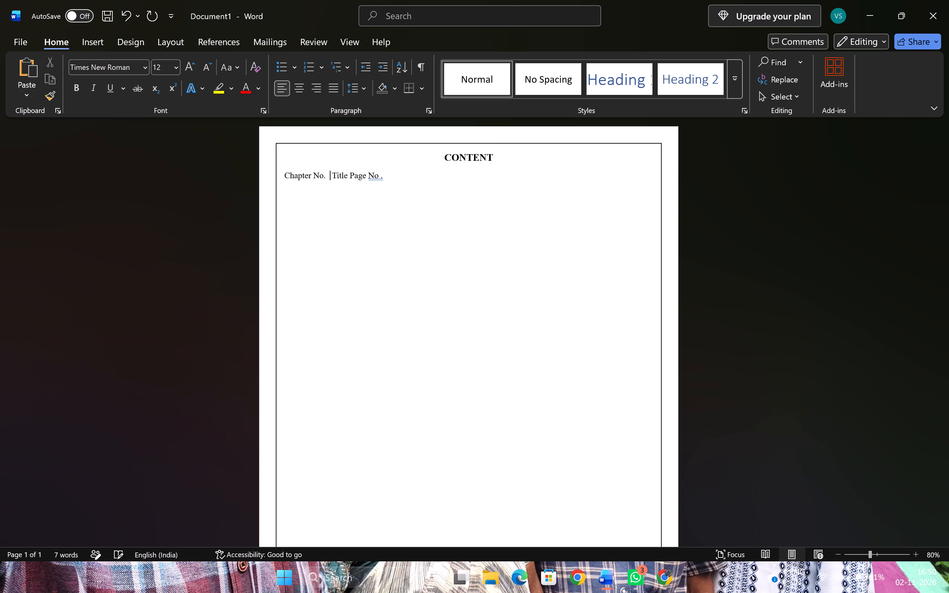
key(ctrl+Right)
key(ctrl+Right)
key(Tab)
key(Tab)
key(Tab)
key(Tab)
key(Tab)
key(Tab)
key(Tab)
key(Tab)
key(Tab)
key(Tab)
key(Tab)
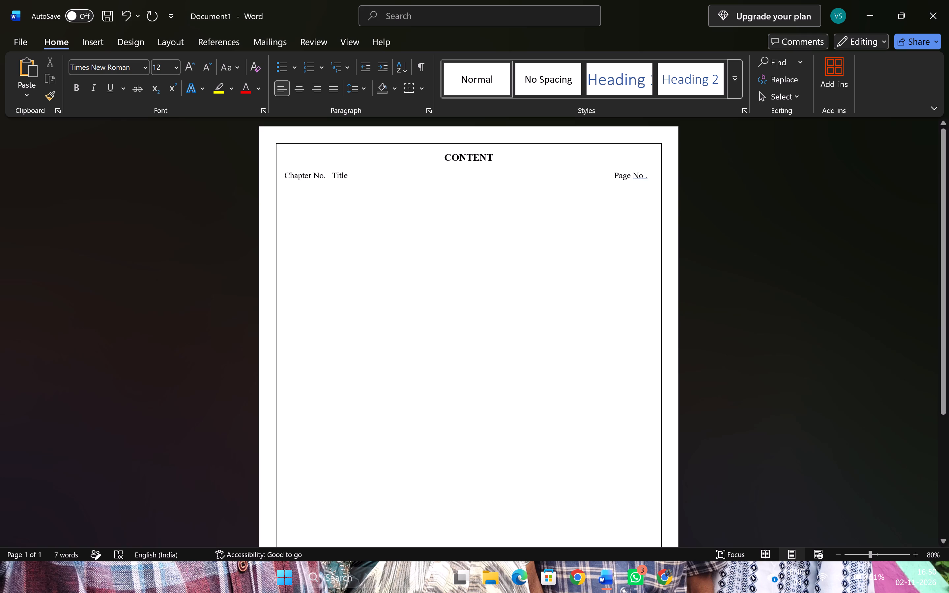
Replace the spaces between Chapter No. and Title with two tabs, and remove one tab before Page No. to keep the headings on one line.
click(331, 176)
key(BackSpace)
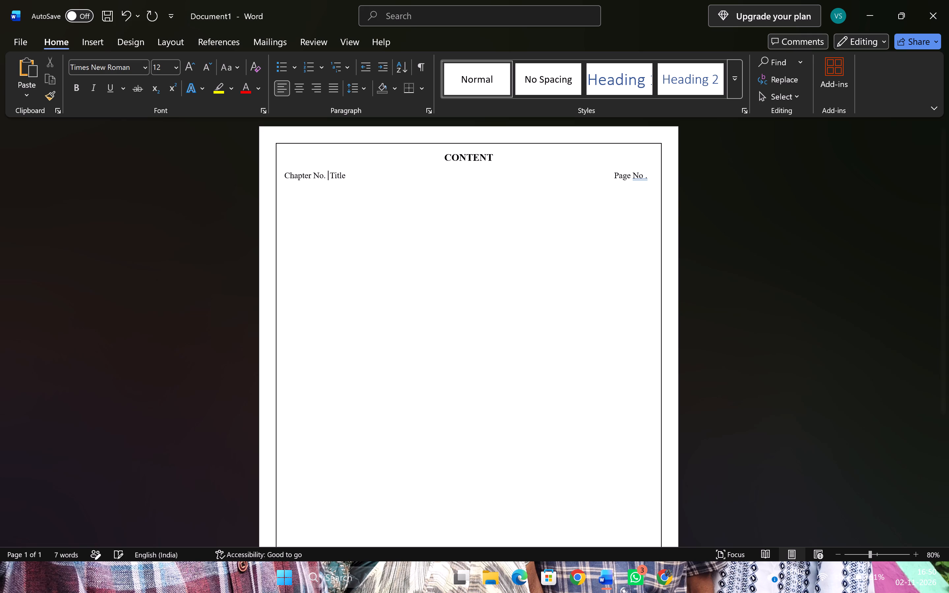
key(Right)
key(BackSpace)
key(BackSpace)
key(Tab)
key(Tab)
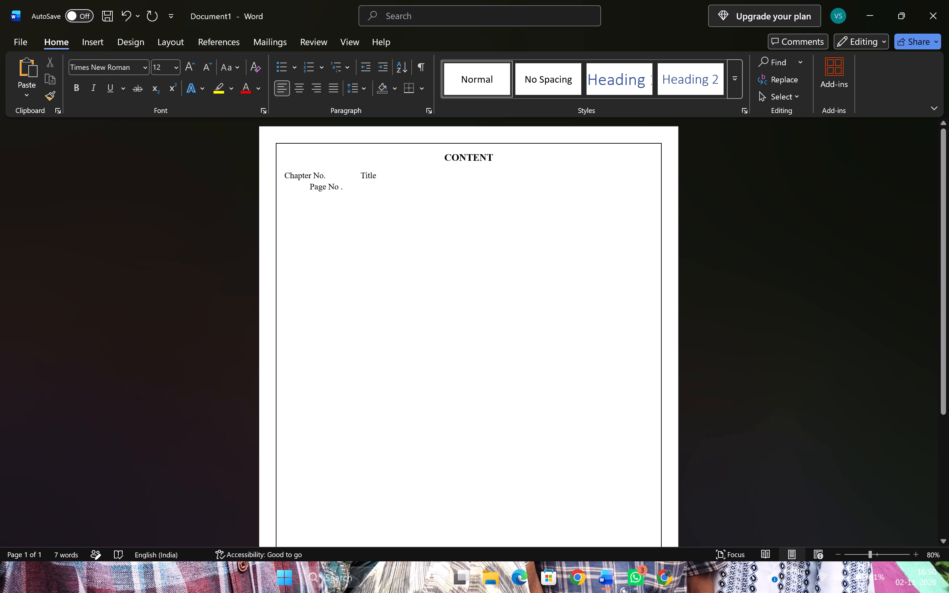
key(Down)
key(ctrl+Right)
key(ctrl+Left)
key(ctrl+Left)
key(ctrl+Left)
key(BackSpace)
Remove the stray space before the full stop in the Page No. heading.
key(ctrl+Right)
key(ctrl+Right)
key(BackSpace)
key(Right)
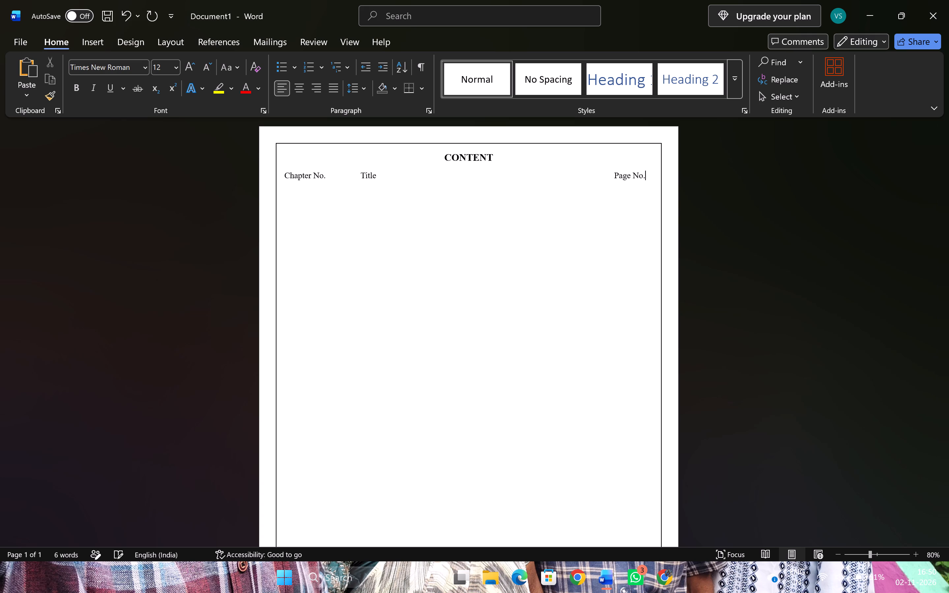
Start the first chapter entry on a new line below the headings with the number 1.
key(Return)
key(1)
key(period)
Switch to the internship report PDF and close it, returning to the CONTENT document.
key(alt+Tab)
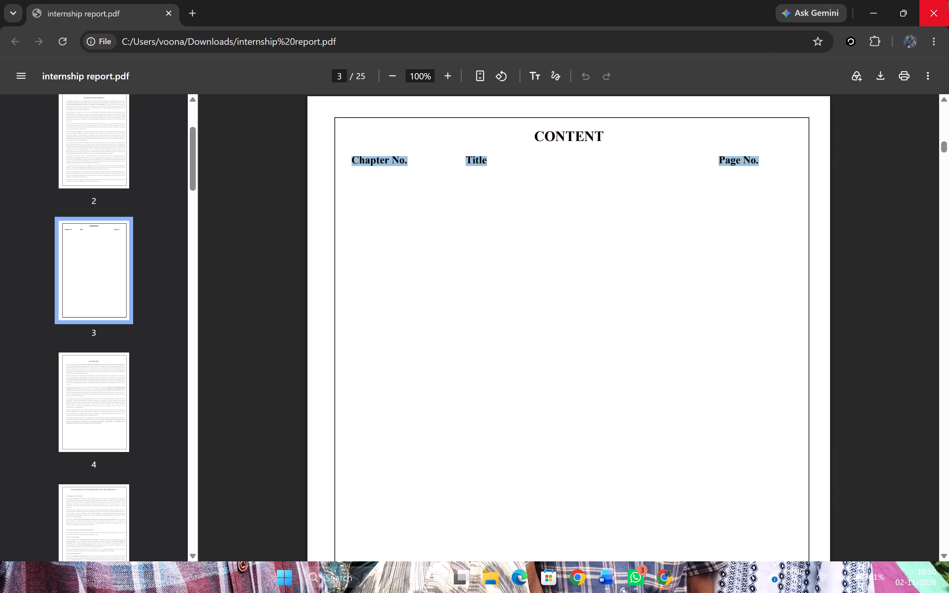
click(948, 0)
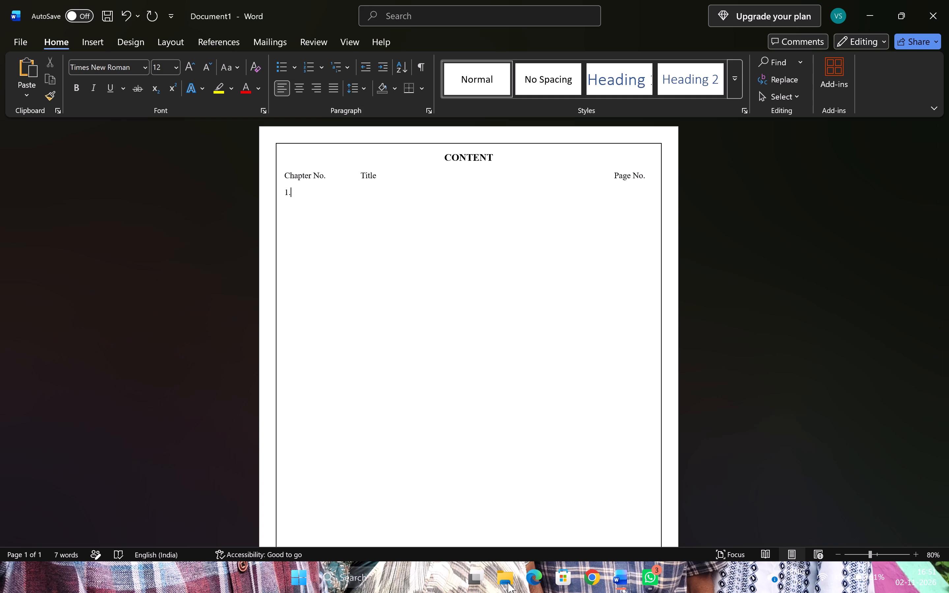
Switch to the Downloads folder, refresh it and open the MACHINE LEARNING FOR PREDICTIVE ANALYTICS PROJECT REPOST PDF.
click(508, 582)
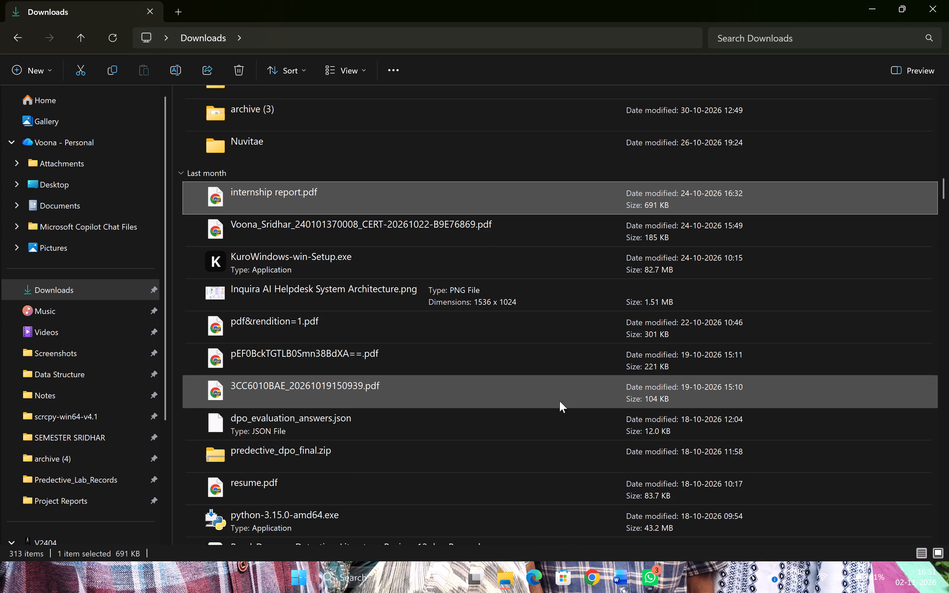
scroll(403, 28, up, 2)
scroll(381, 177, up, 12)
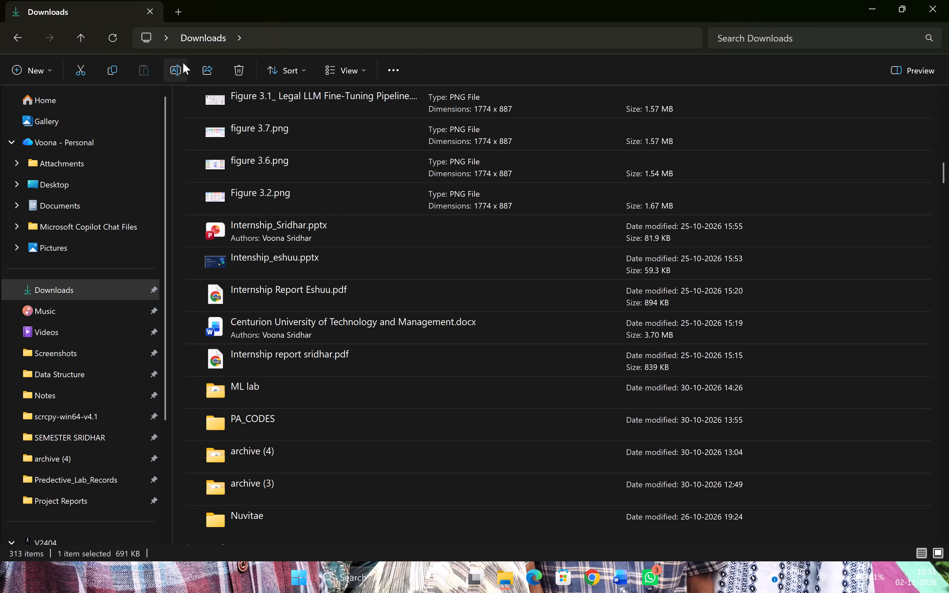
click(111, 39)
scroll(312, 194, up, 3)
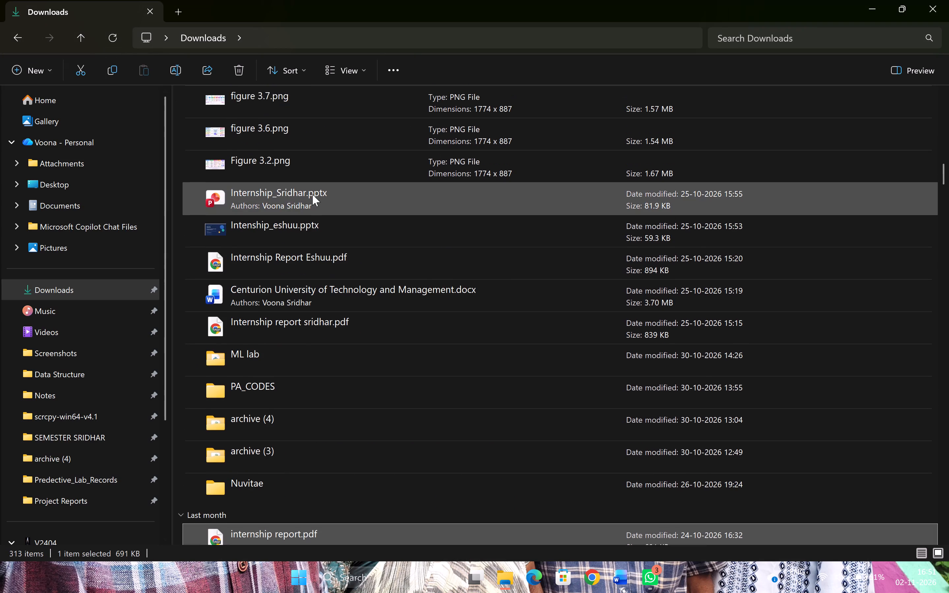
scroll(312, 194, up, 5)
scroll(312, 194, down, 1)
scroll(312, 194, up, 11)
scroll(312, 194, down, 1)
scroll(312, 194, up, 20)
scroll(312, 194, up, 20)
scroll(312, 194, up, 4)
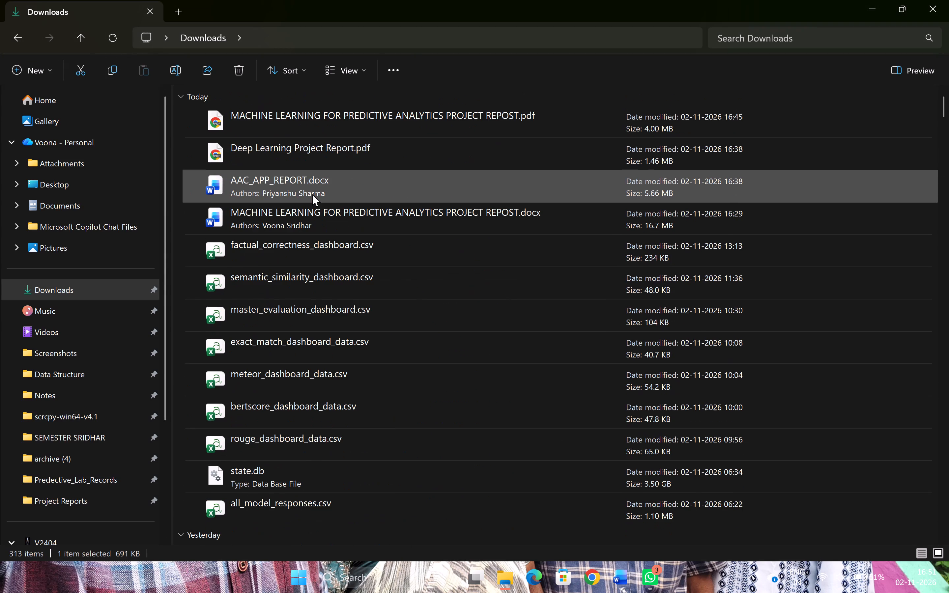
scroll(312, 194, up, 2)
triple_click(420, 121)
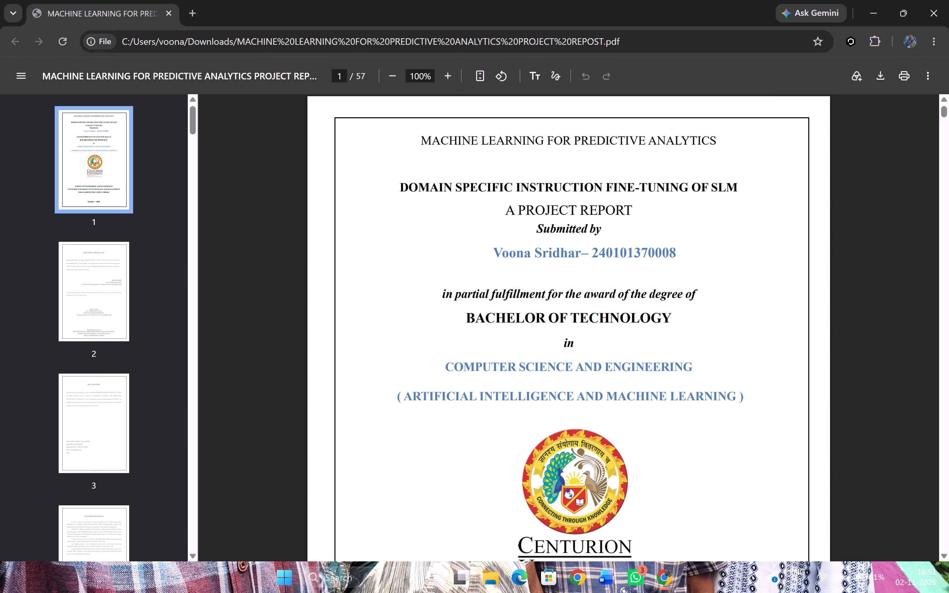
Browse the report's page thumbnails to locate the page where Chapter 1 begins.
click(112, 303)
scroll(103, 365, down, 2)
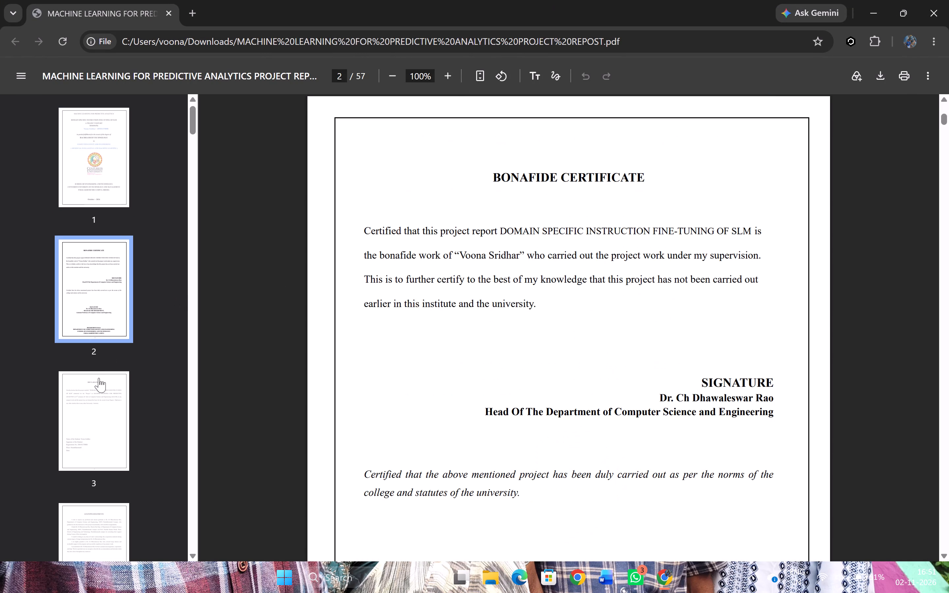
scroll(99, 378, down, 20)
scroll(99, 378, down, 11)
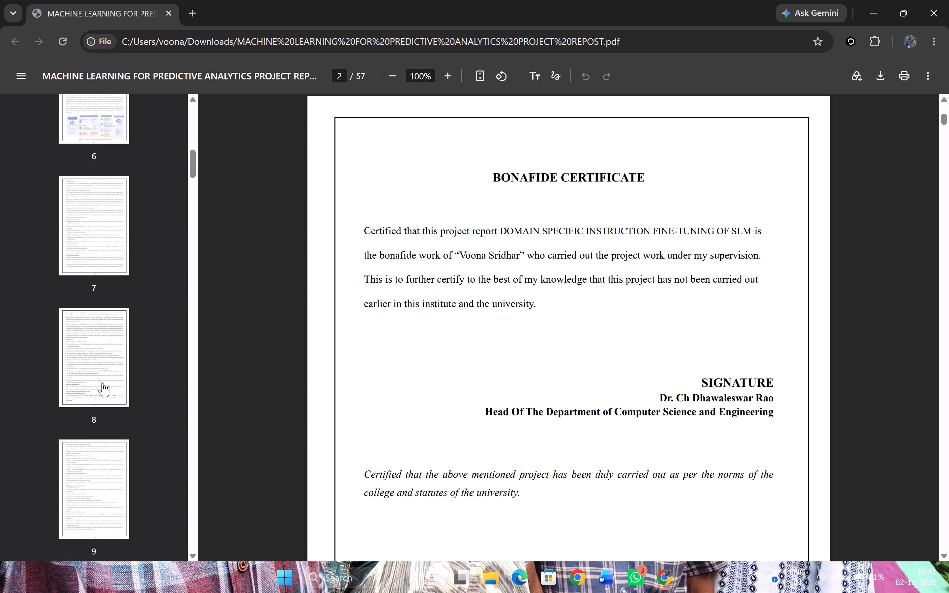
scroll(105, 369, down, 6)
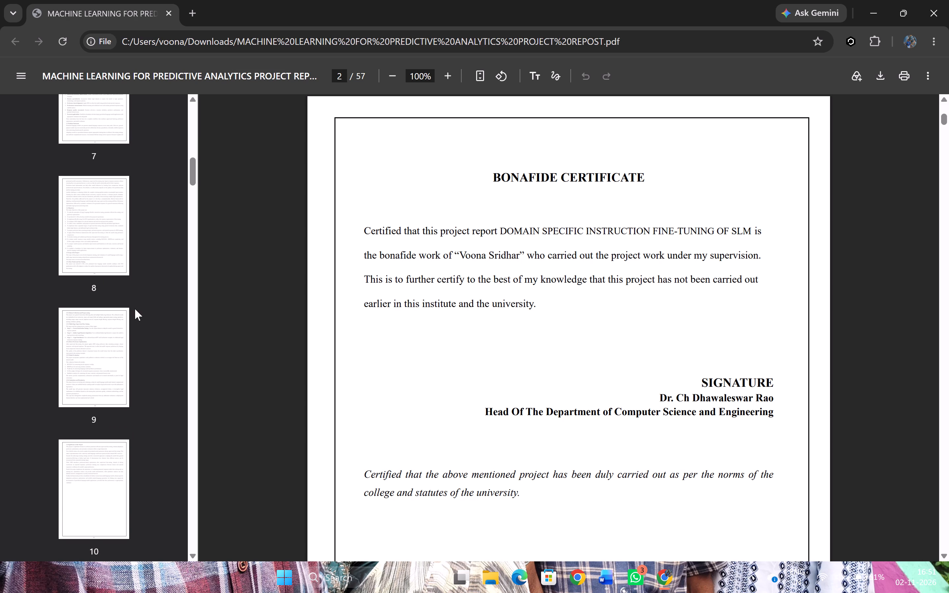
scroll(135, 309, down, 12)
scroll(106, 258, up, 4)
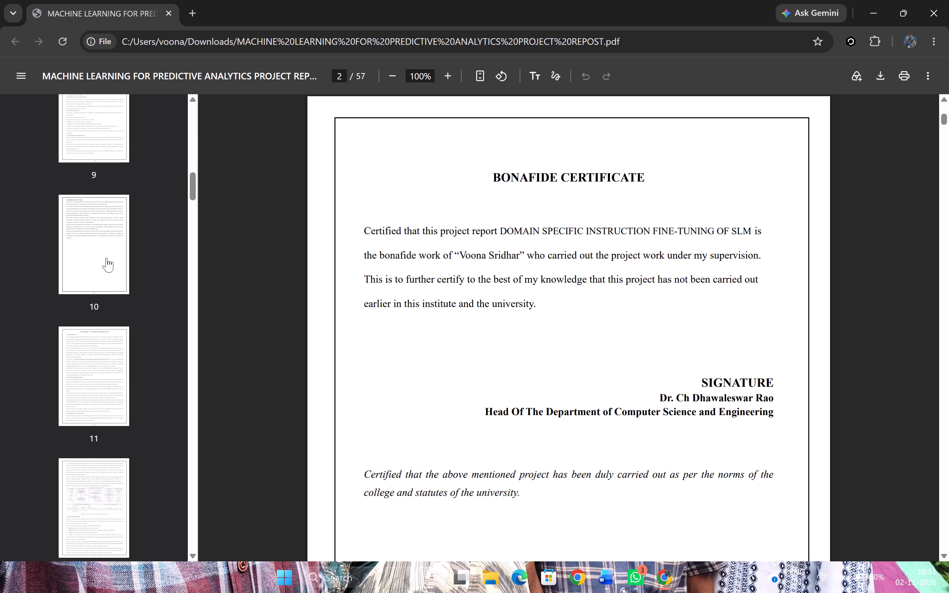
scroll(106, 258, up, 4)
click(106, 258)
scroll(116, 217, up, 17)
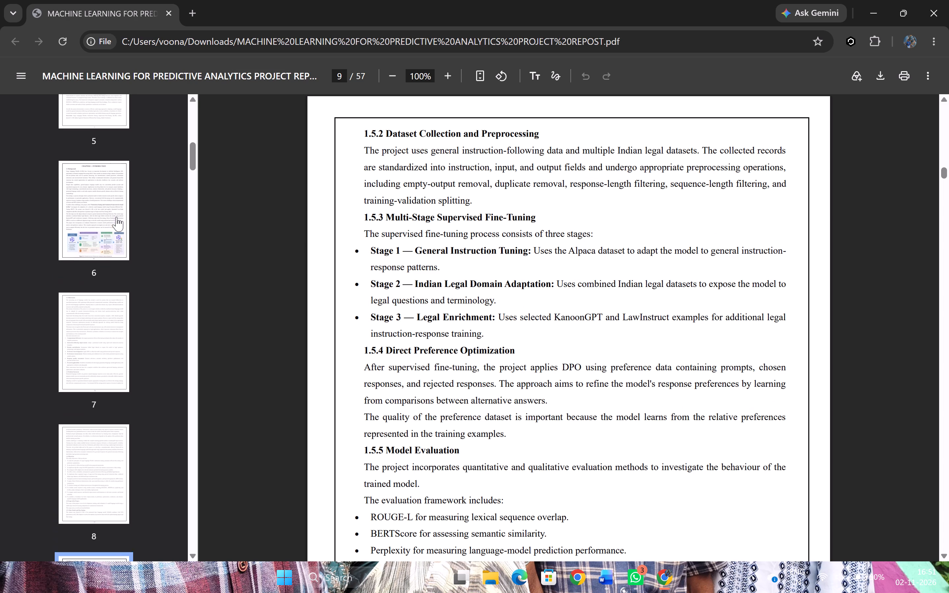
click(116, 217)
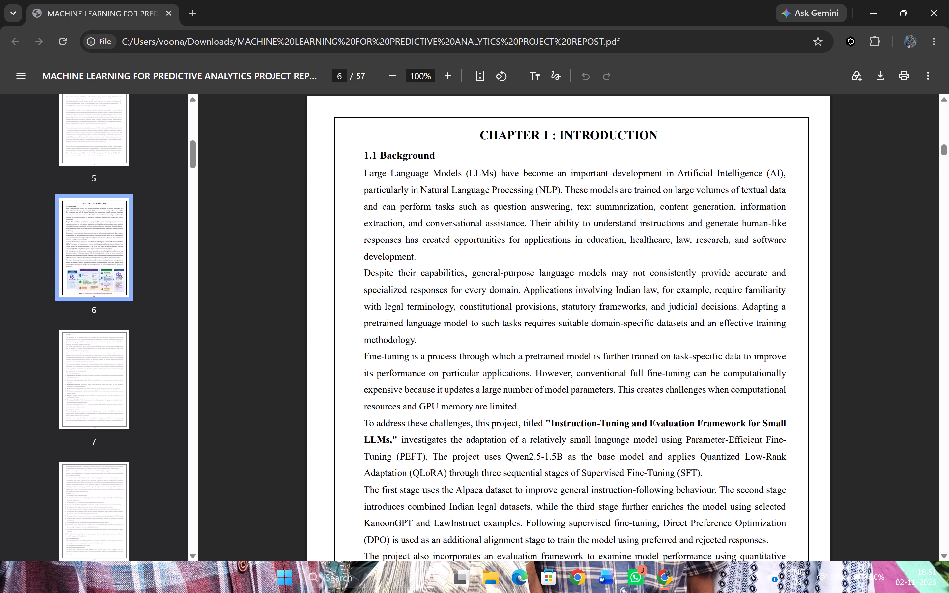
Close the Downloads window and switch back to the CONTENT document in Word.
key(alt+Tab)
key(alt+Tab)
key(alt+Tab)
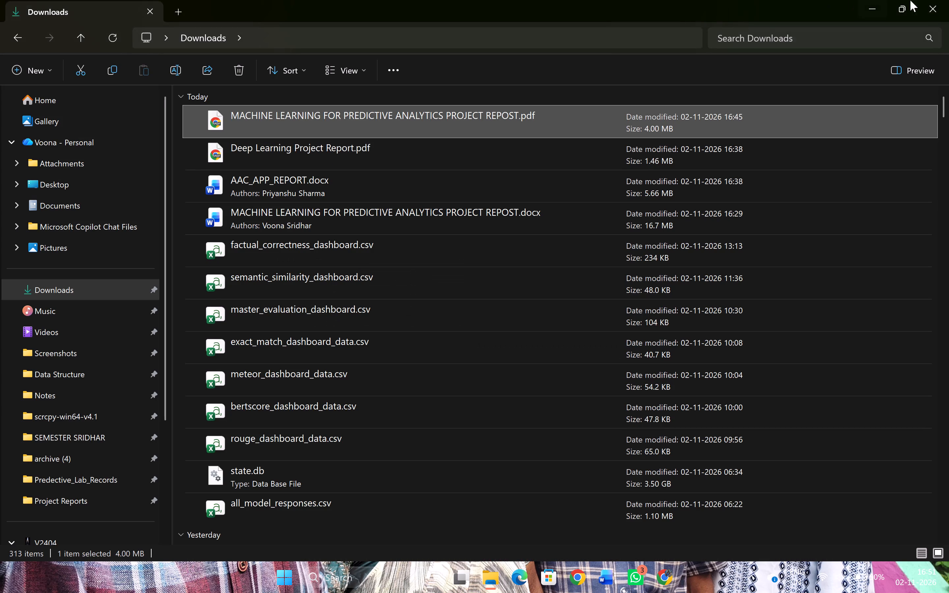
click(930, 0)
key(alt+Tab)
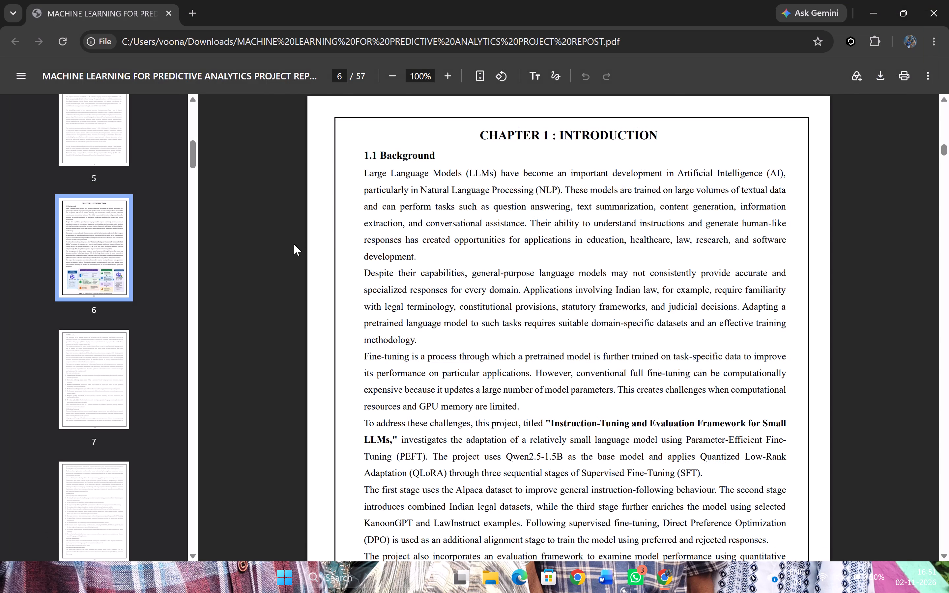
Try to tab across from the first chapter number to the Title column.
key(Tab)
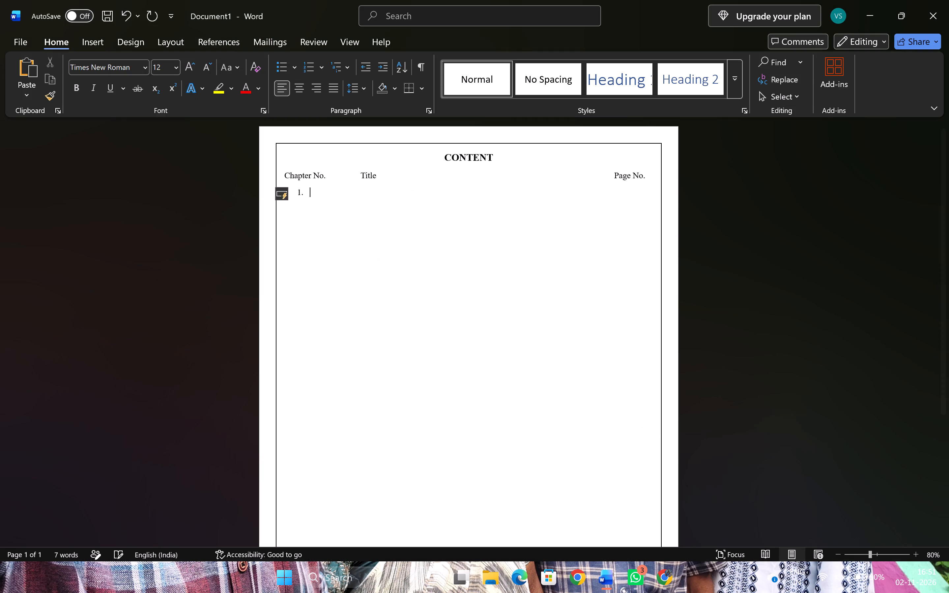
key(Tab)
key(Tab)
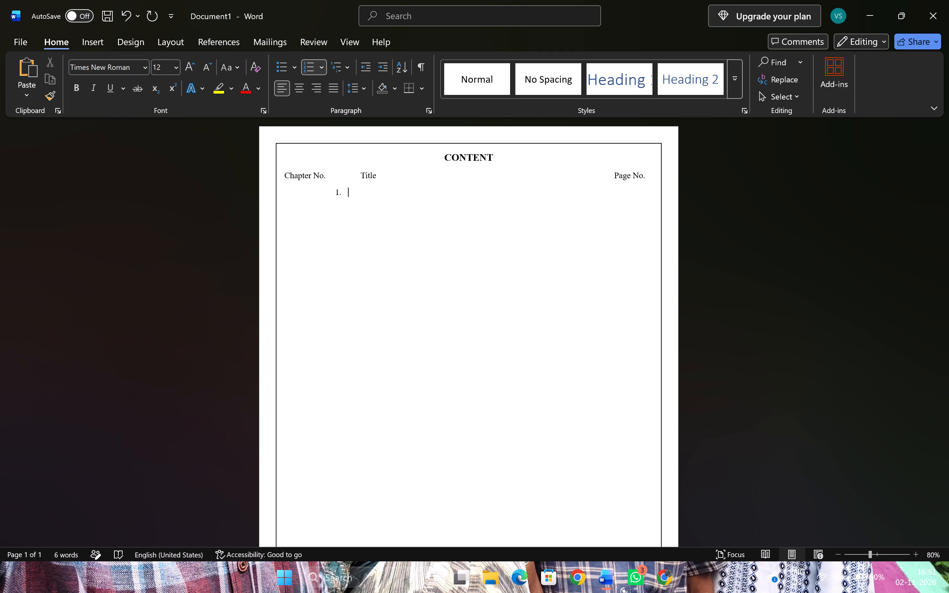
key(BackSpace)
Undo the automatic list numbering and re-enter the chapter number as a plain 1, followed by a space and three tabs.
key(ctrl+z)
key(ctrl+z)
key(ctrl+z)
key(ctrl+z)
key(ctrl+z)
key(ctrl+z)
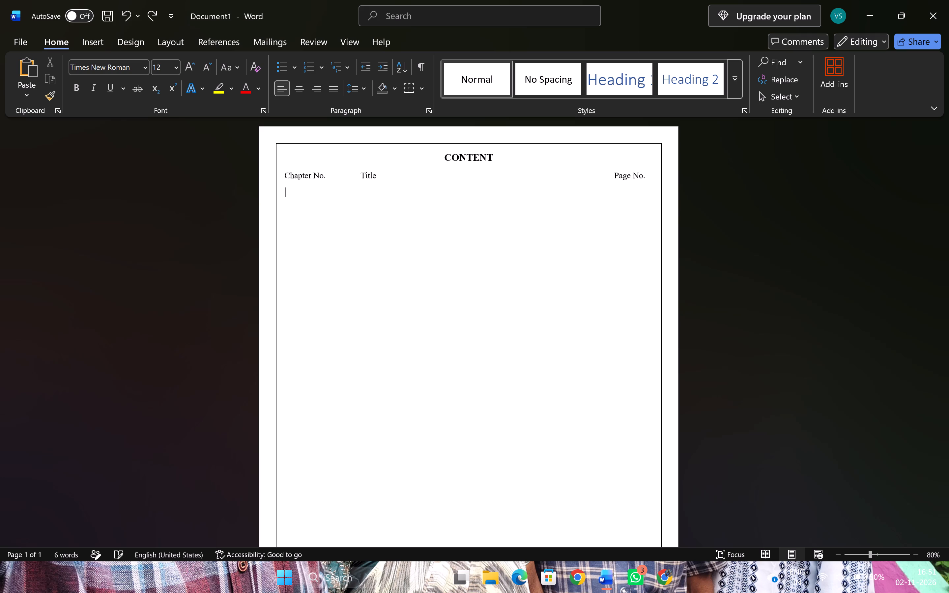
text(1)
key(space)
key(Tab)
key(Tab)
key(Tab)
key(alt+Tab)
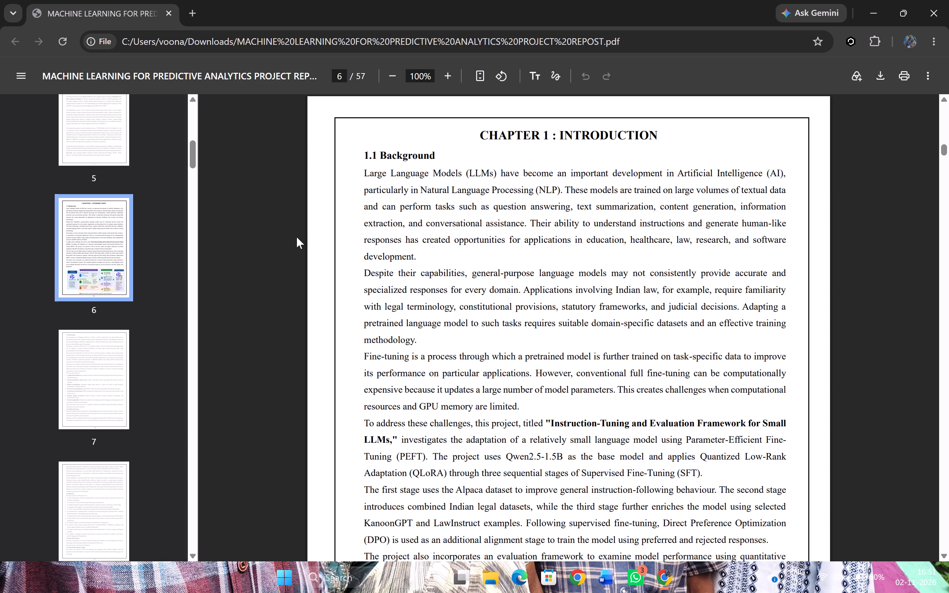
key(alt+Tab)
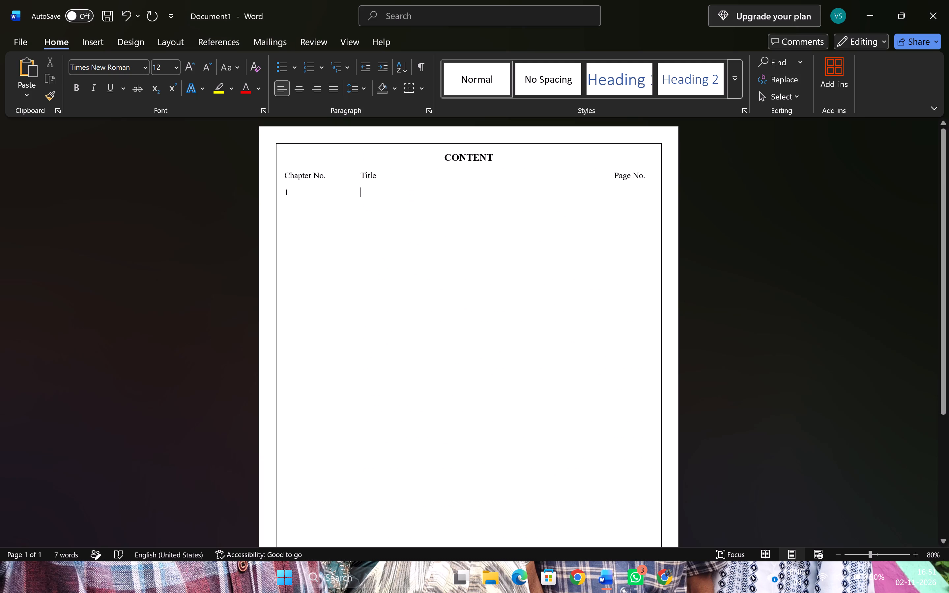
Indent the chapter number 1 by one tab beneath the Chapter No. heading.
click(292, 189)
key(Left)
key(Left)
key(Tab)
key(Tab)
key(BackSpace)
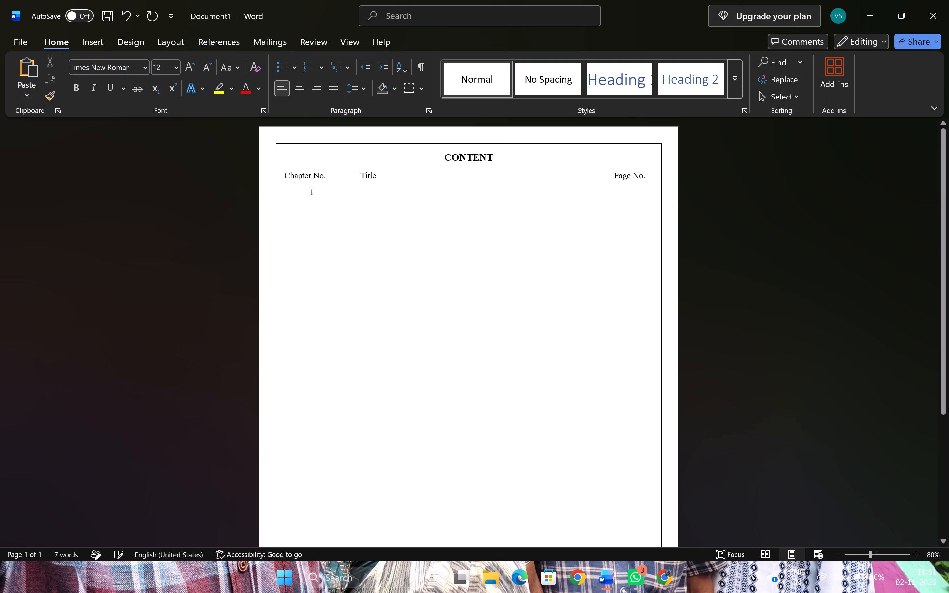
Copy the title INTRODUCTION from the report PDF's Chapter 1 heading and paste it under Title in the first entry.
key(Right)
key(Right)
key(Right)
key(Right)
key(alt+Tab)
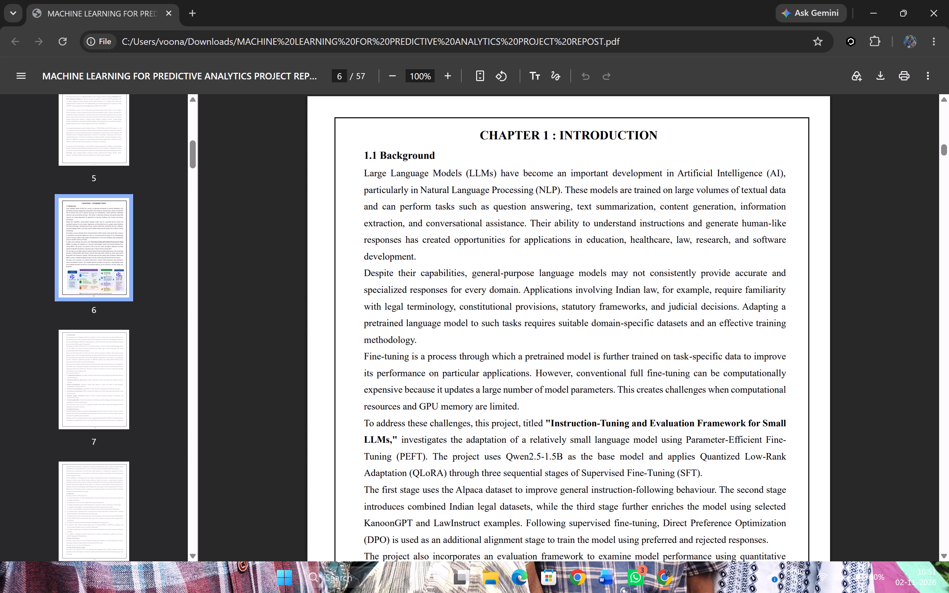
drag(563, 134, 638, 132)
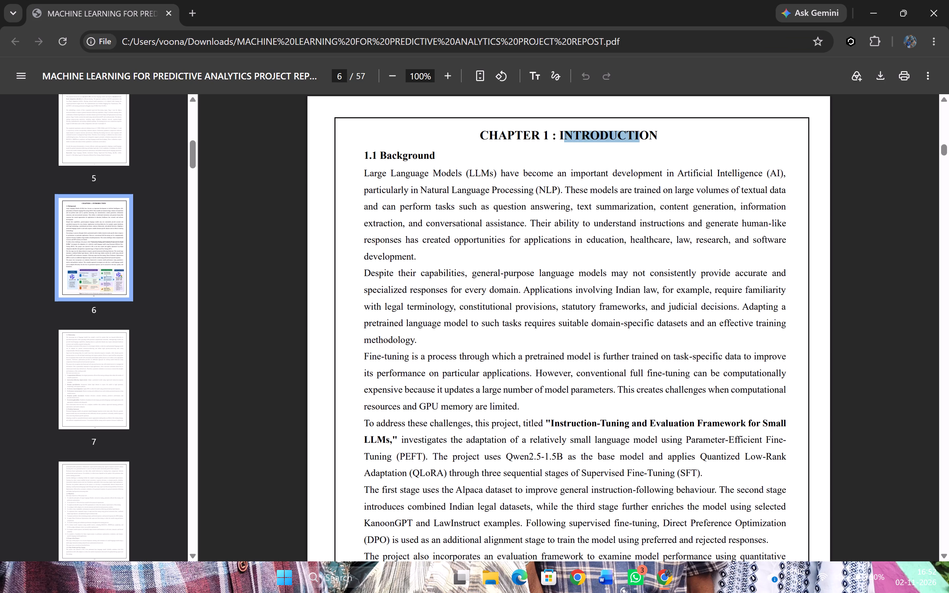
drag(638, 132, 640, 133)
drag(559, 136, 667, 132)
key(ctrl+c)
key(alt+Tab)
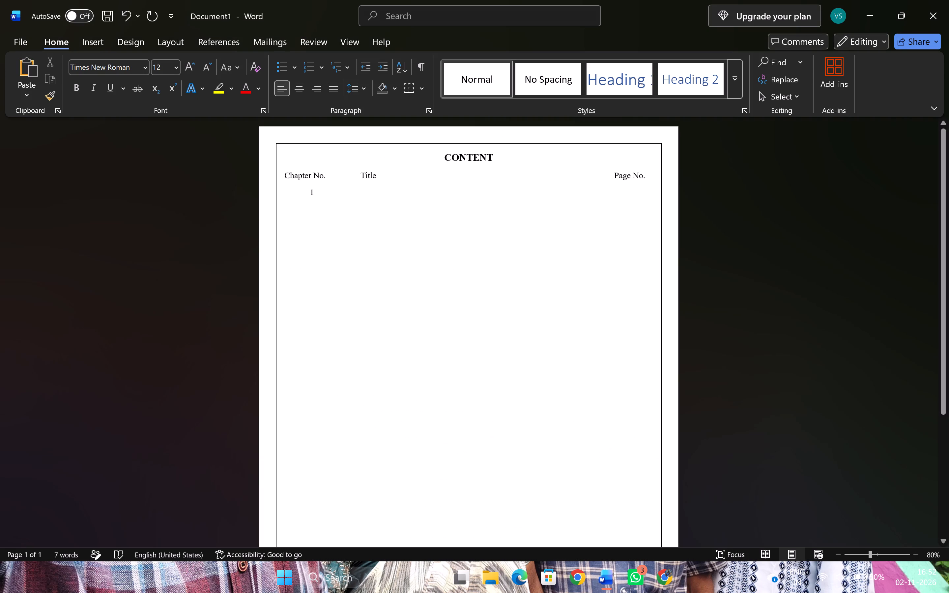
key(ctrl+v)
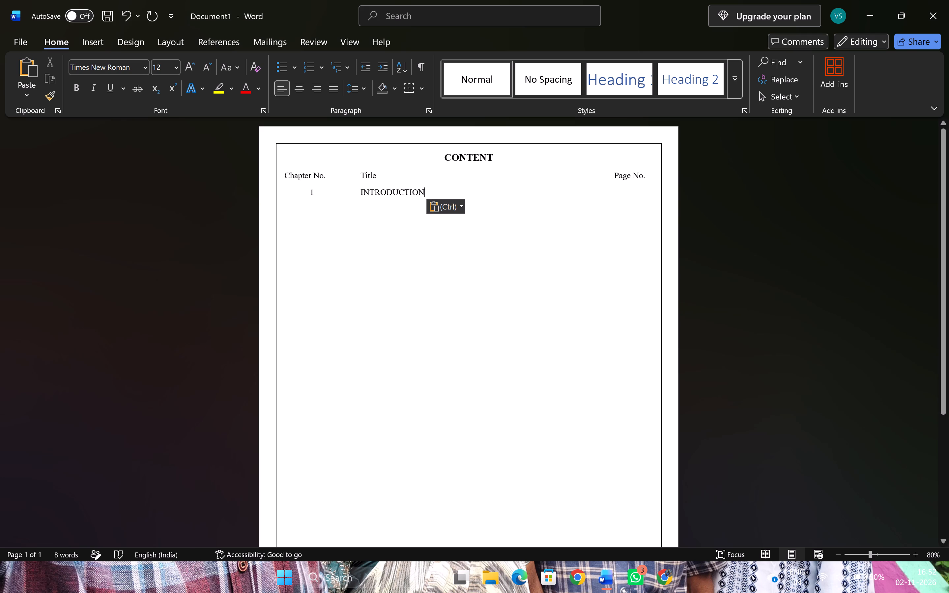
Add eight tabs after INTRODUCTION to reach the Page No. column.
key(Tab)
key(Tab)
key(Tab)
key(Tab)
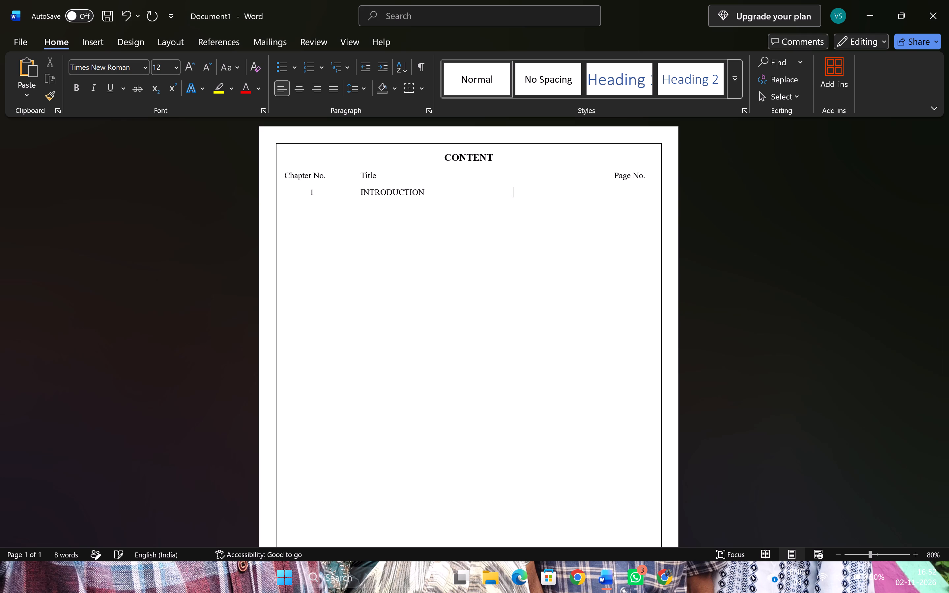
key(Tab)
key(Tab)
key(Tab)
key(Tab)
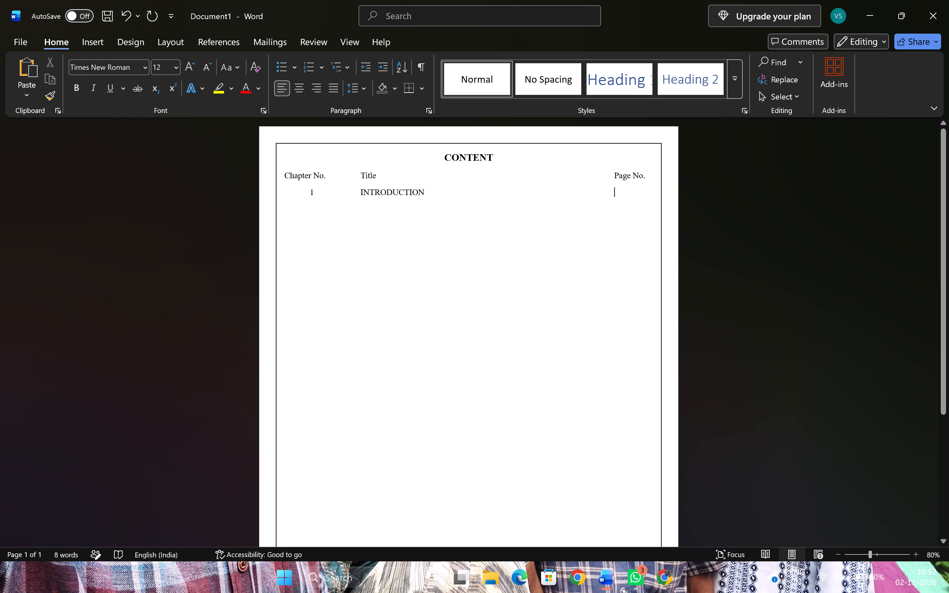
Start the second chapter entry on a new line with the number 2.
key(Return)
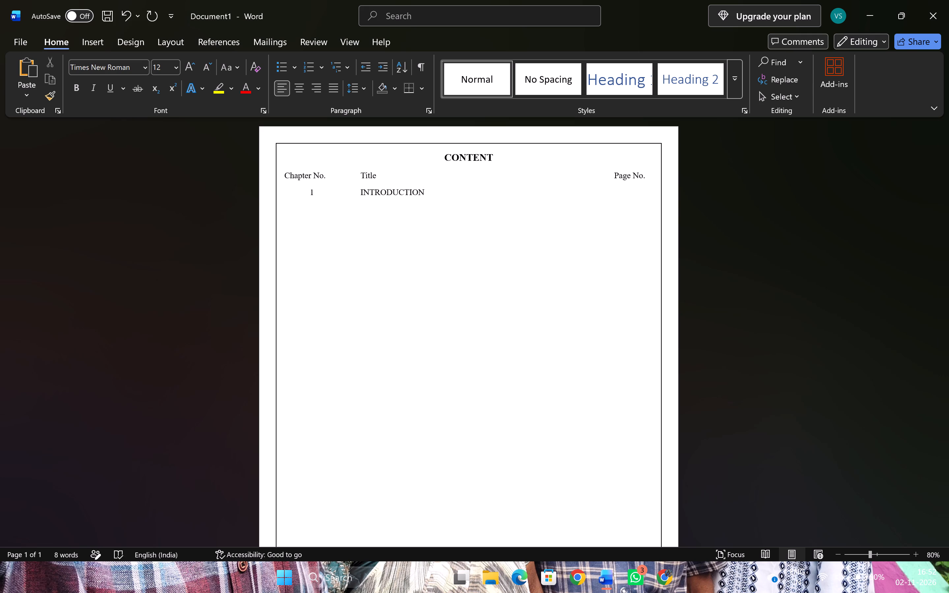
key(2)
Copy the title LITERATURE REVIEW from the report PDF's Chapter 2 heading and paste it under Title in the second entry.
key(alt+Tab)
scroll(496, 199, down, 5)
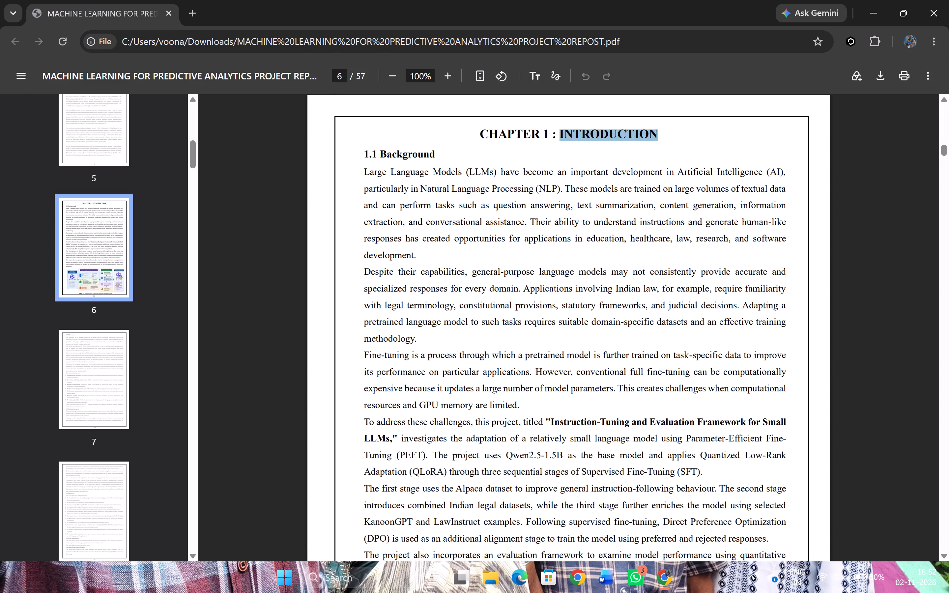
scroll(502, 208, down, 9)
scroll(85, 305, down, 13)
scroll(101, 348, down, 3)
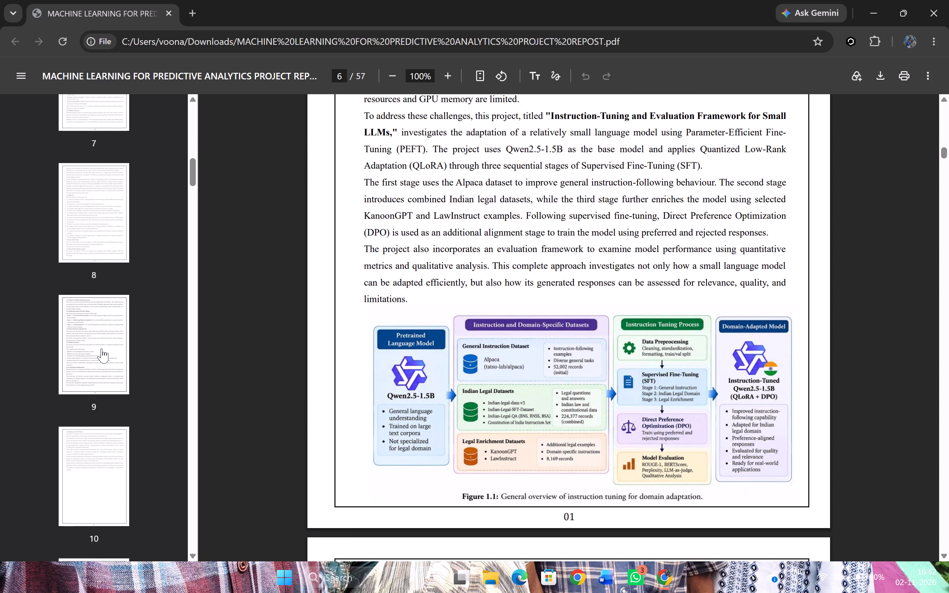
scroll(101, 349, down, 8)
click(102, 354)
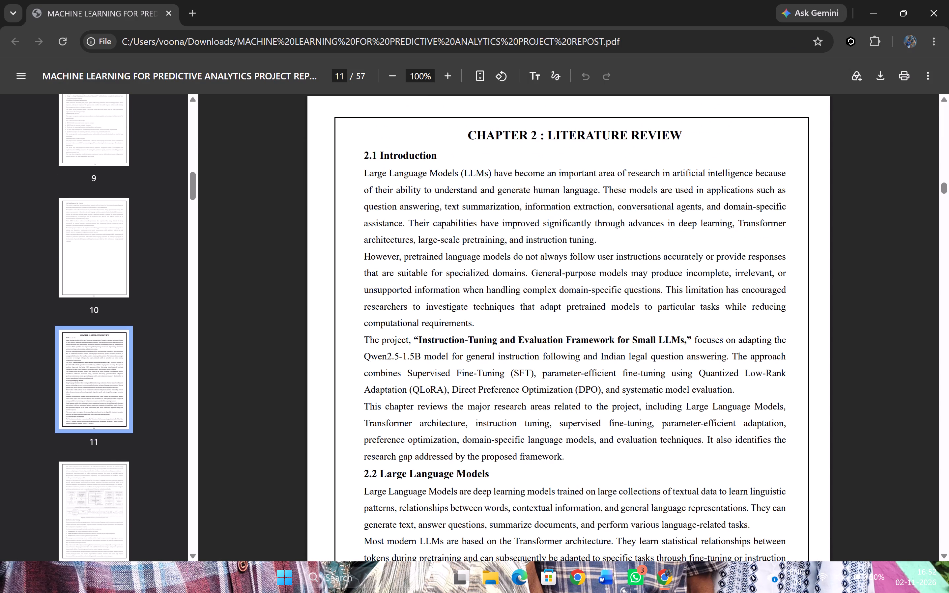
drag(549, 131, 682, 123)
key(ctrl+c)
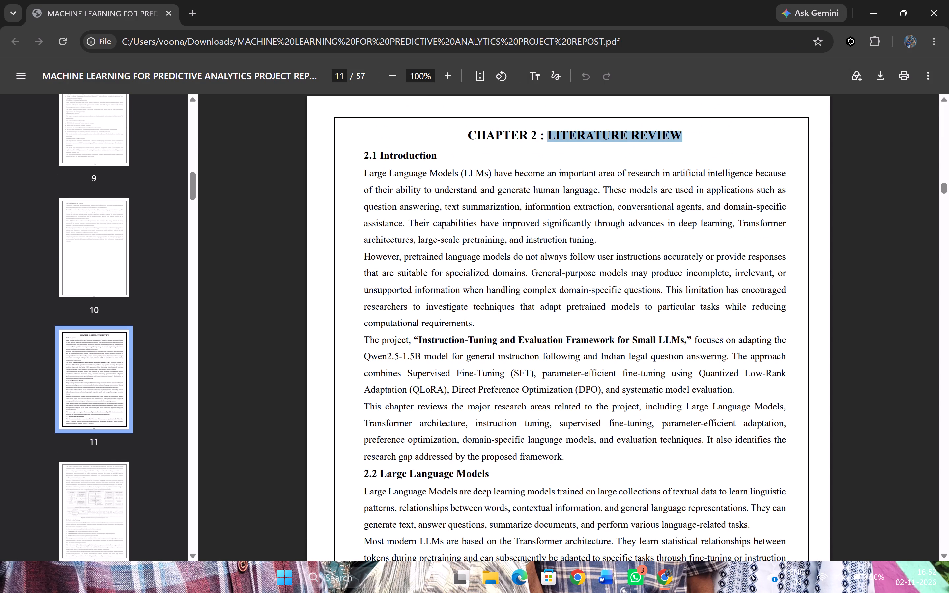
key(alt+Tab)
key(Tab)
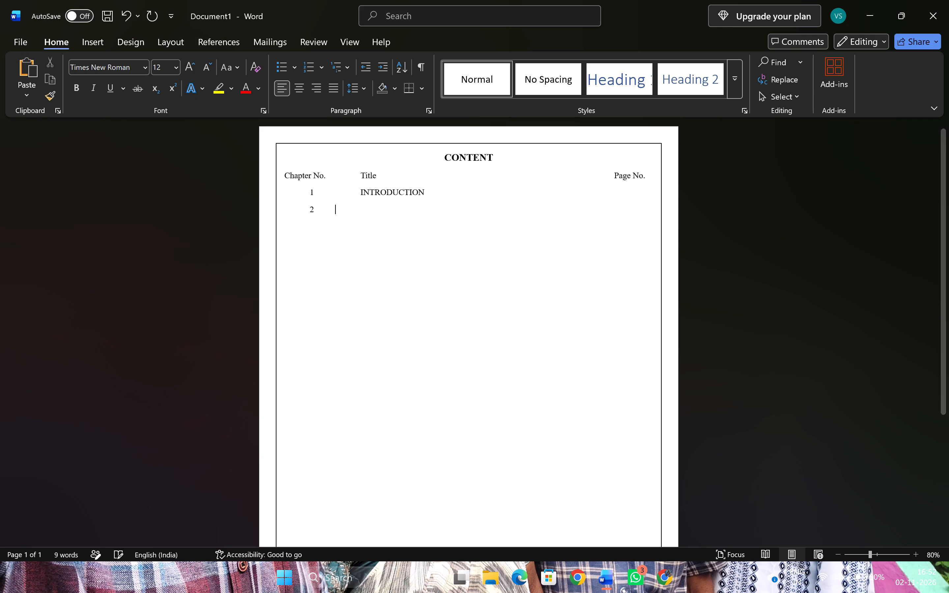
key(Tab)
key(ctrl+v)
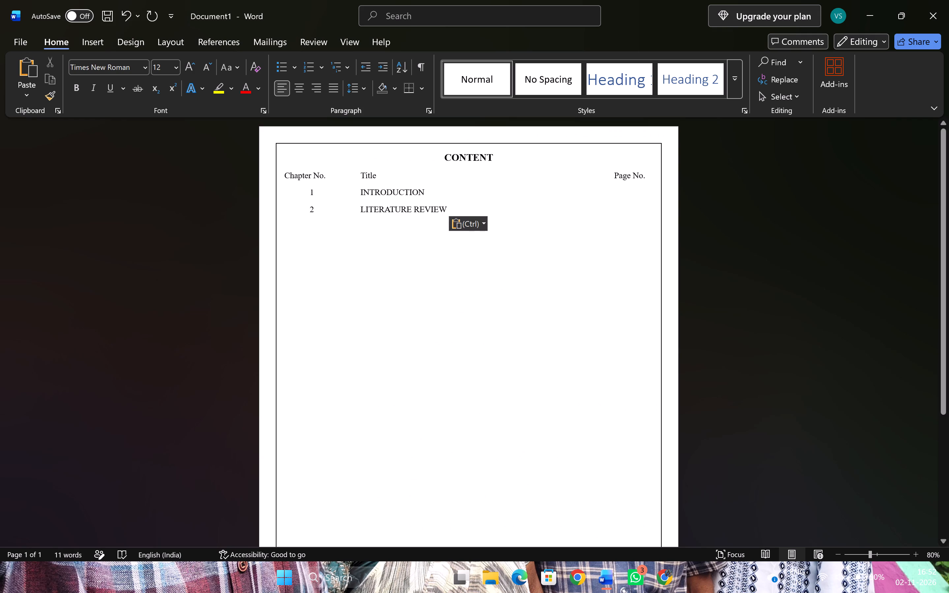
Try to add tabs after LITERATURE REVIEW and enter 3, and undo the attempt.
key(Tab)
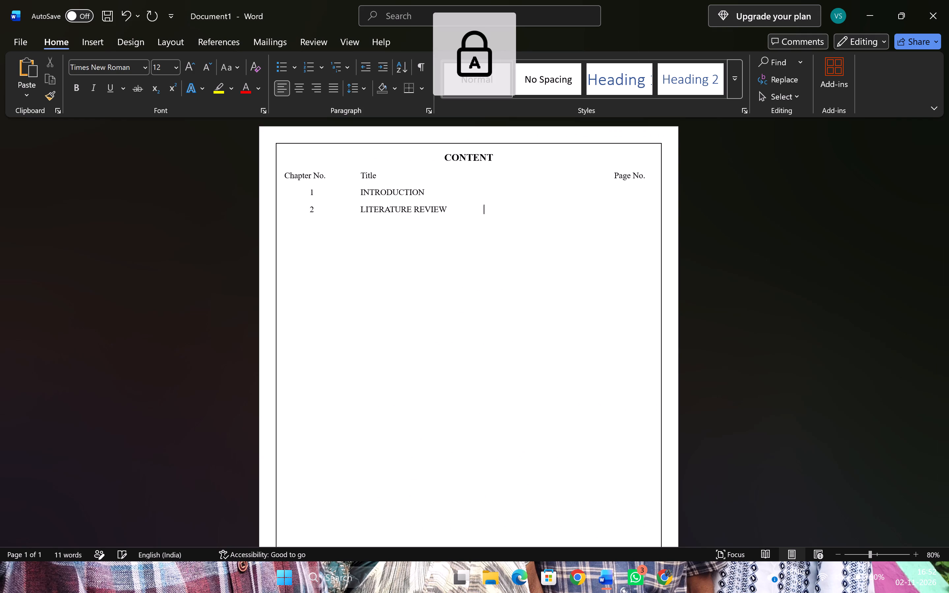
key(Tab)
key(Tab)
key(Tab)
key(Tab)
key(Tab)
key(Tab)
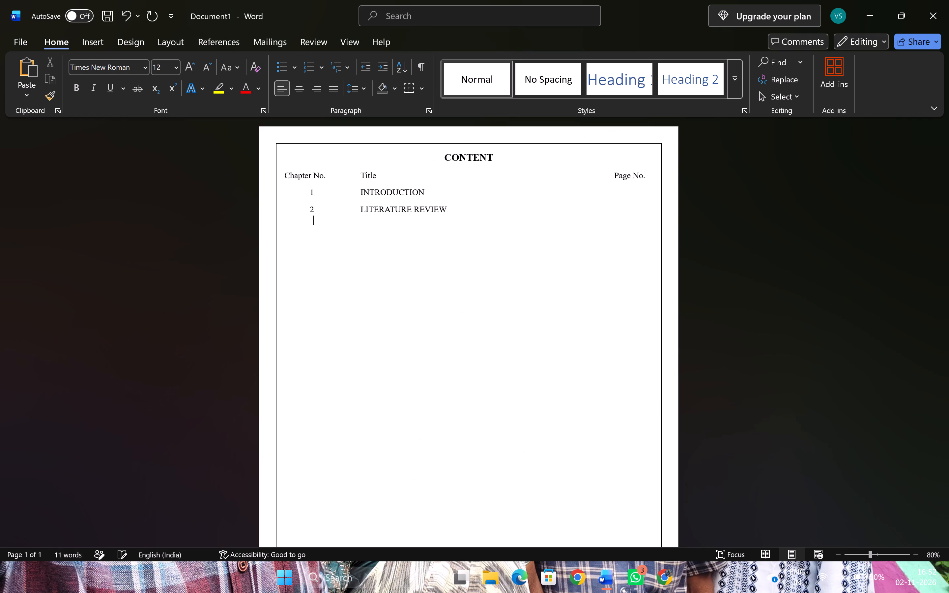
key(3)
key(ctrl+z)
Add seven tabs after LITERATURE REVIEW to reach the Page No. column.
key(Tab)
key(Tab)
key(Tab)
key(Tab)
key(Tab)
key(Tab)
key(Tab)
key(Tab)
key(BackSpace)
Start the third chapter entry on a new line with the number 3, followed by two tabs to the Title column.
key(Return)
text(3)
key(space)
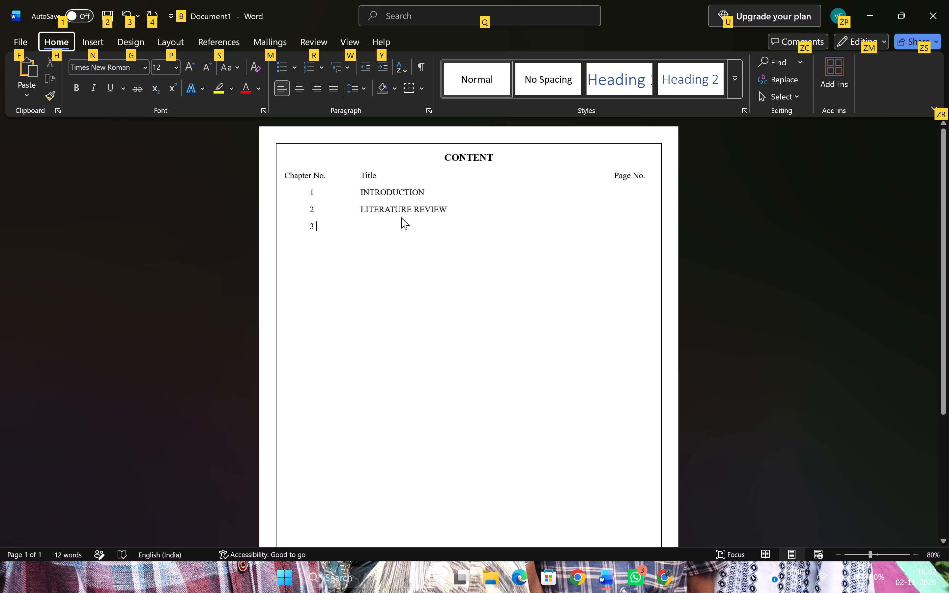
key(Tab)
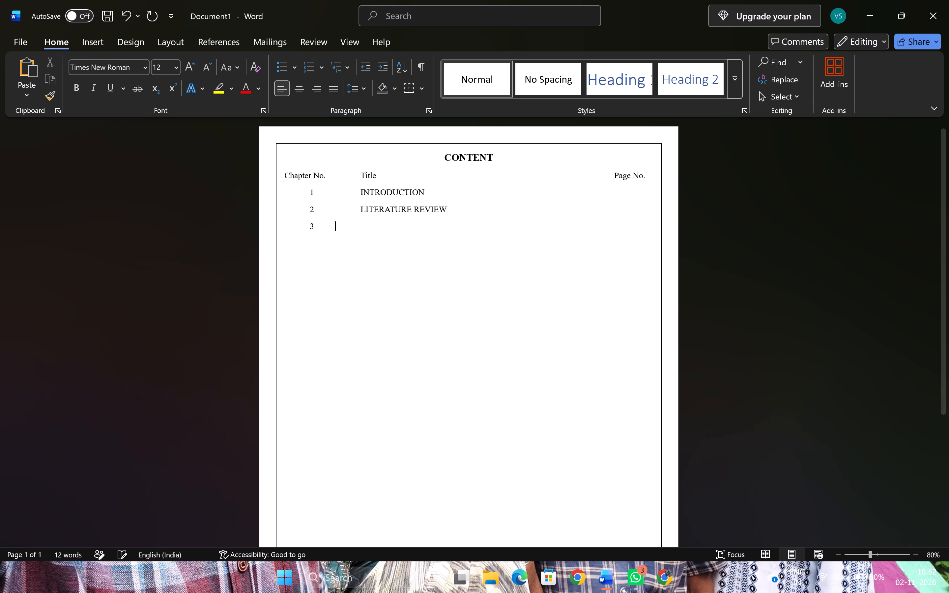
key(Tab)
Copy the title METHODOLOGY AND DATA FLOW DIAGRAM from the report PDF's Chapter 3 heading and paste it under Title in the third entry.
key(alt+Tab)
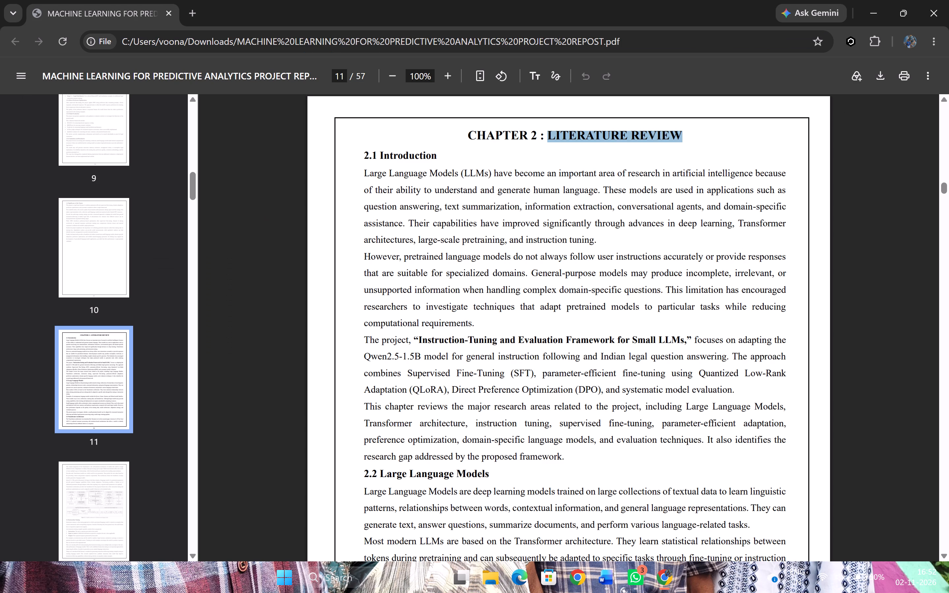
scroll(94, 347, down, 7)
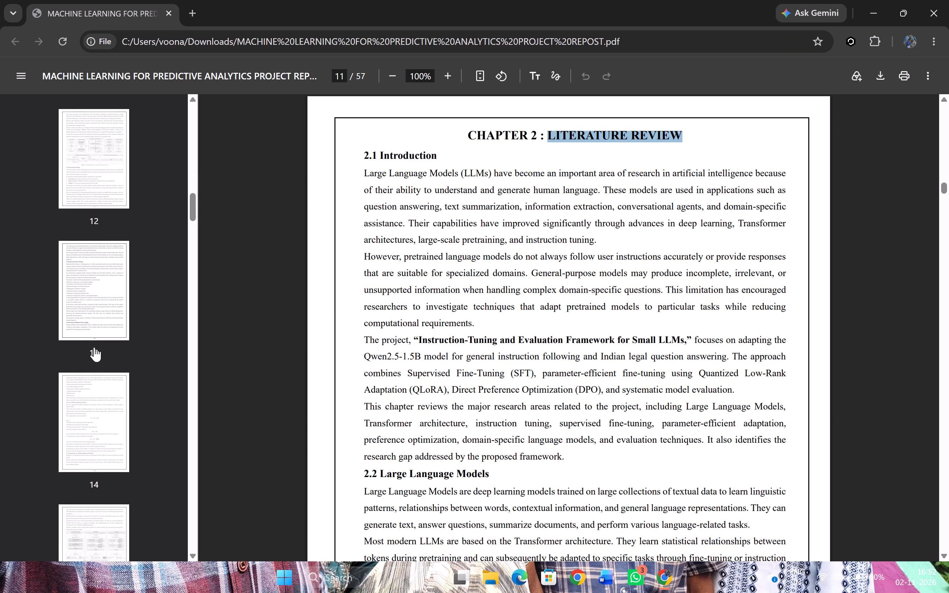
scroll(94, 347, down, 9)
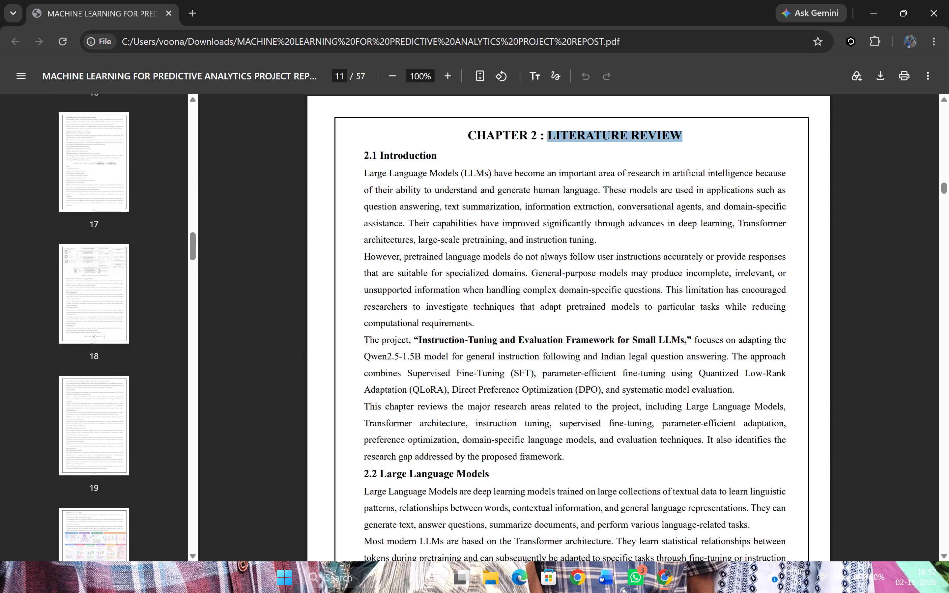
scroll(94, 347, down, 2)
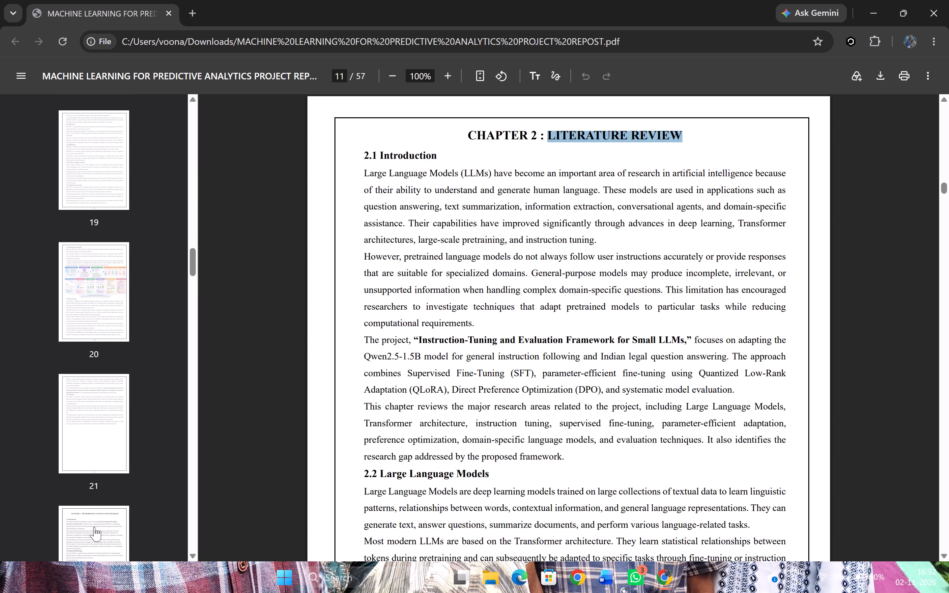
click(94, 527)
drag(481, 159, 751, 158)
key(ctrl+c)
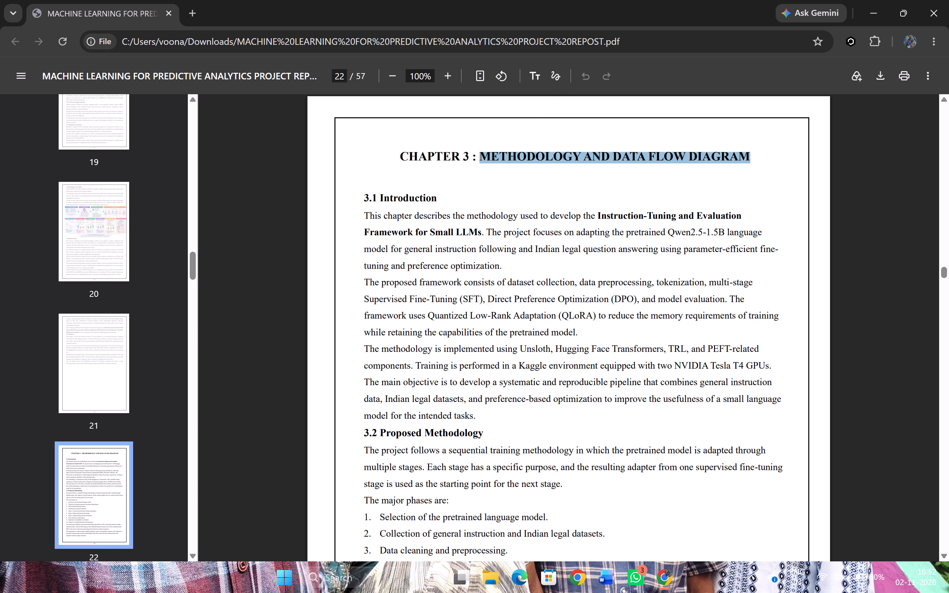
key(alt+Tab)
key(ctrl+v)
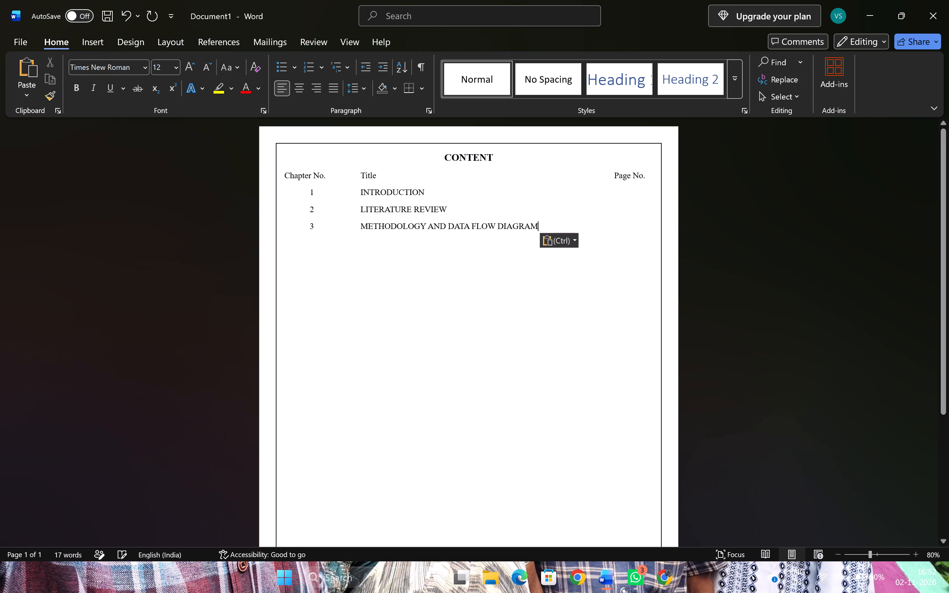
Add four tabs after METHODOLOGY AND DATA FLOW DIAGRAM to reach the Page No. column.
key(Tab)
key(Tab)
key(Tab)
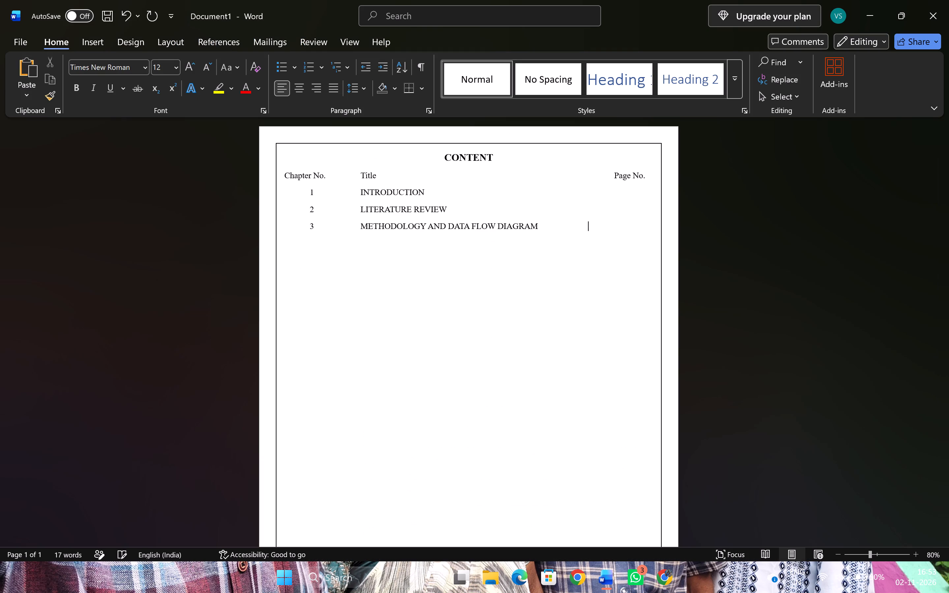
key(Tab)
Start the fourth chapter entry on a new line with the number 4.
key(Return)
key(4)
Copy the title IMPLEMENTATION from the report PDF's Chapter 4 heading and paste it under Title in the fourth entry.
key(alt+Tab)
scroll(235, 349, down, 4)
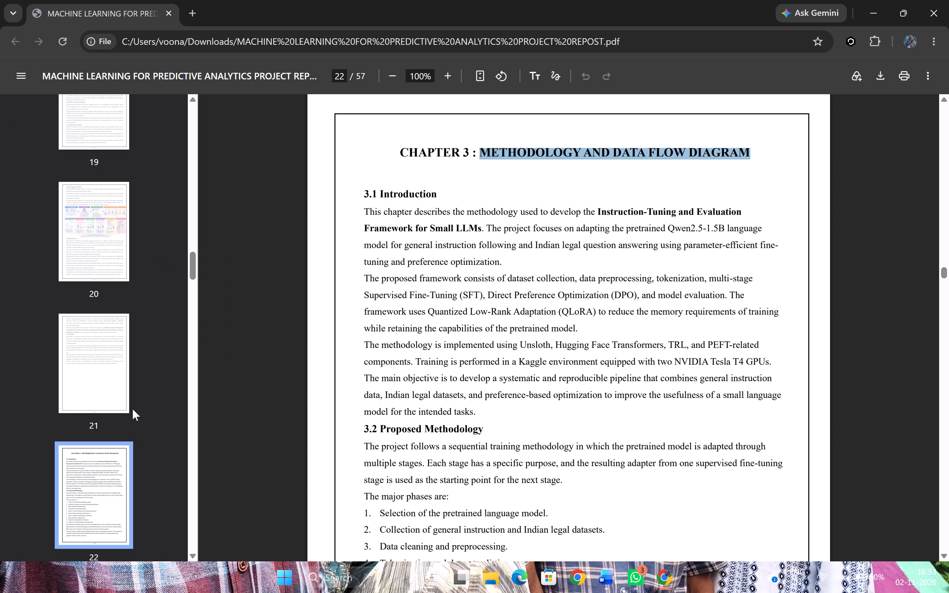
scroll(132, 409, down, 14)
scroll(127, 442, down, 8)
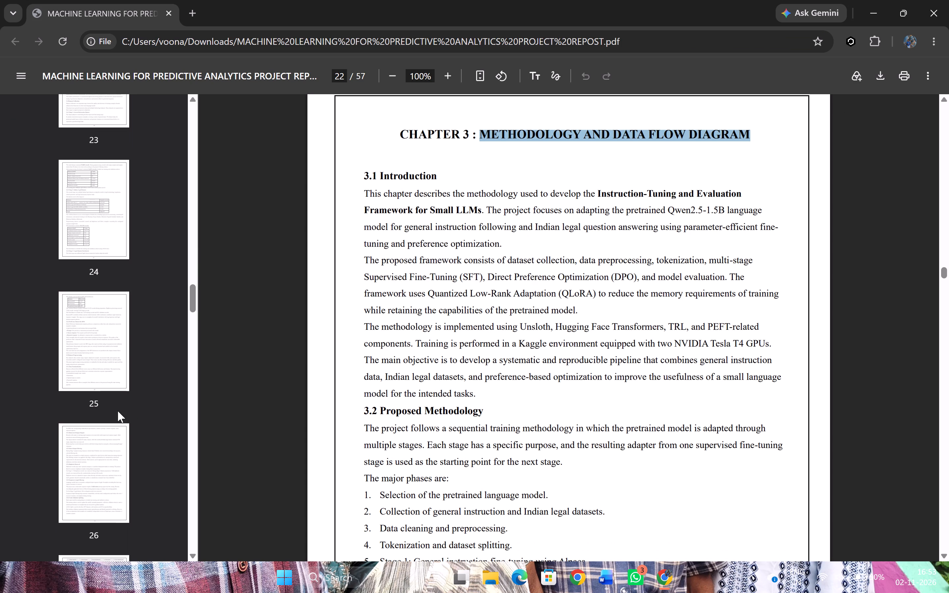
scroll(116, 407, down, 12)
scroll(100, 435, down, 8)
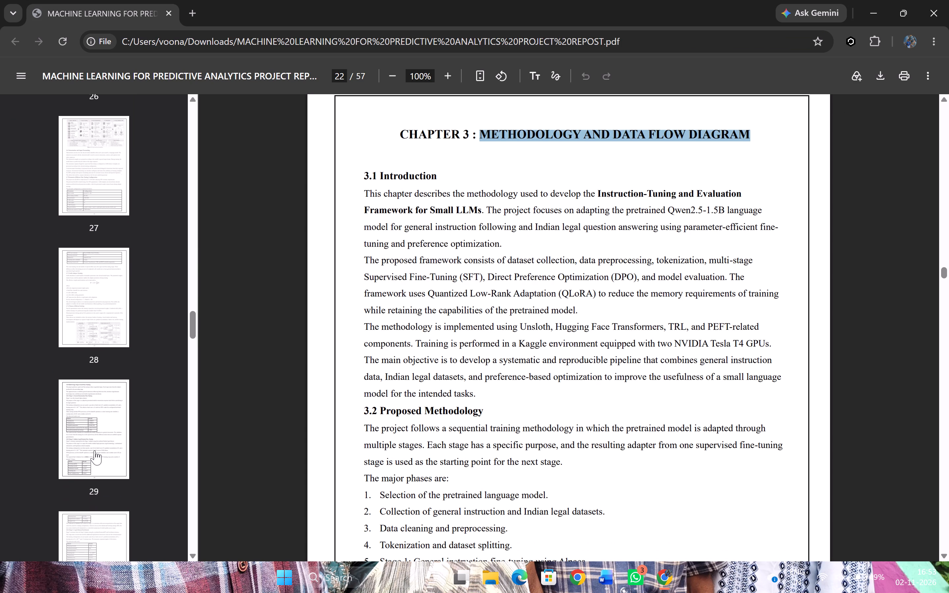
scroll(94, 451, down, 15)
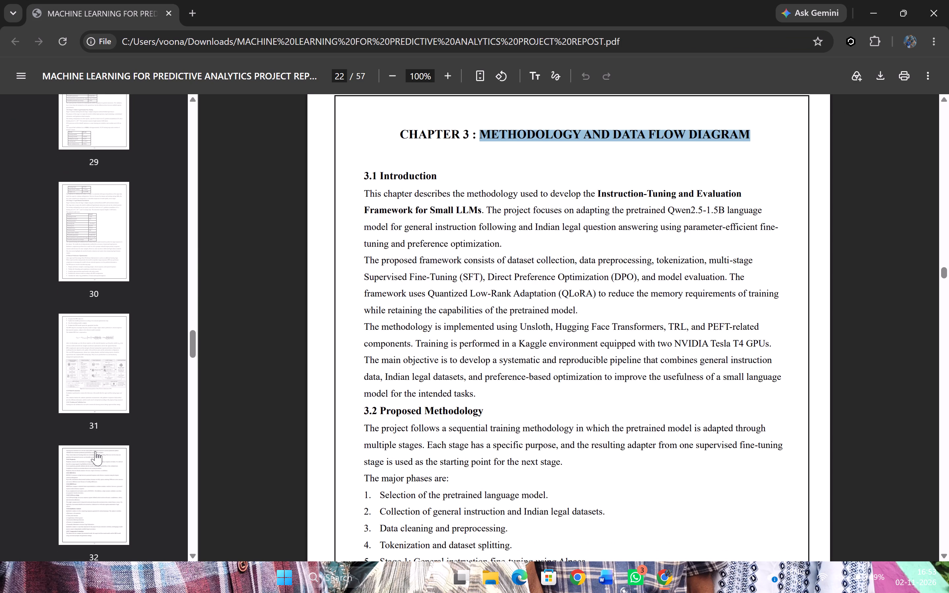
click(104, 383)
scroll(111, 419, down, 12)
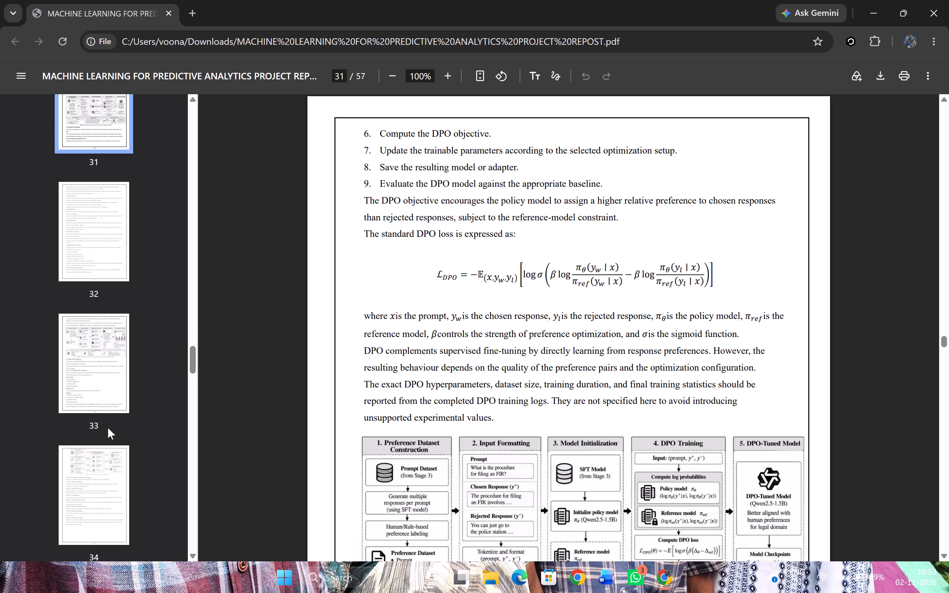
click(101, 384)
click(93, 475)
scroll(93, 475, down, 7)
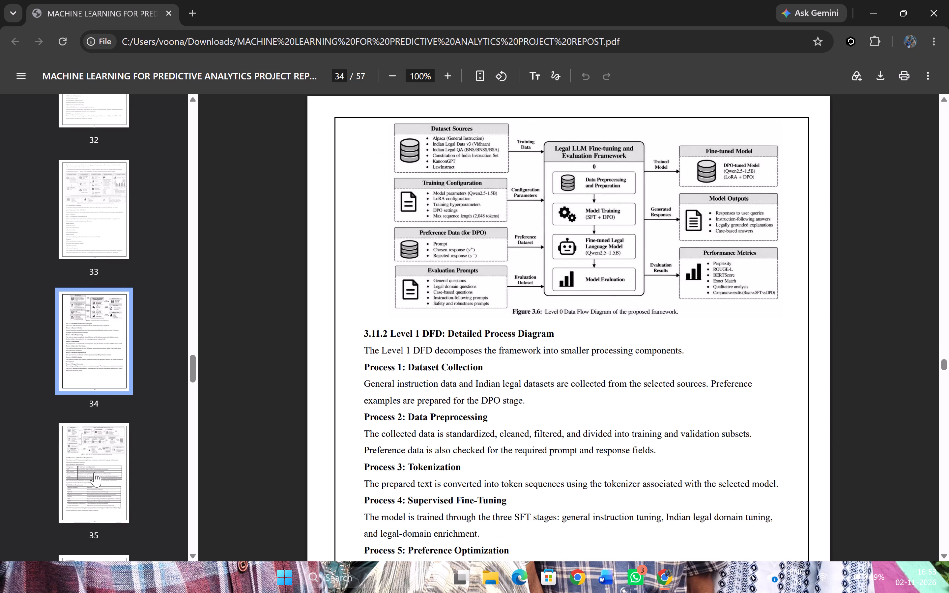
key(Down)
key(Down)
key(Down)
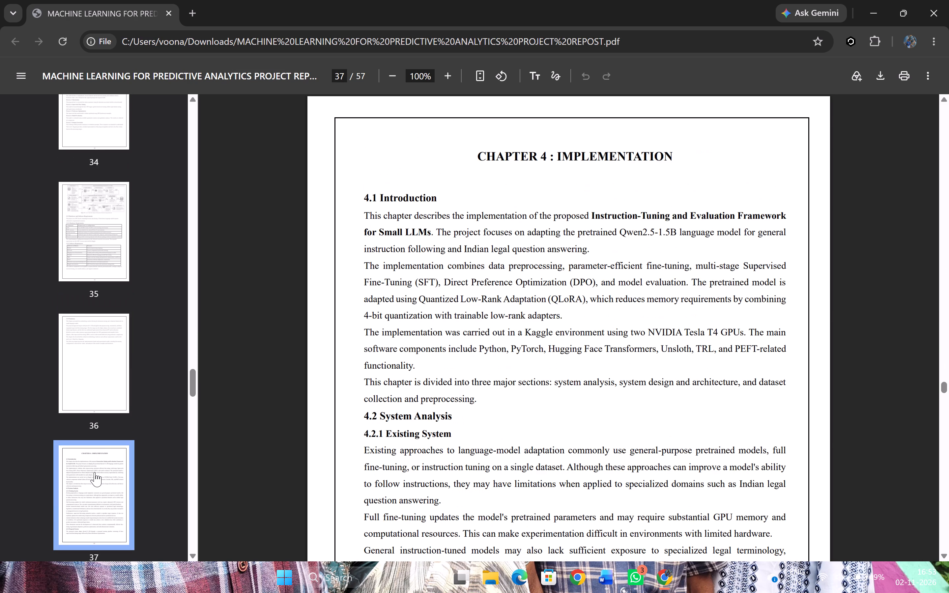
drag(558, 152, 656, 166)
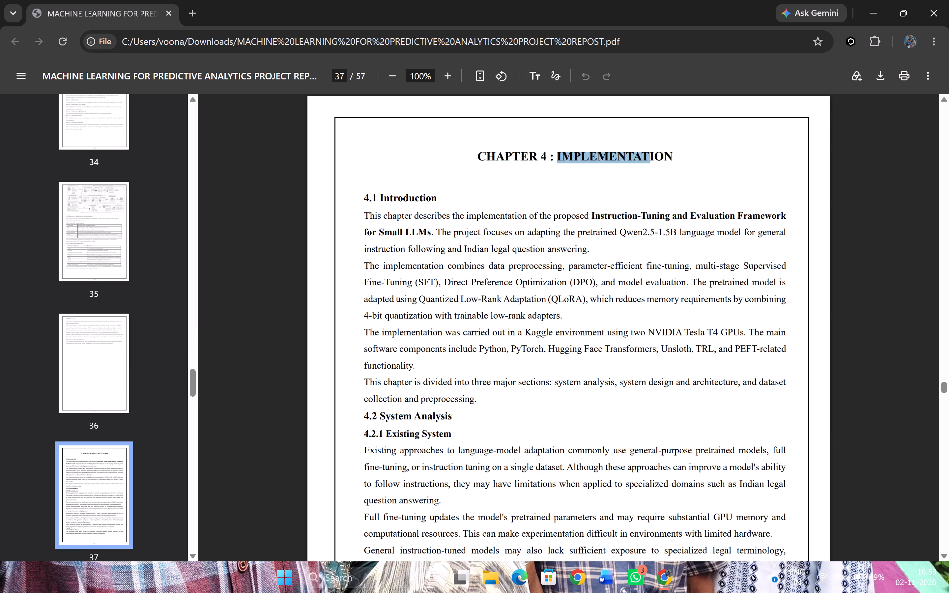
drag(656, 166, 683, 164)
key(ctrl+c)
key(alt+Tab)
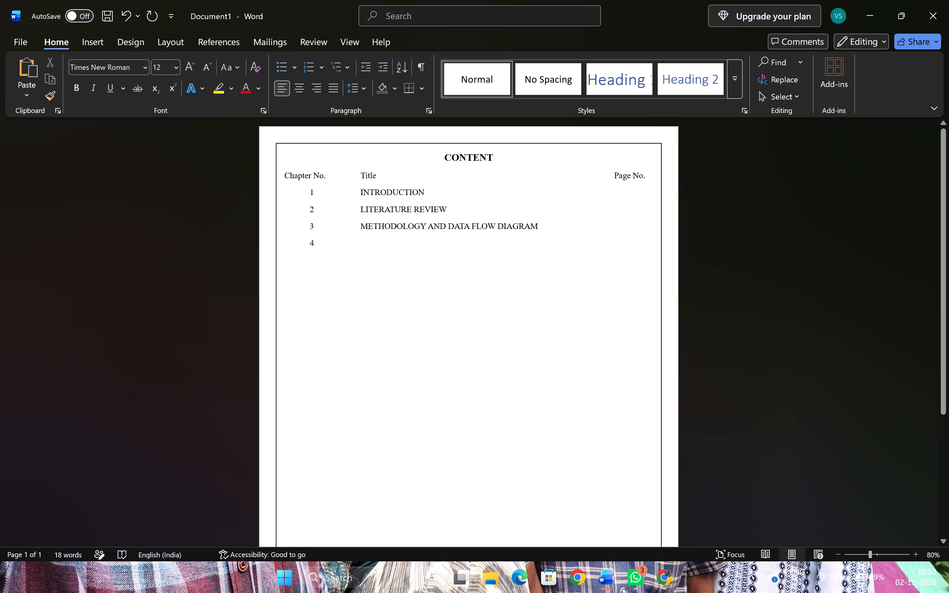
key(Tab)
key(Tab)
key(ctrl+v)
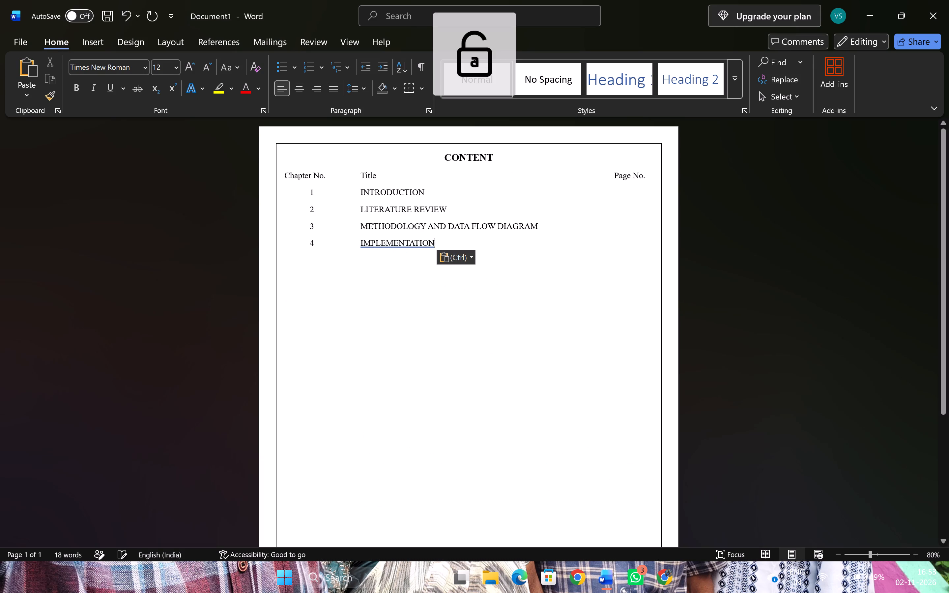
Add seven tabs after IMPLEMENTATION to reach the Page No. column, and start a new line below the entry.
click(423, 268)
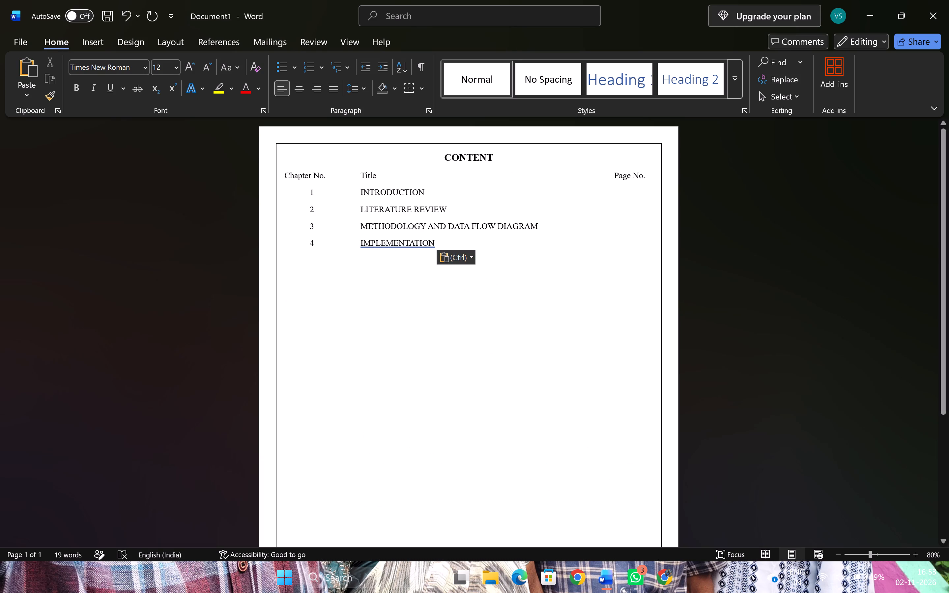
click(483, 232)
click(479, 238)
key(Tab)
key(Tab)
key(Tab)
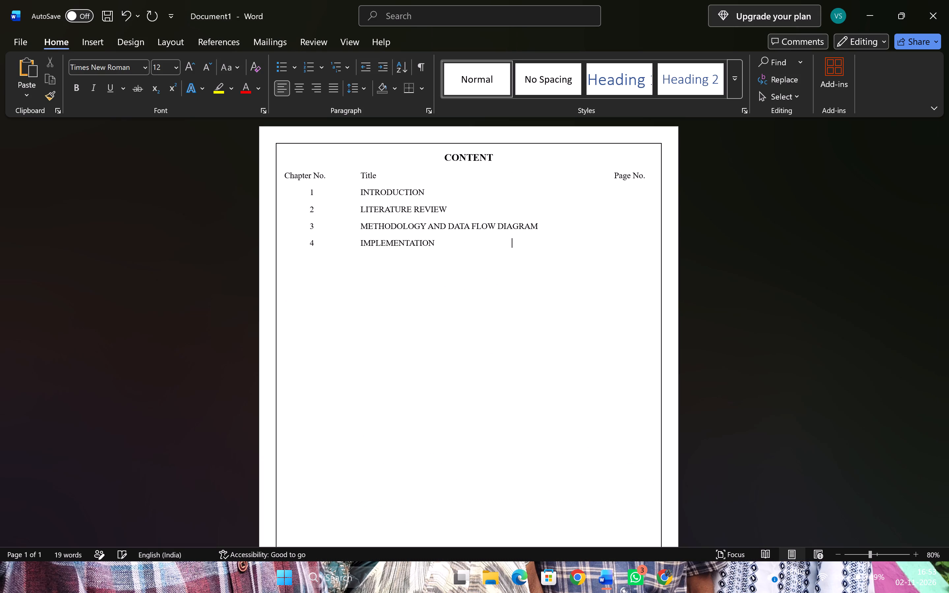
key(Tab)
key(Tab)
key(Tab)
key(Tab)
key(Return)
Start the fifth chapter entry with the number 5 below the IMPLEMENTATION entry.
key(5)
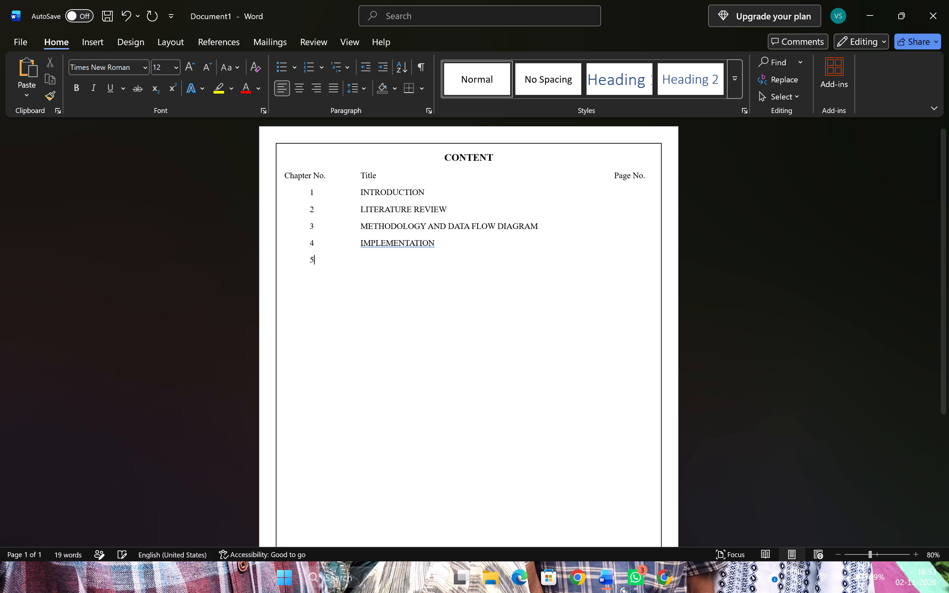
key(space)
Copy the title RESULTS AND DISCUSSION from the report PDF's Chapter 5 heading and paste it under Title in the fifth entry.
key(alt+Tab)
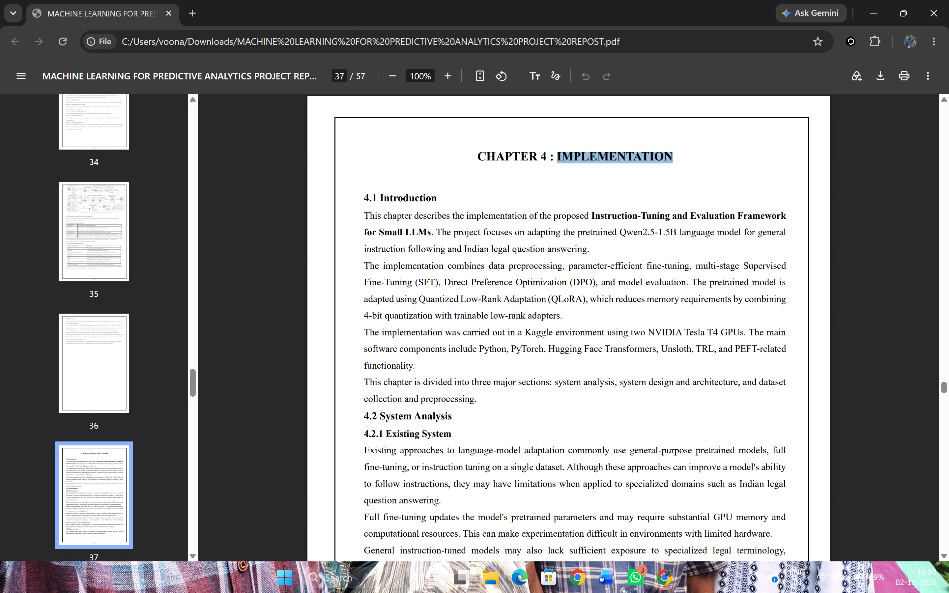
scroll(120, 455, down, 20)
scroll(120, 455, down, 9)
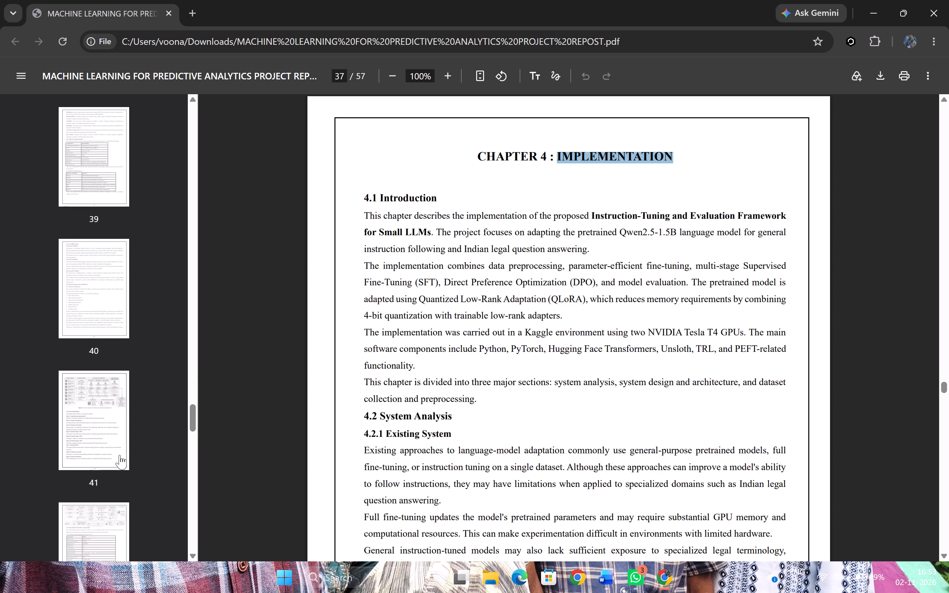
scroll(120, 455, down, 8)
scroll(119, 454, down, 14)
scroll(119, 454, down, 12)
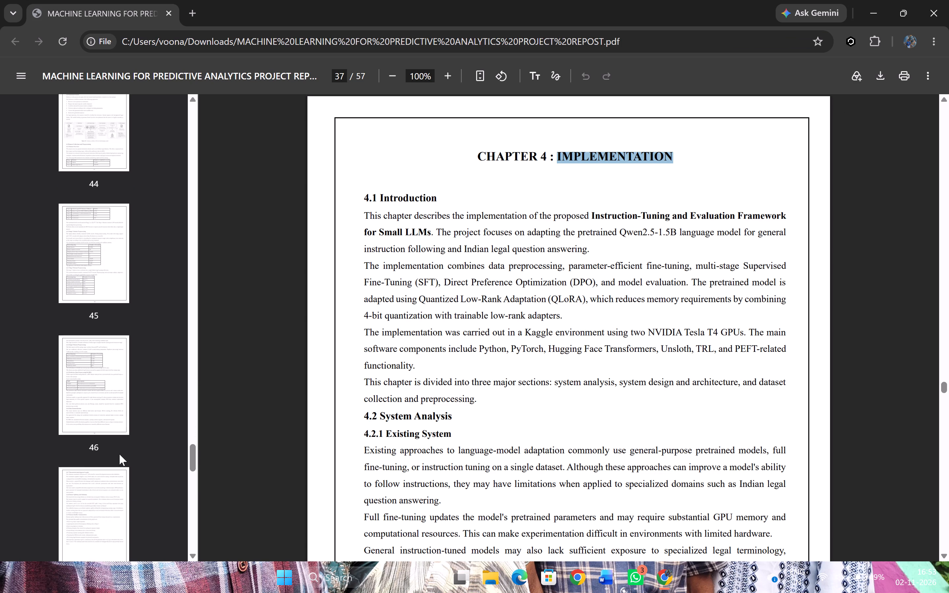
scroll(119, 454, down, 16)
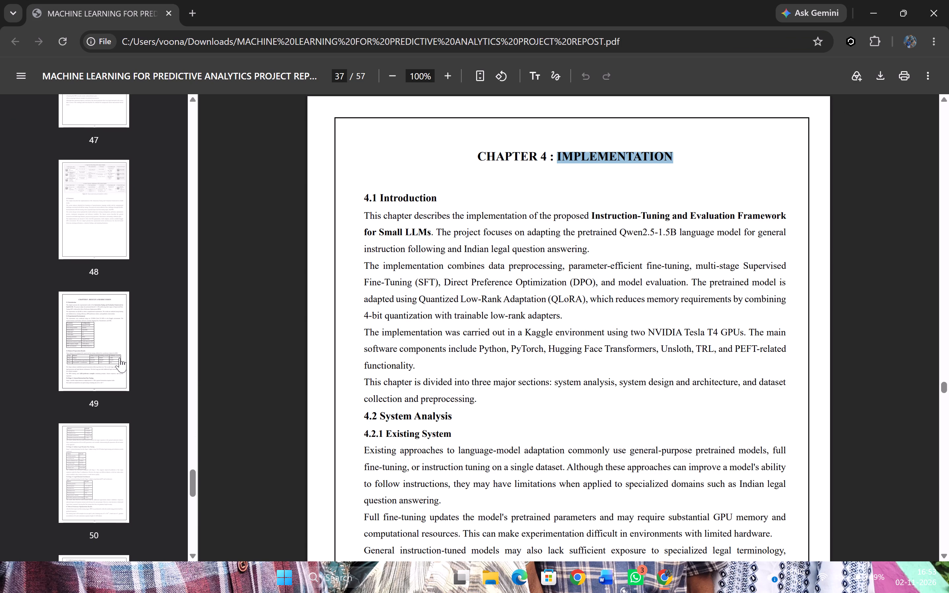
click(120, 358)
drag(535, 155, 631, 145)
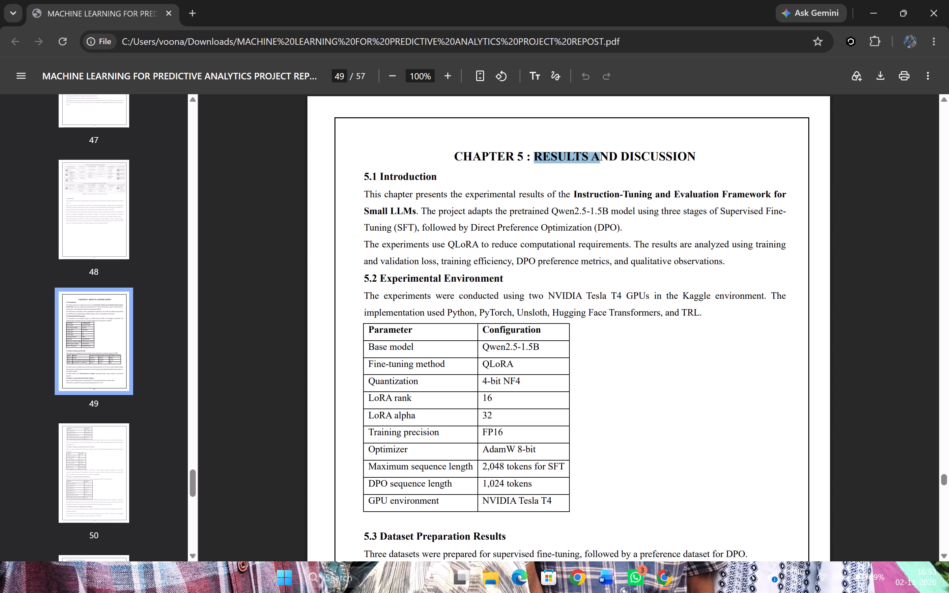
drag(631, 145, 714, 149)
key(ctrl+c)
key(alt+Tab)
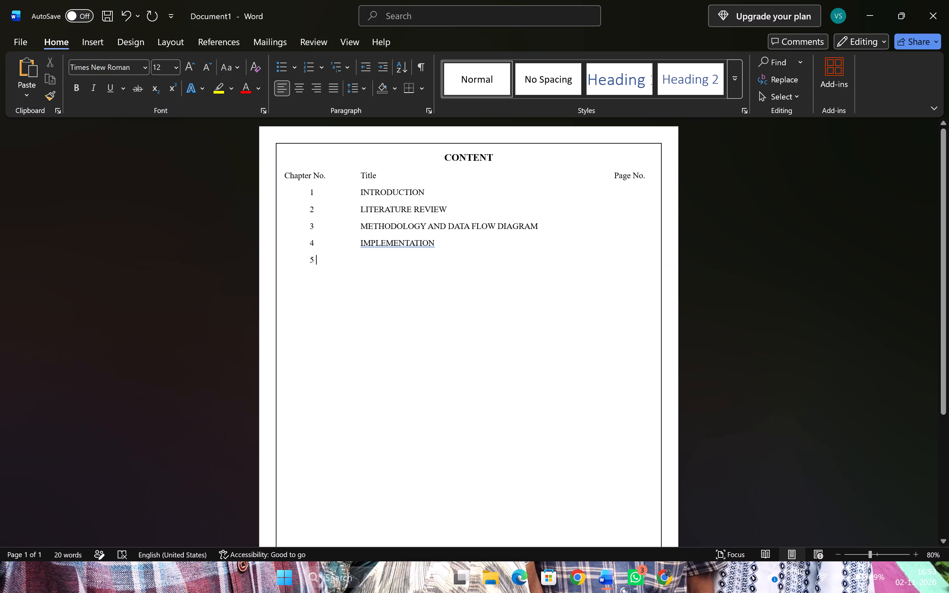
key(Tab)
key(Tab)
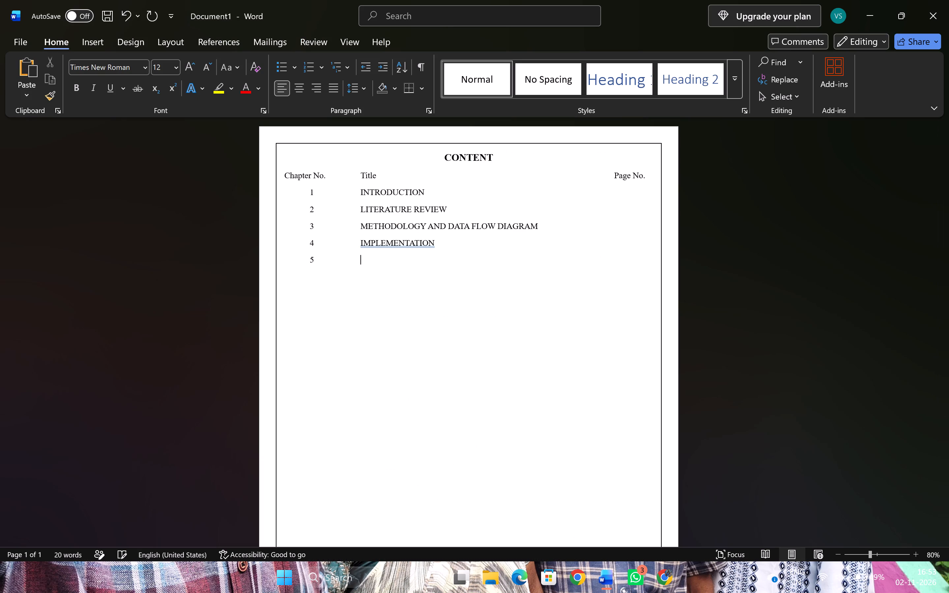
key(ctrl+v)
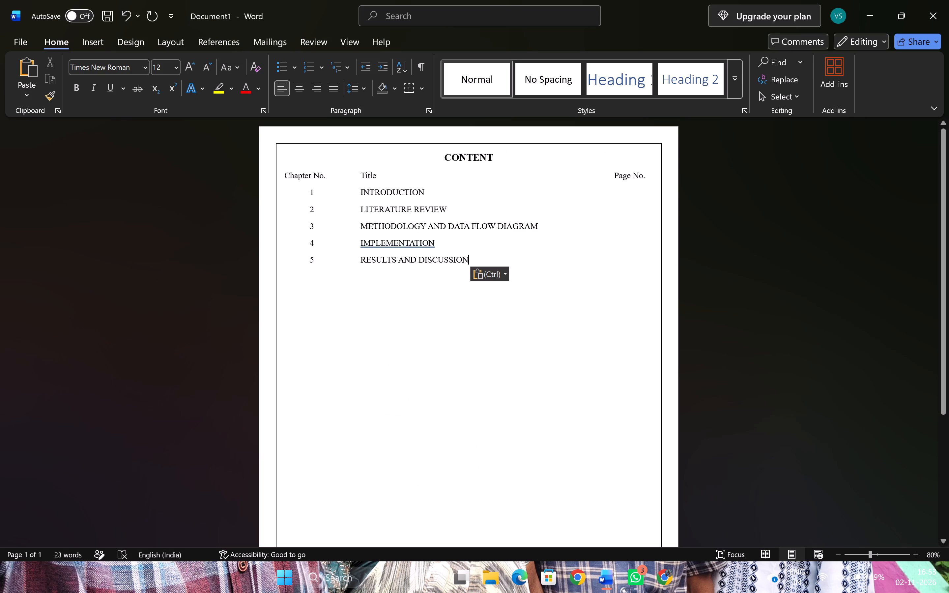
Add six tabs after RESULTS AND DISCUSSION to reach the Page No. column.
key(Tab)
key(Tab)
key(Tab)
key(Tab)
key(Tab)
key(Tab)
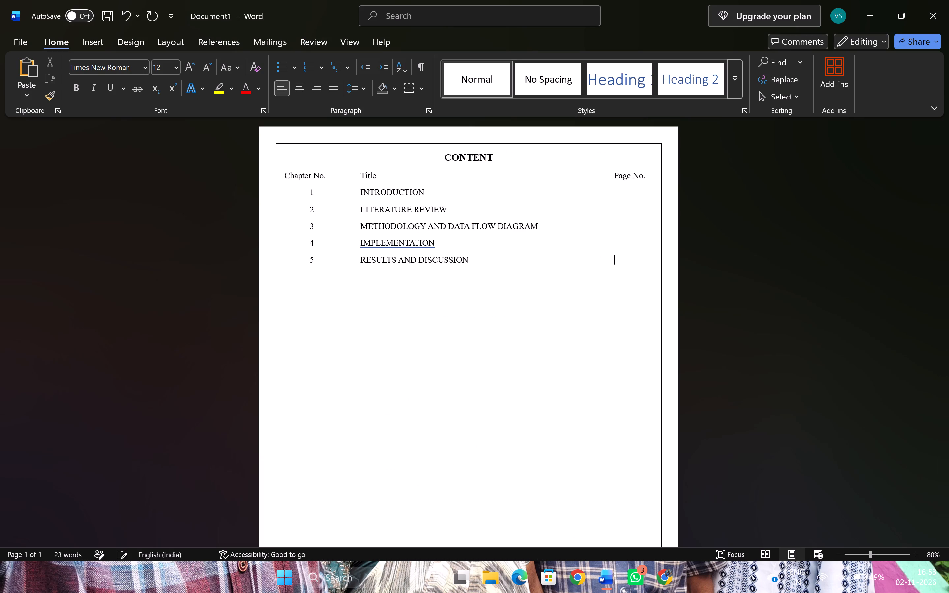
Start the sixth chapter entry on a new line with the number 6 and tab across to the Title column.
key(Return)
key(6)
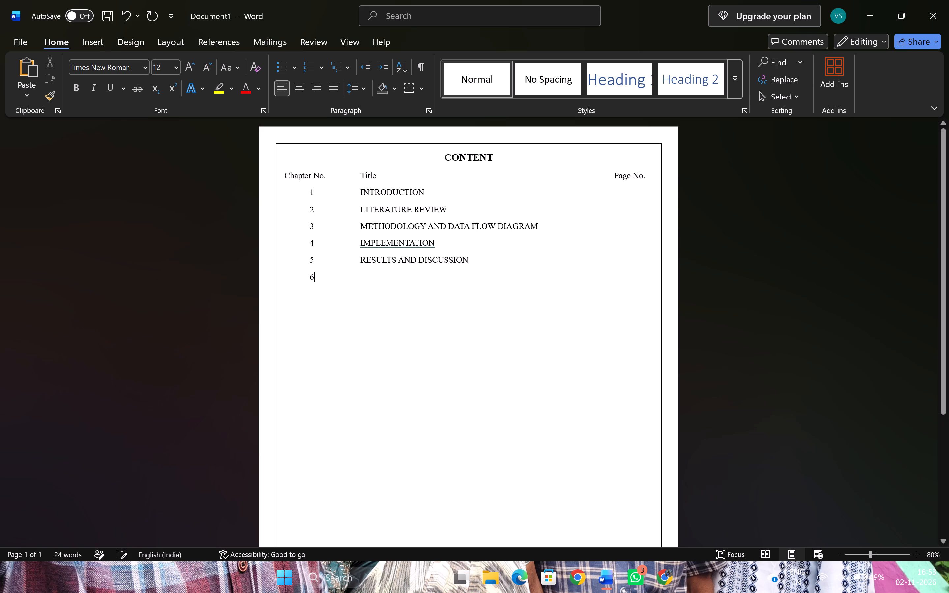
key(Tab)
key(Tab)
key(Tab)
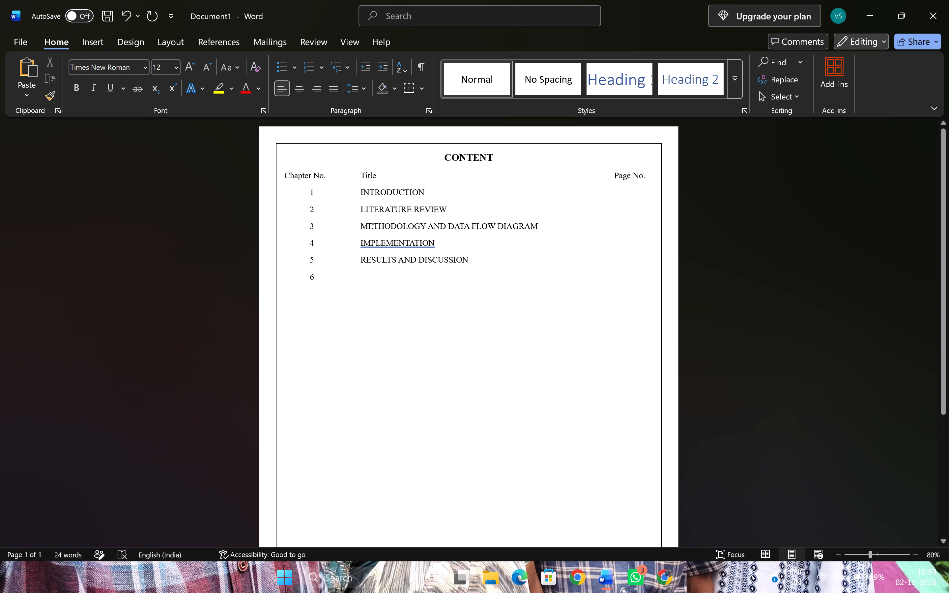
click(494, 276)
key(Tab)
key(Tab)
key(Tab)
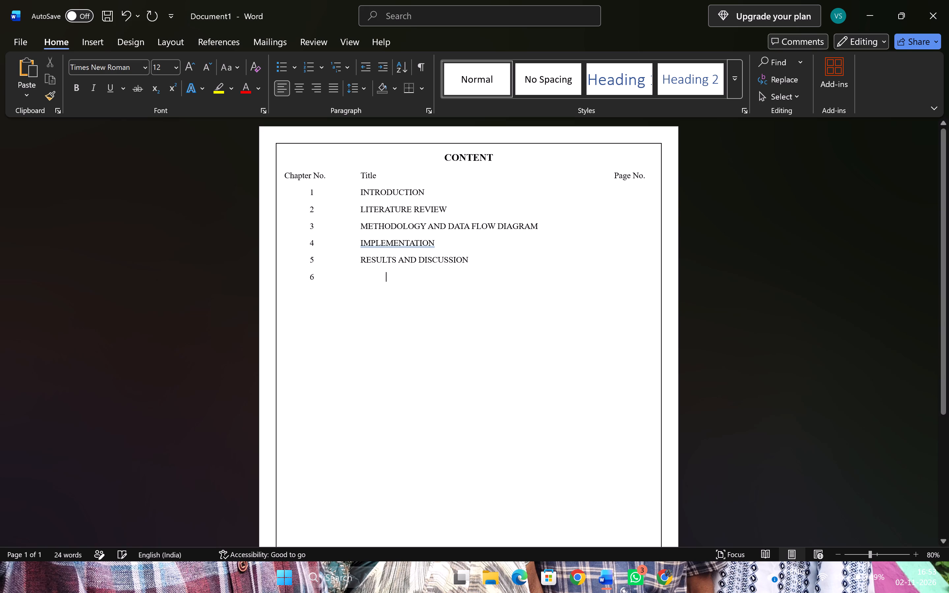
key(BackSpace)
Copy the title CONCLUSION AND FUTURE SCOPE from the report PDF's Chapter 6 heading and paste it under Title in the sixth entry.
key(alt+Tab)
scroll(106, 452, down, 4)
scroll(106, 452, up, 1)
scroll(106, 452, down, 3)
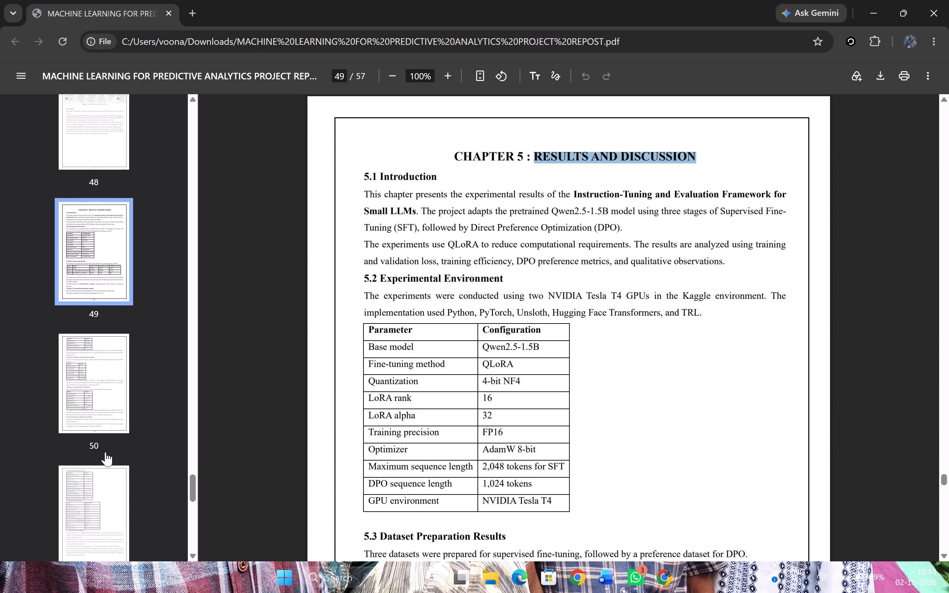
scroll(105, 452, down, 20)
scroll(105, 453, down, 4)
click(105, 454)
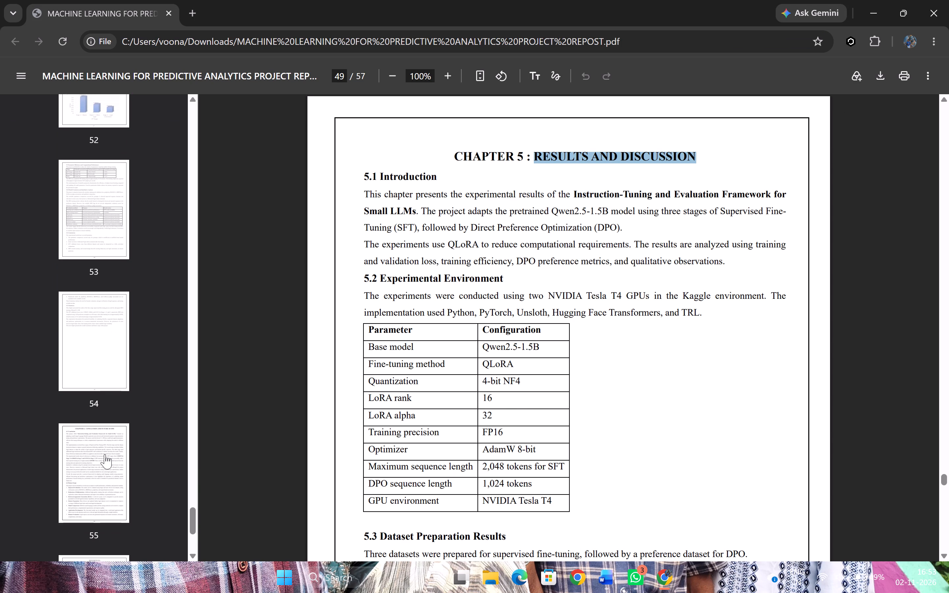
drag(514, 133, 602, 128)
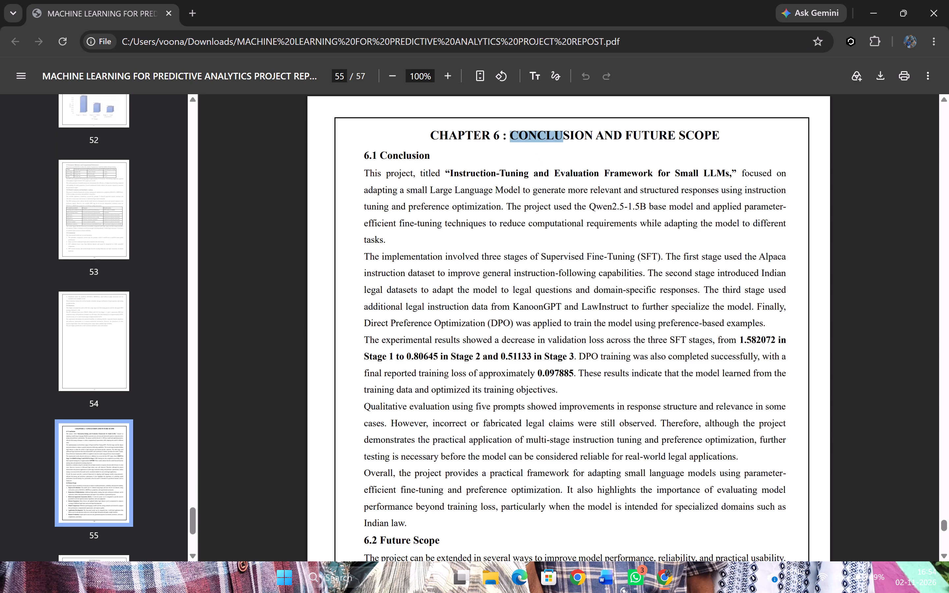
drag(602, 128, 725, 137)
key(ctrl+c)
key(alt+Tab)
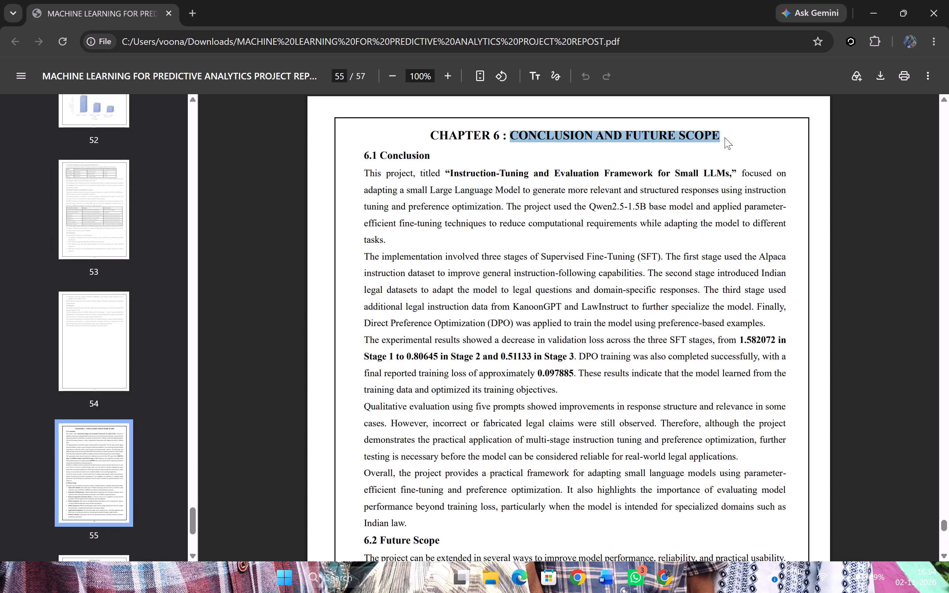
key(ctrl+v)
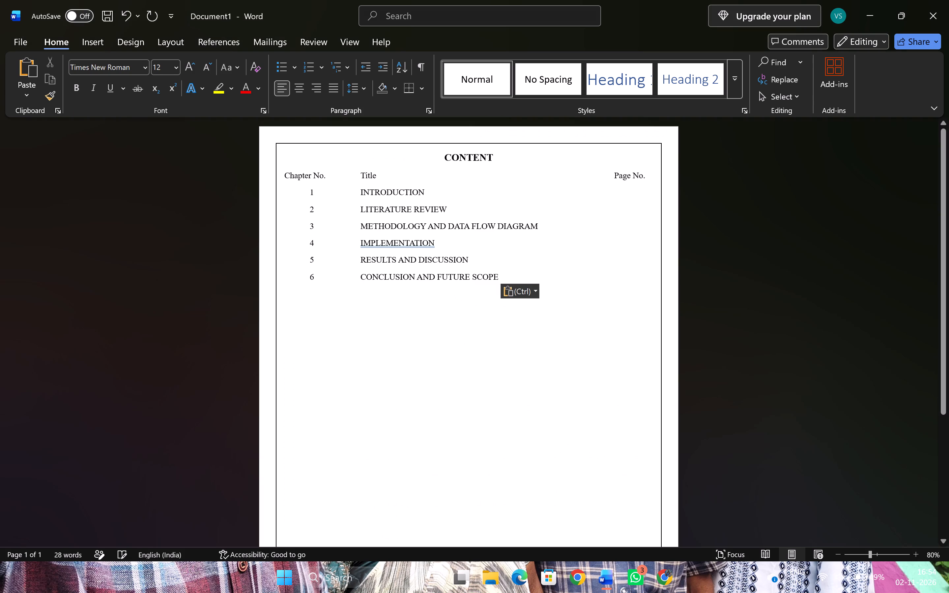
Add four tabs after CONCLUSION AND FUTURE SCOPE toward the Page No. column.
key(Tab)
key(Tab)
key(Tab)
key(Tab)
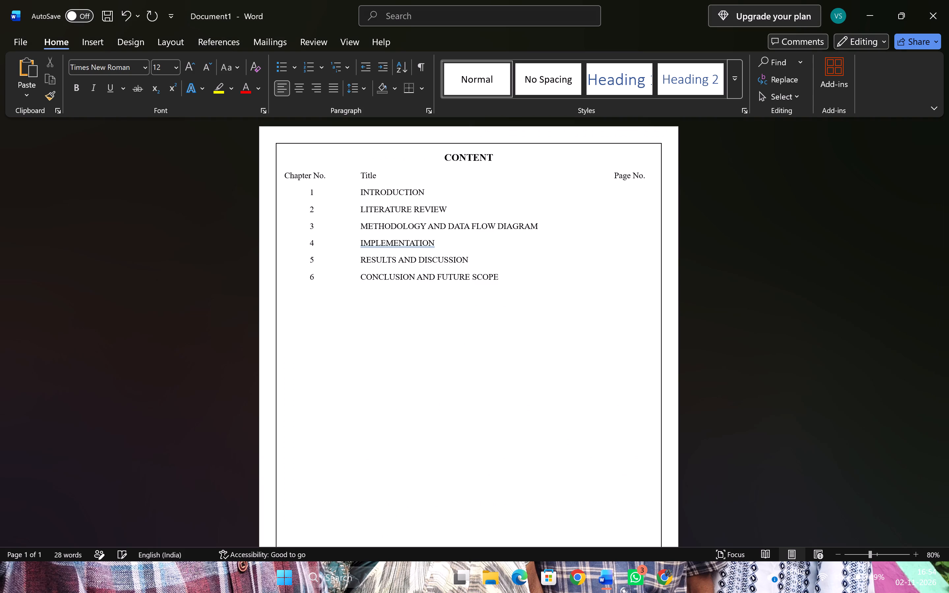
Insert a blank line below the INTRODUCTION entry, undoing the automatic list numbering.
click(507, 194)
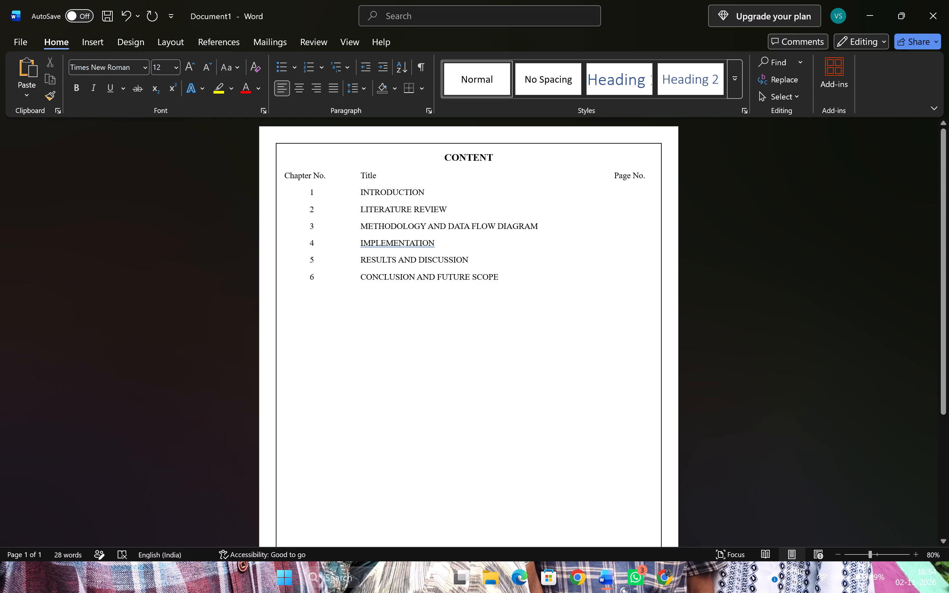
click(647, 191)
key(Return)
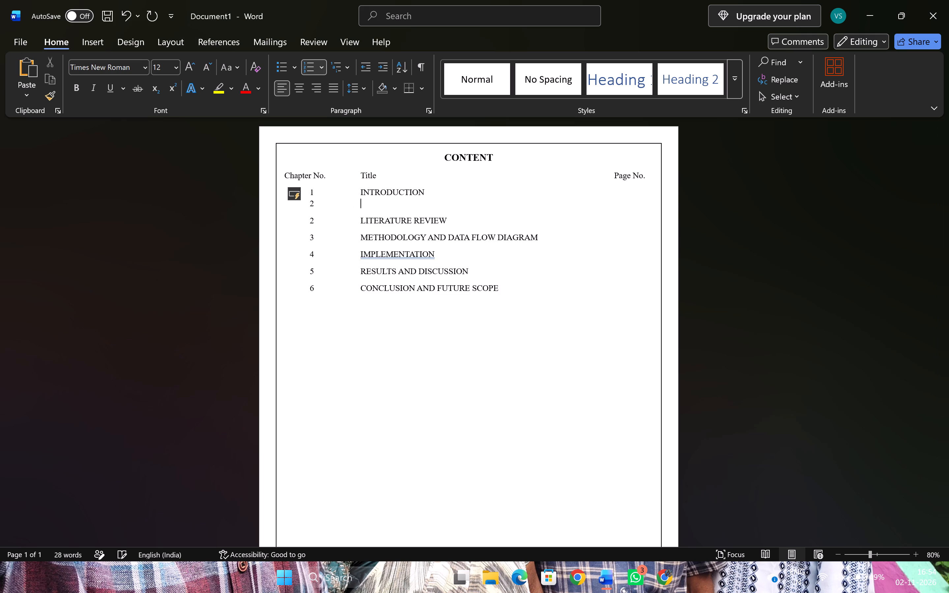
key(BackSpace)
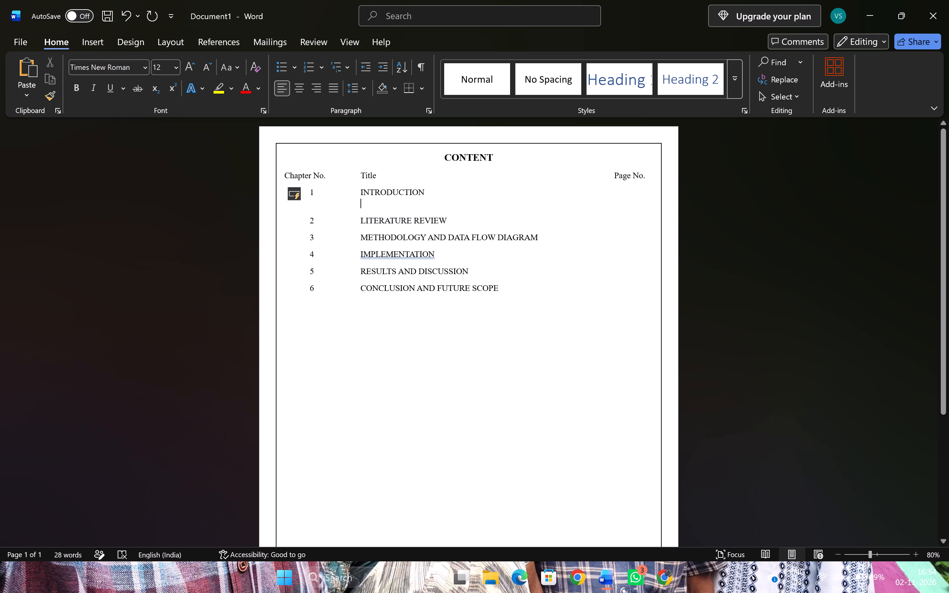
key(ctrl+z)
key(ctrl+z)
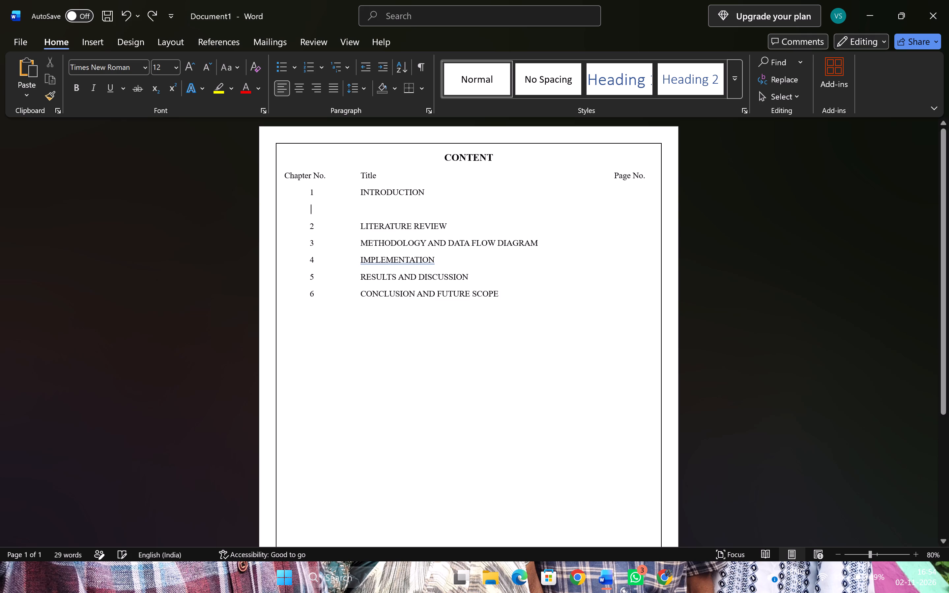
Number the new line below INTRODUCTION 1.1 and tab across to the Title column.
text(1.2)
key(BackSpace)
key(1)
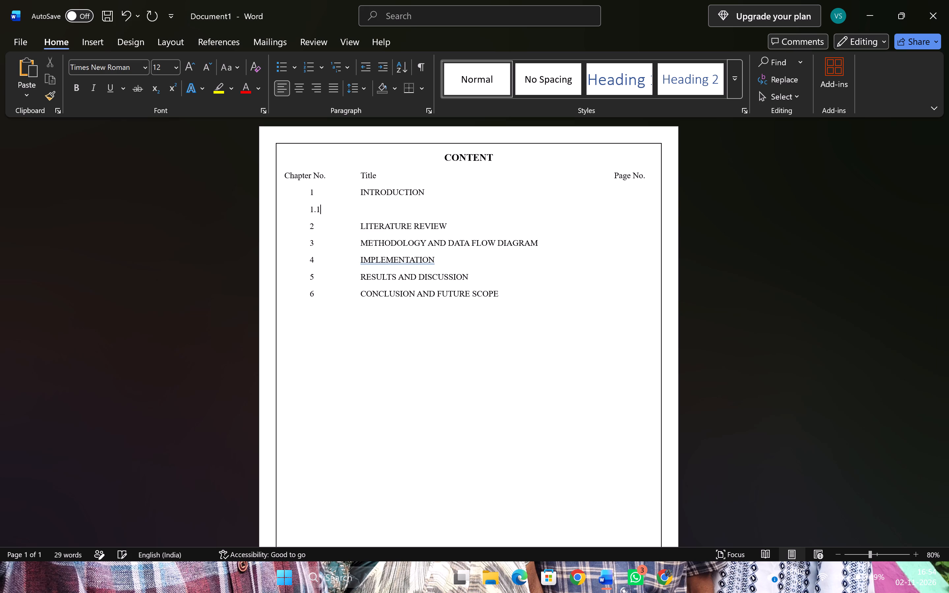
key(Tab)
key(Tab)
Copy the section title Background from heading 1.1 in the report PDF and paste it under Title in the 1.1 entry.
key(alt+Tab)
scroll(464, 210, up, 20)
scroll(464, 210, up, 5)
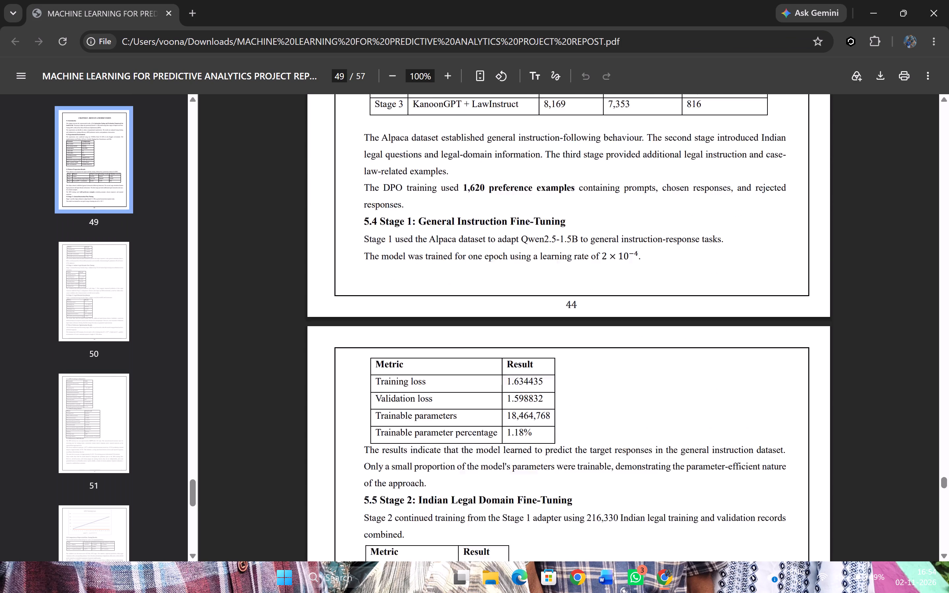
scroll(464, 210, up, 20)
scroll(464, 210, up, 20)
scroll(464, 210, up, 12)
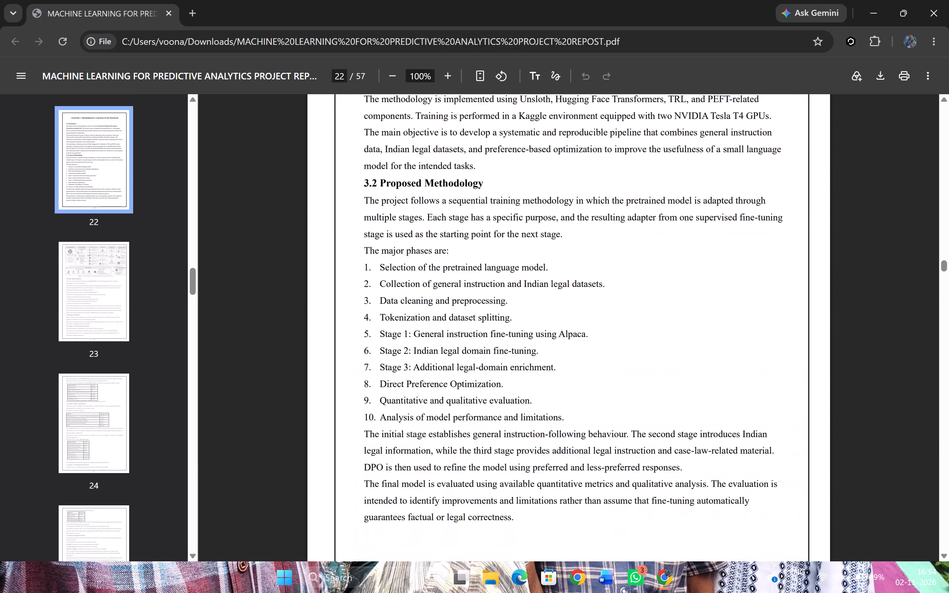
scroll(464, 210, up, 11)
scroll(134, 204, up, 8)
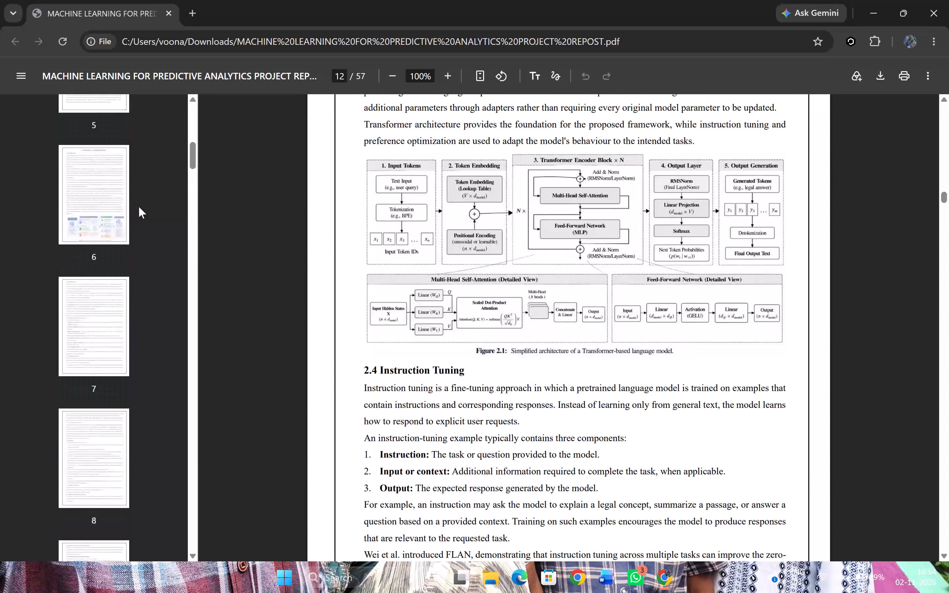
scroll(139, 208, up, 2)
click(104, 282)
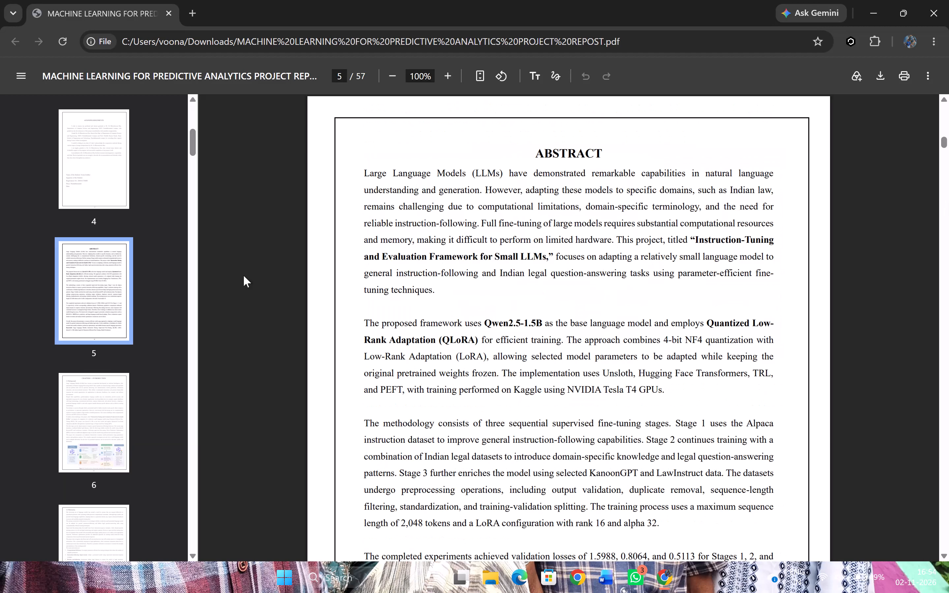
click(78, 426)
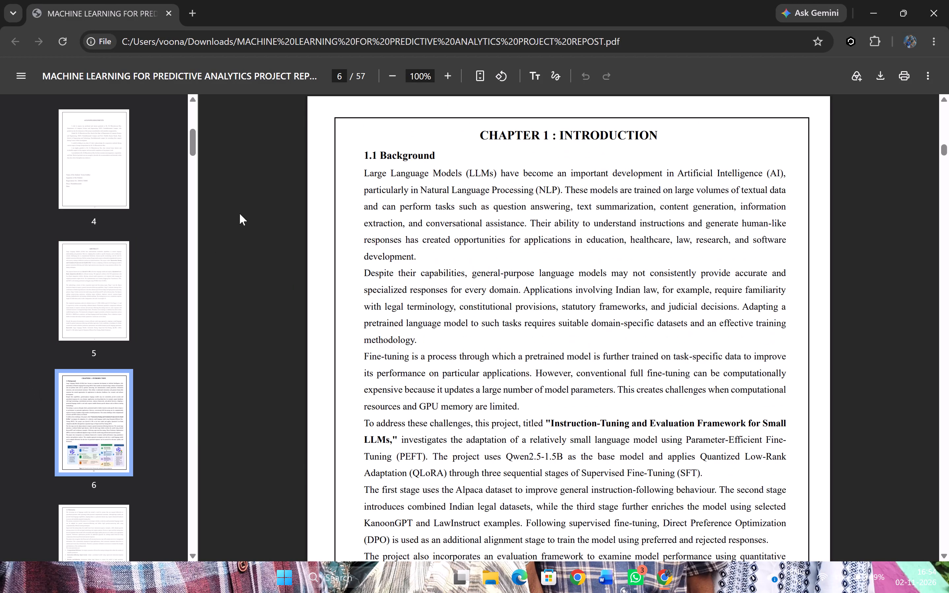
drag(364, 156, 422, 156)
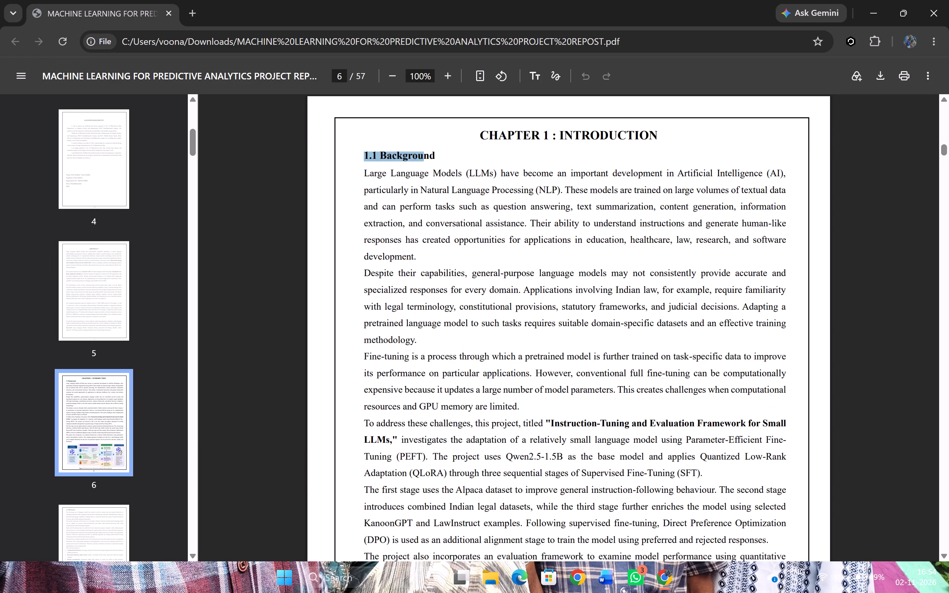
drag(422, 156, 428, 157)
click(439, 152)
drag(382, 155, 398, 156)
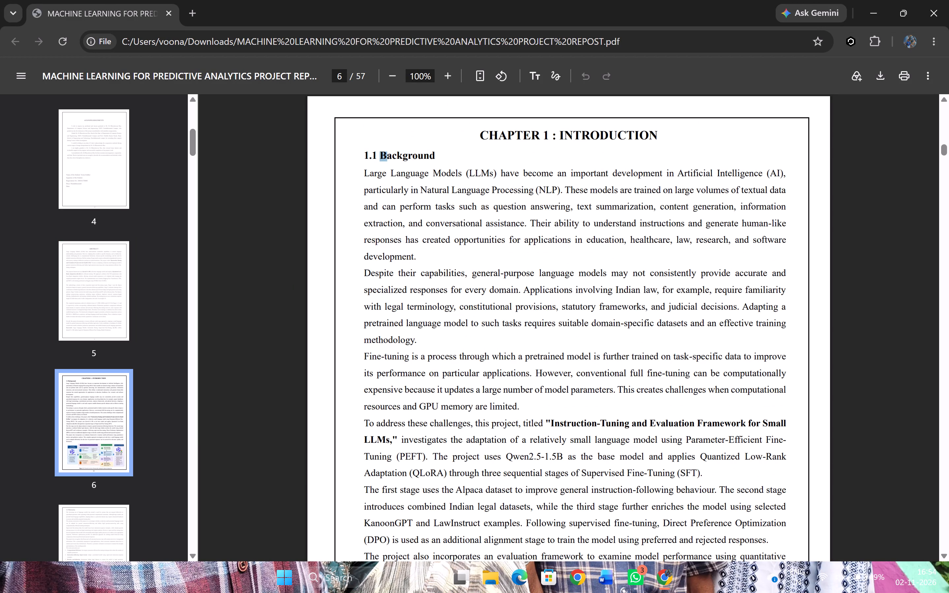
drag(398, 156, 439, 159)
key(ctrl+c)
key(alt+Tab)
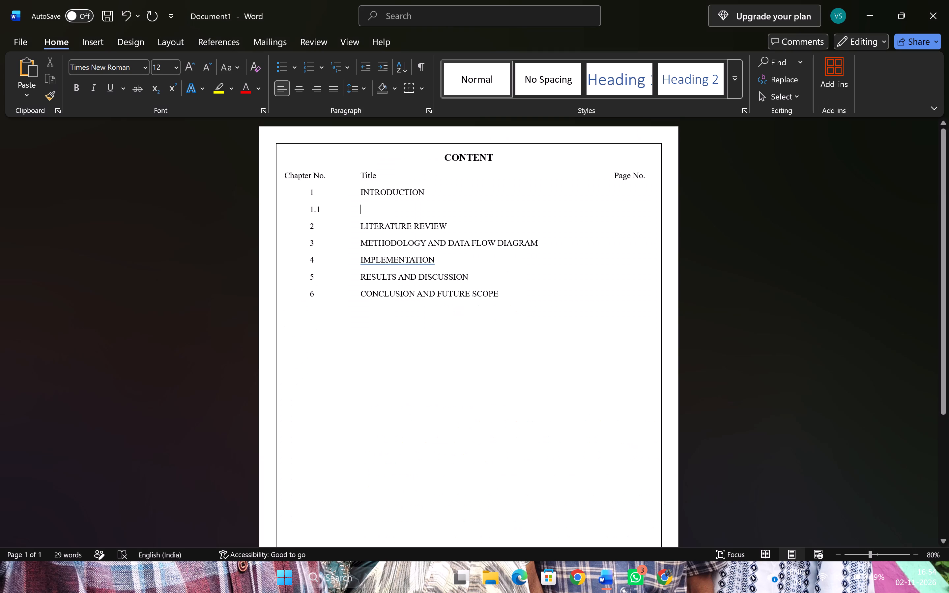
key(ctrl+v)
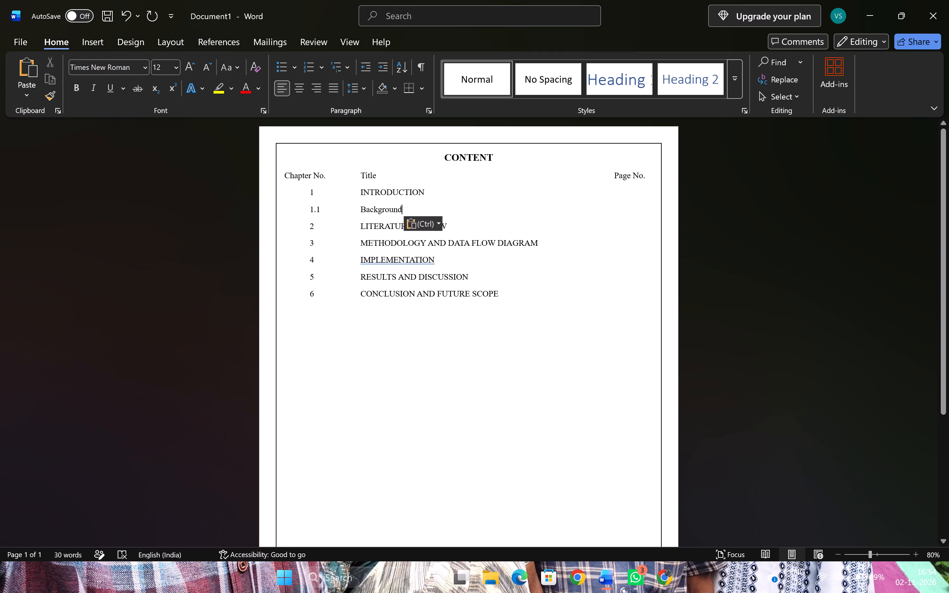
Reduce the font size of the 1.1 Background entry to 11.
key(ctrl+shift+Left)
key(ctrl+shift+Left)
key(ctrl+shift+Left)
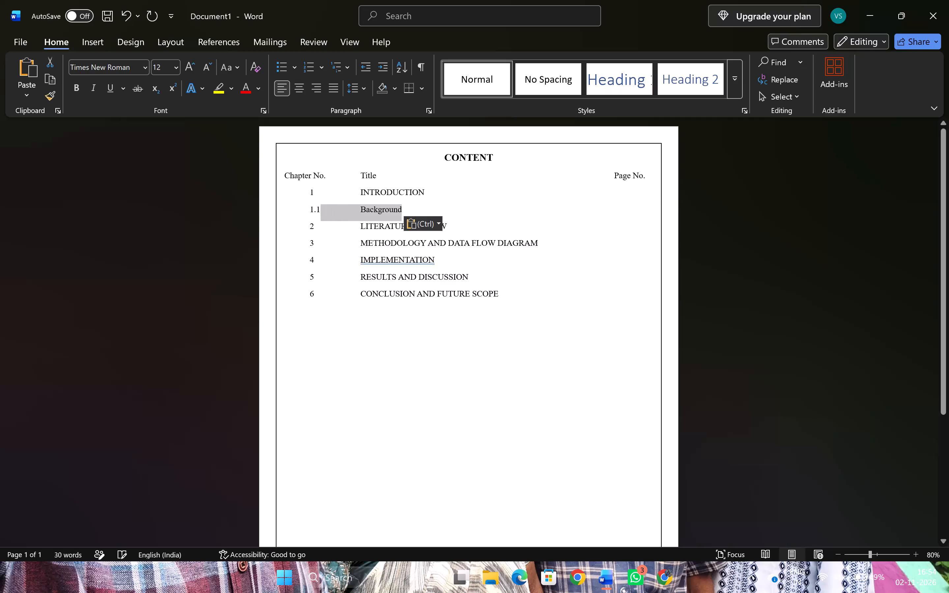
key(ctrl+shift+Left)
key(ctrl+shift+Left)
key(ctrl+shift+comma)
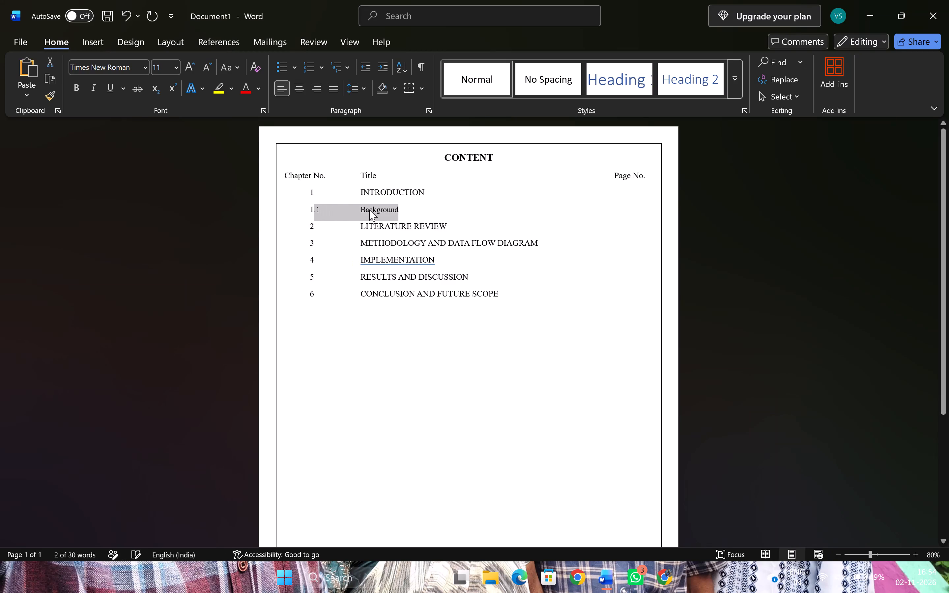
click(433, 208)
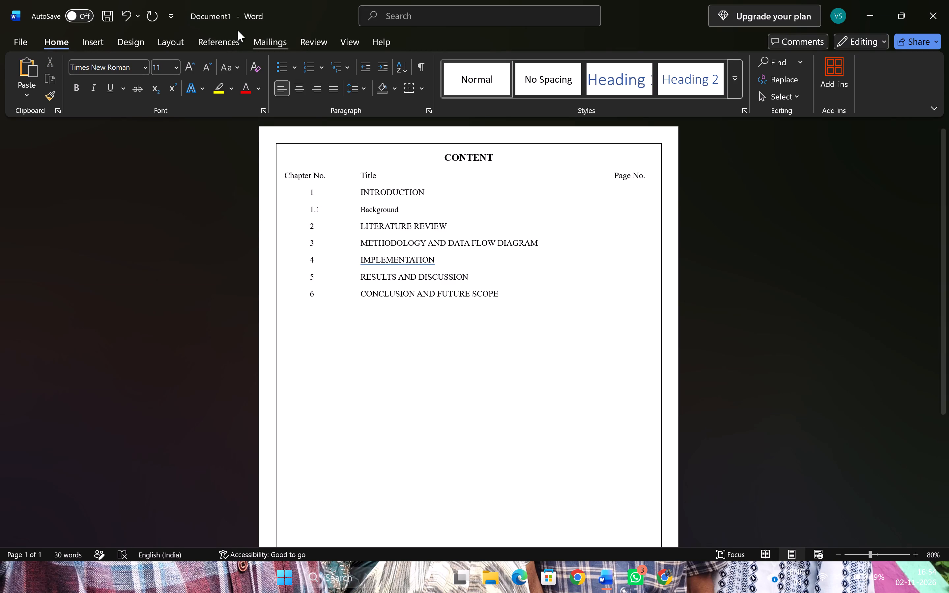
Add a new 1.2 entry line below the 1.1 Background entry.
click(180, 42)
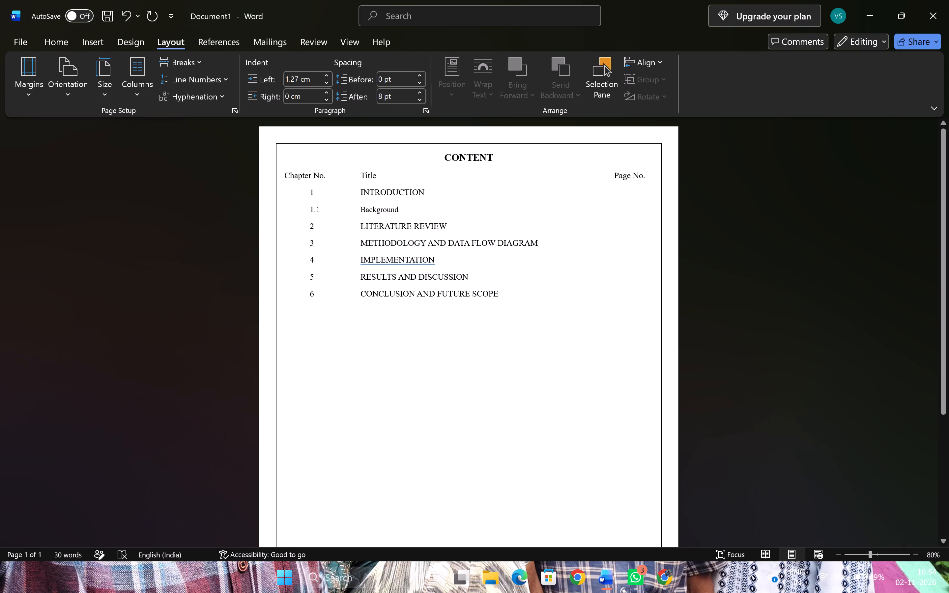
drag(546, 307, 539, 301)
click(410, 210)
key(Return)
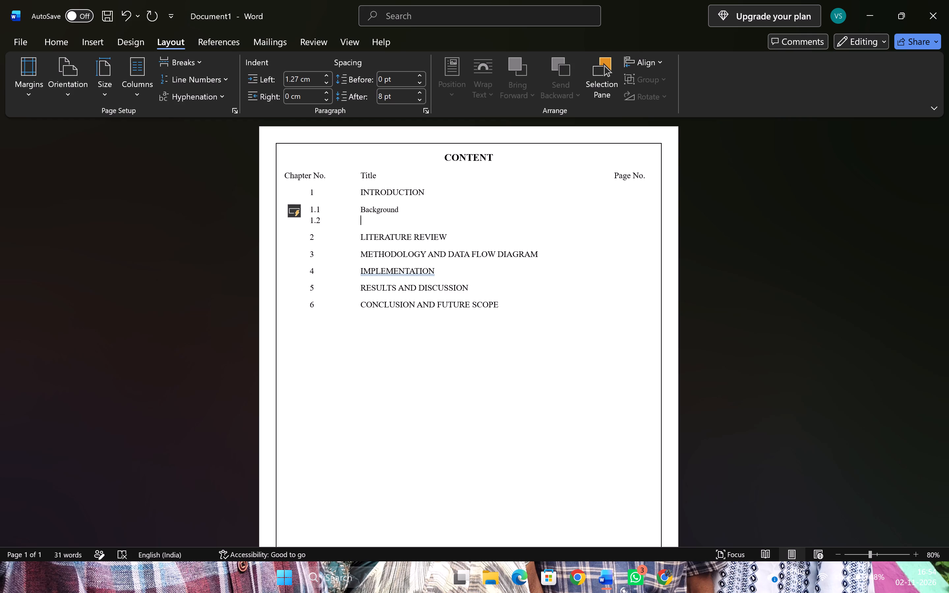
Copy the section title Motivation from heading 1.2 in the report PDF and paste it under Title in the 1.2 entry.
key(alt+Tab)
scroll(394, 223, down, 4)
scroll(394, 223, up, 1)
scroll(394, 223, down, 3)
scroll(395, 226, up, 1)
scroll(395, 226, down, 13)
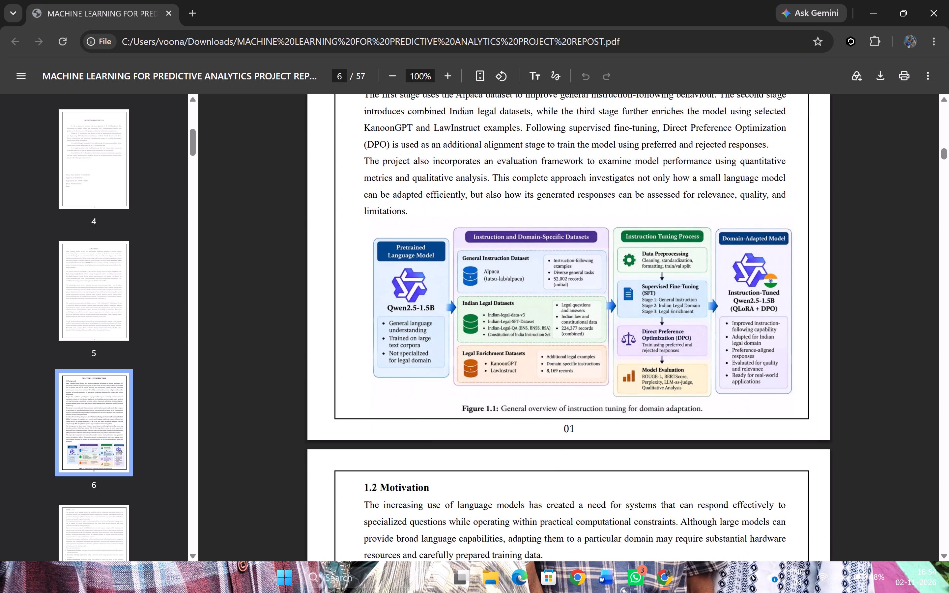
scroll(395, 227, up, 1)
scroll(395, 227, down, 2)
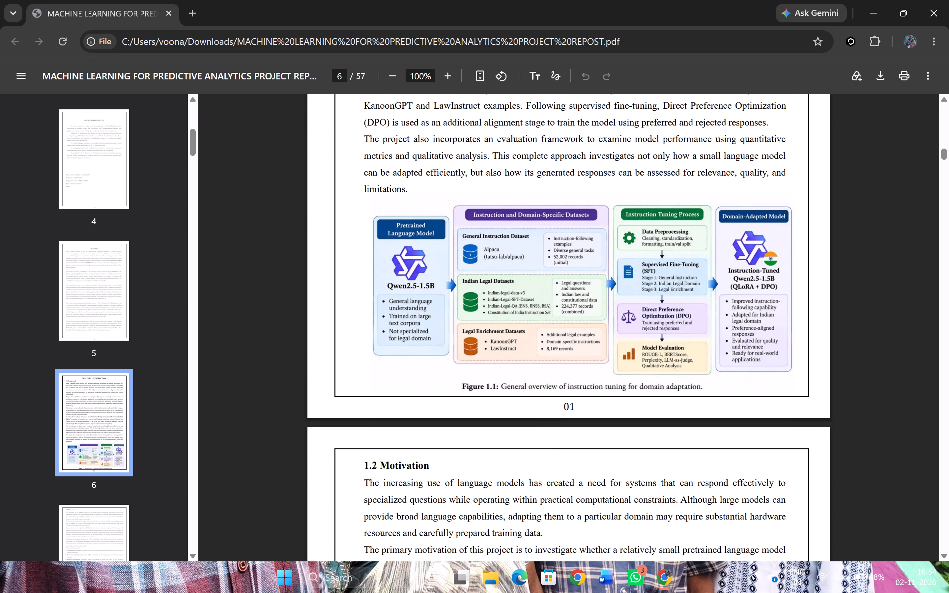
drag(383, 463, 449, 472)
click(444, 467)
drag(383, 465, 435, 468)
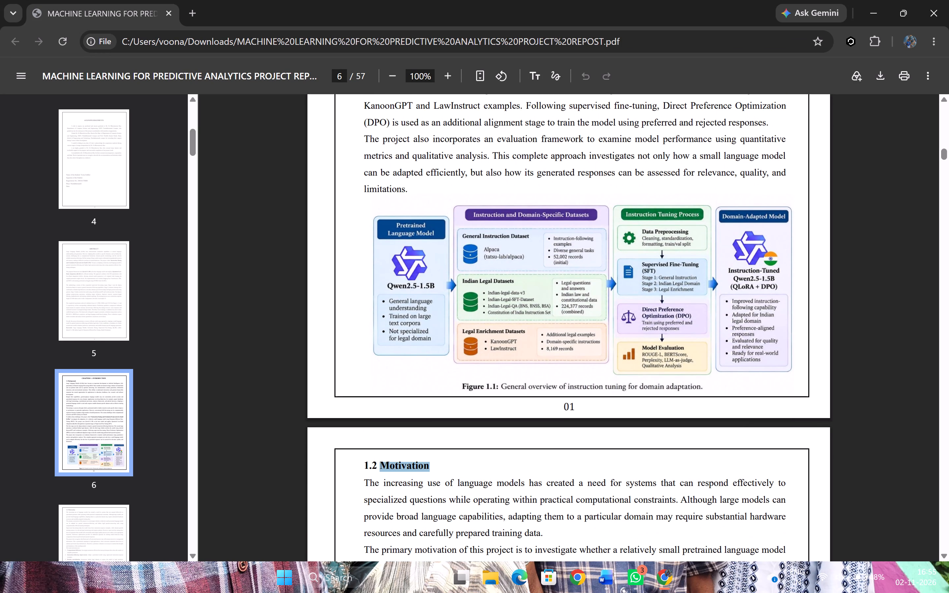
key(ctrl+c)
key(alt+Tab)
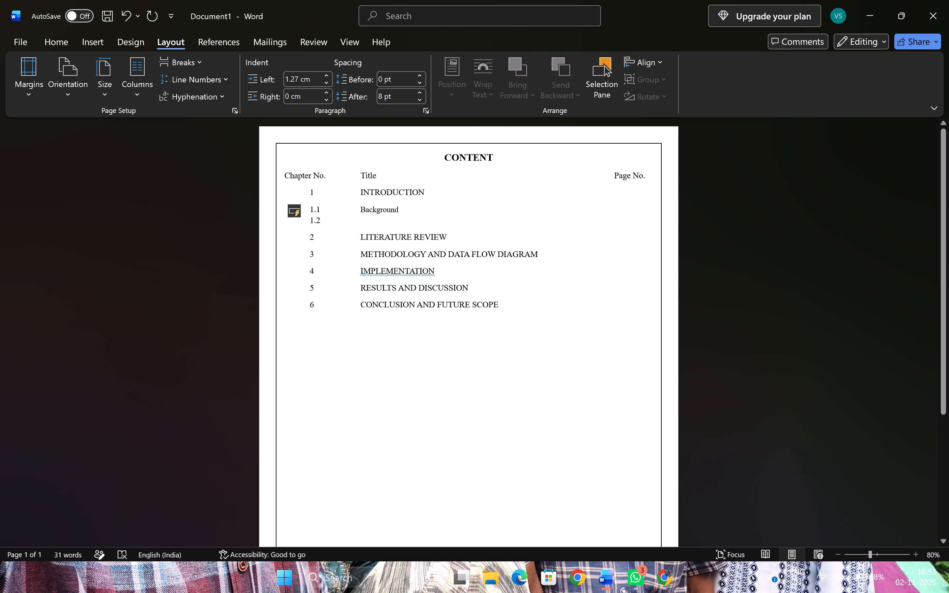
key(ctrl+v)
Add a 1.3 entry and paste in the section title Problem Statement copied from heading 1.3 in the report PDF.
key(Return)
key(alt+Tab)
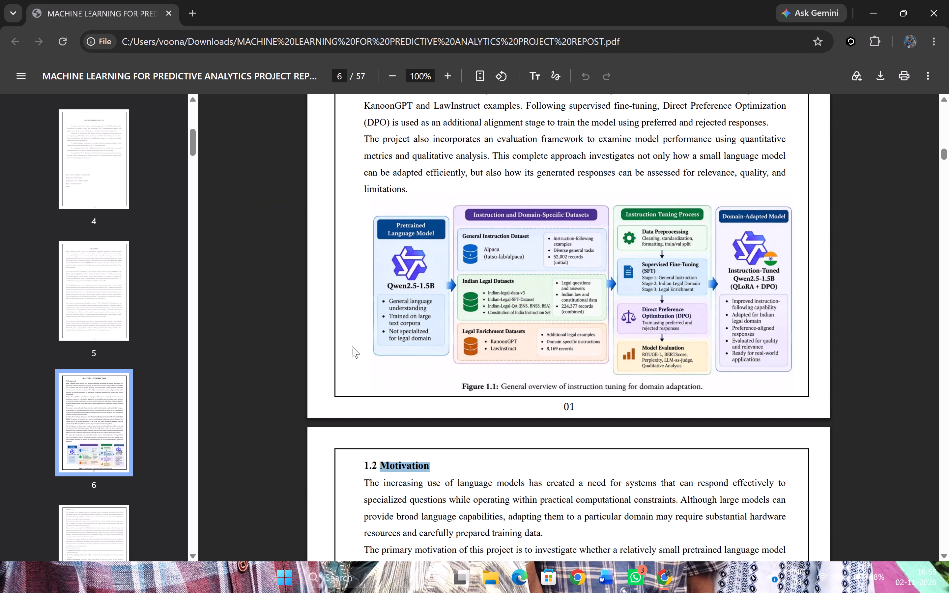
scroll(357, 356, down, 20)
scroll(357, 356, down, 8)
scroll(362, 356, up, 1)
scroll(362, 356, down, 11)
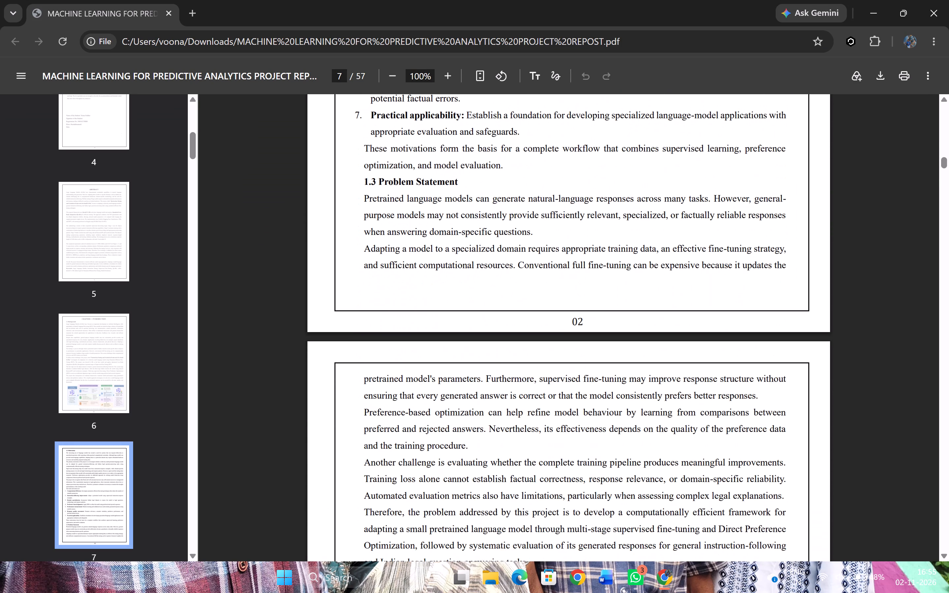
drag(379, 184, 462, 182)
key(ctrl+c)
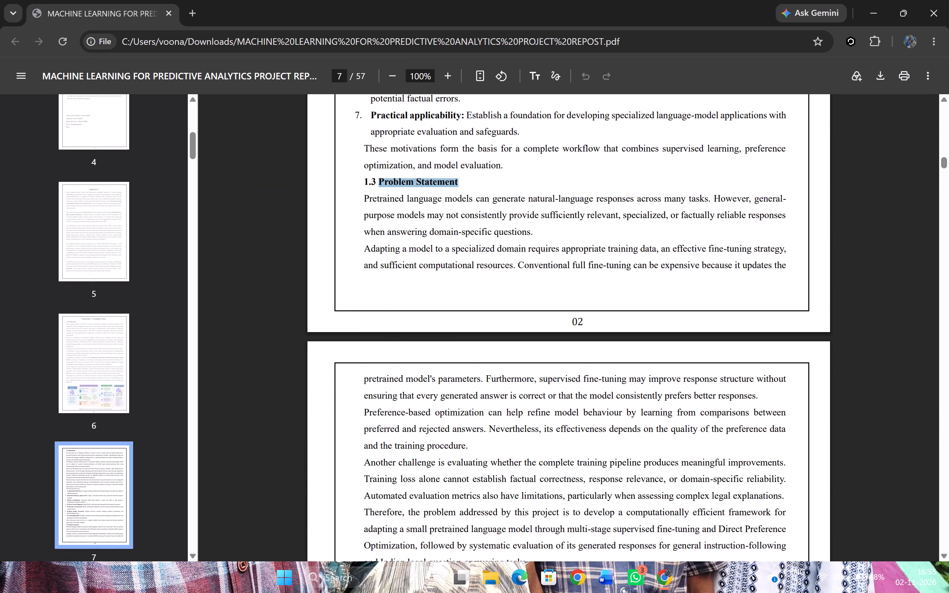
key(alt+Tab)
key(ctrl+v)
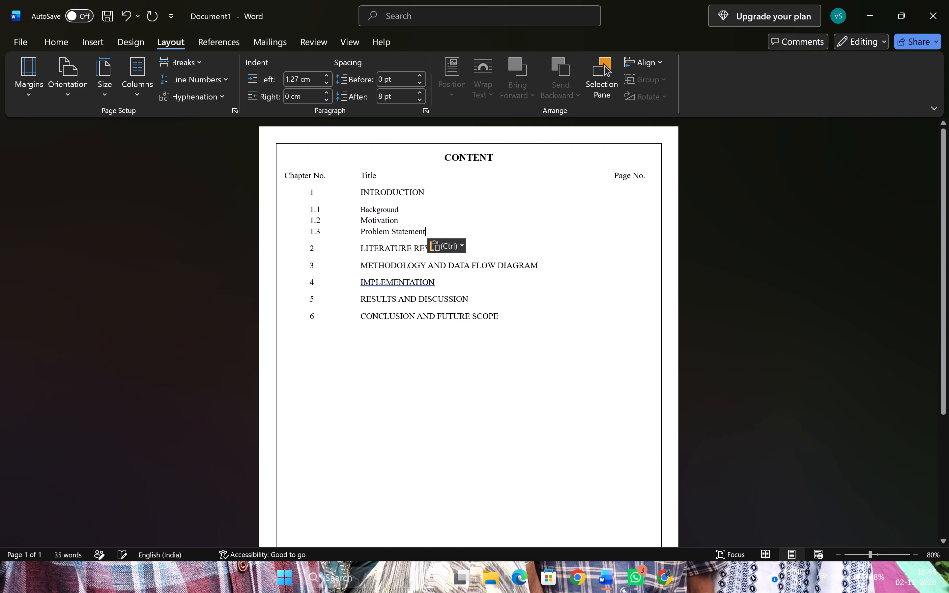
Copy the section title Objectives from heading 1.4 in the report PDF and paste it as a new 1.4 entry.
key(alt+Tab)
scroll(378, 313, down, 20)
scroll(378, 313, down, 3)
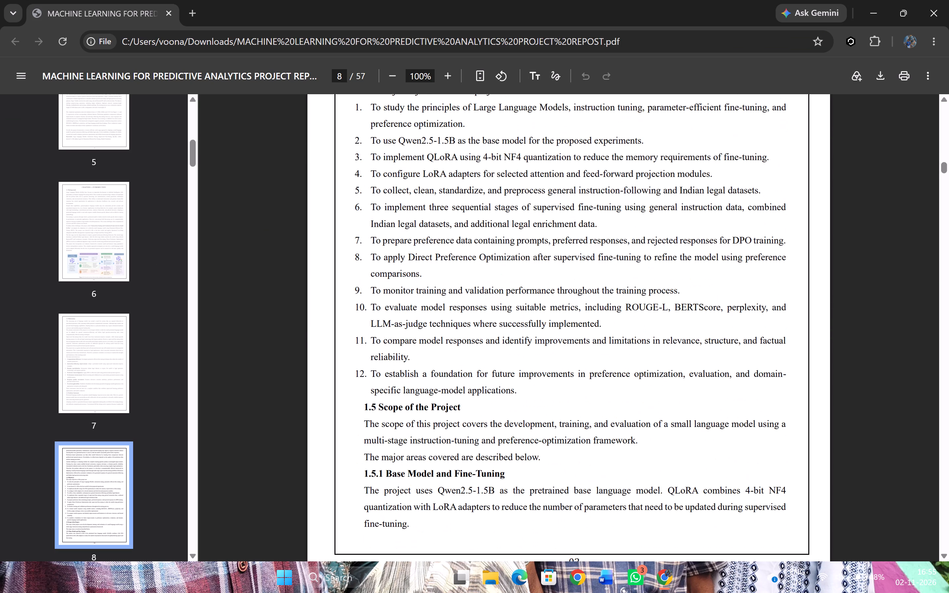
scroll(399, 161, up, 6)
drag(382, 206, 436, 204)
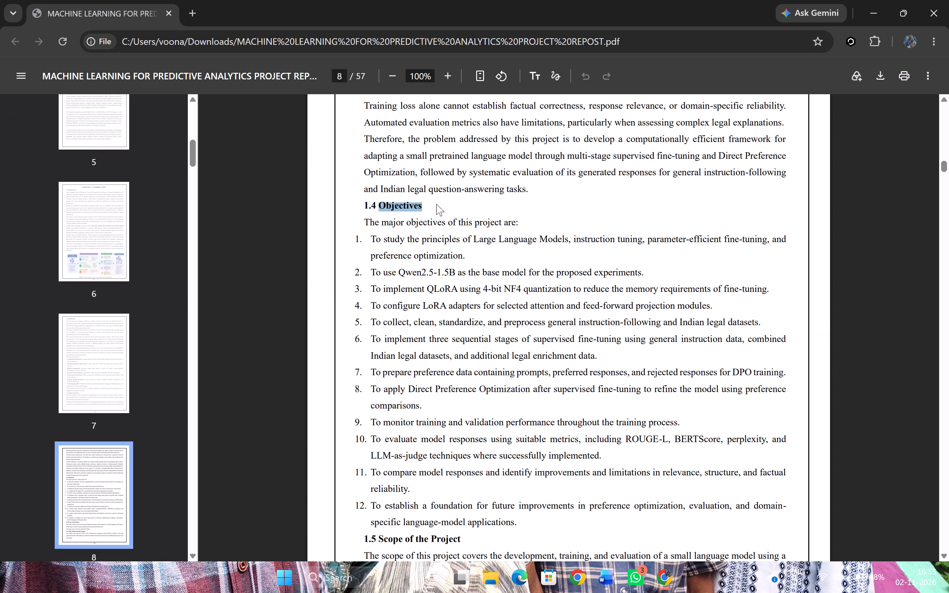
key(ctrl+c)
key(alt+Tab)
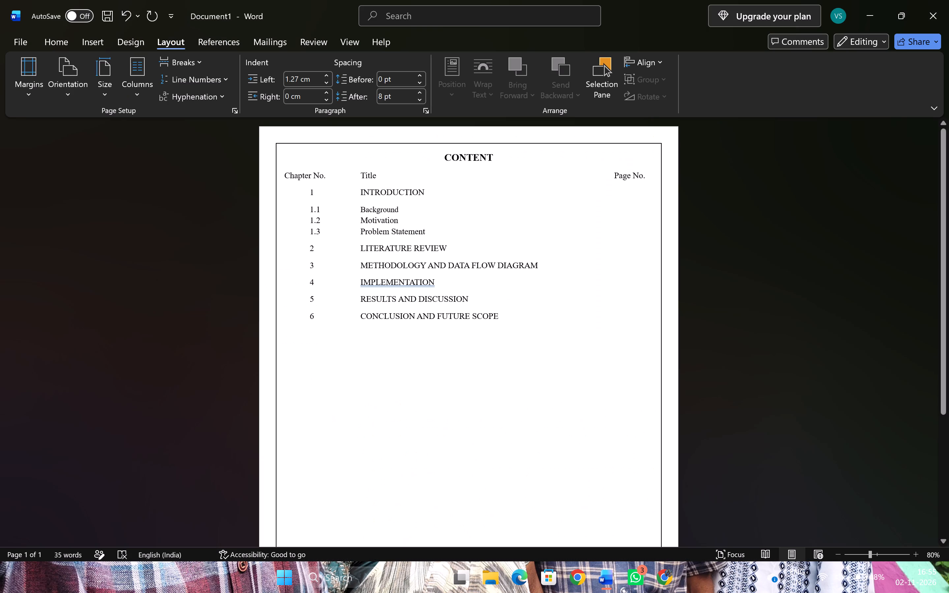
key(Return)
key(ctrl+v)
Copy the section title Scope of the Project from heading 1.5 in the report PDF and paste it as a new 1.5 entry.
key(alt+Tab)
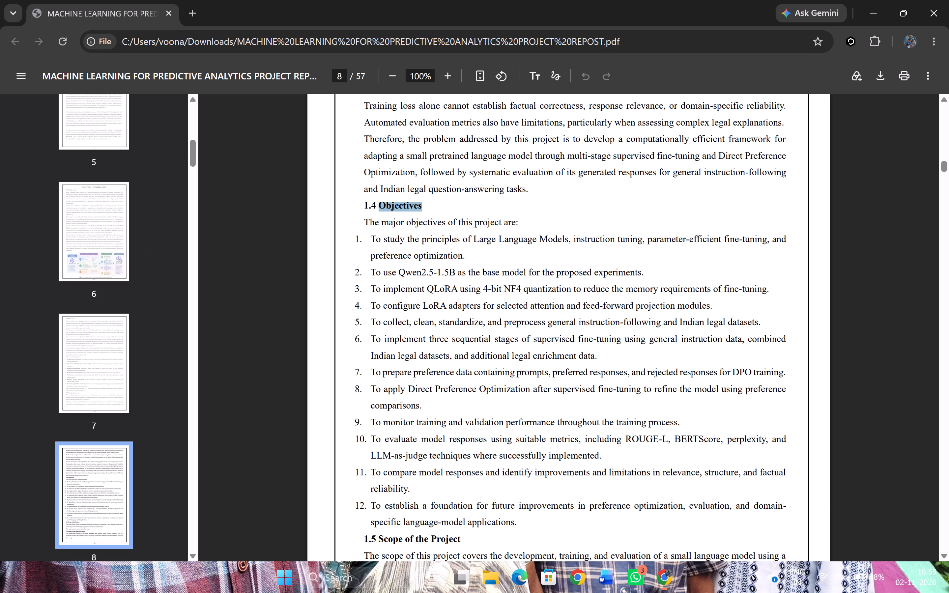
scroll(358, 281, down, 16)
drag(379, 185, 380, 184)
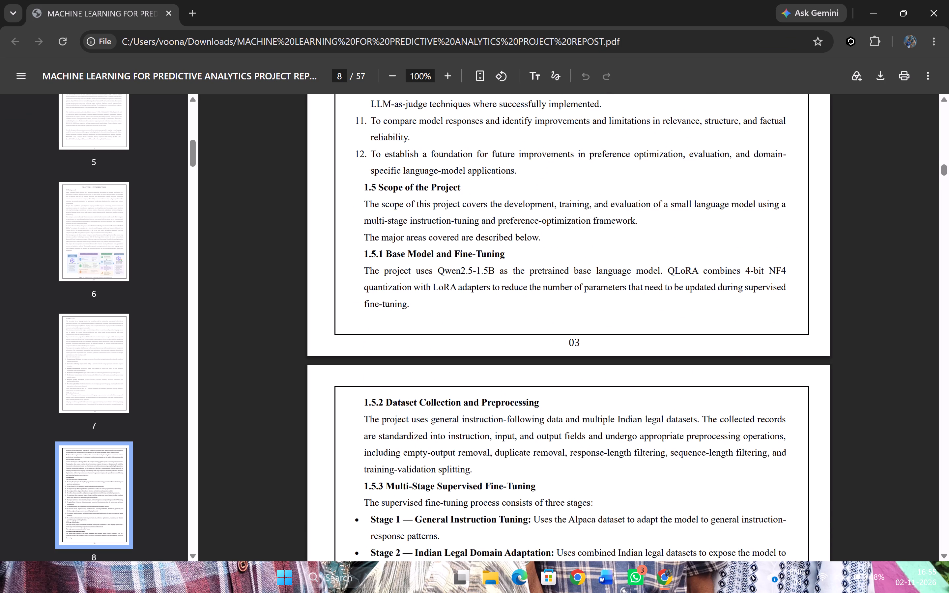
drag(380, 184, 464, 188)
key(ctrl+c)
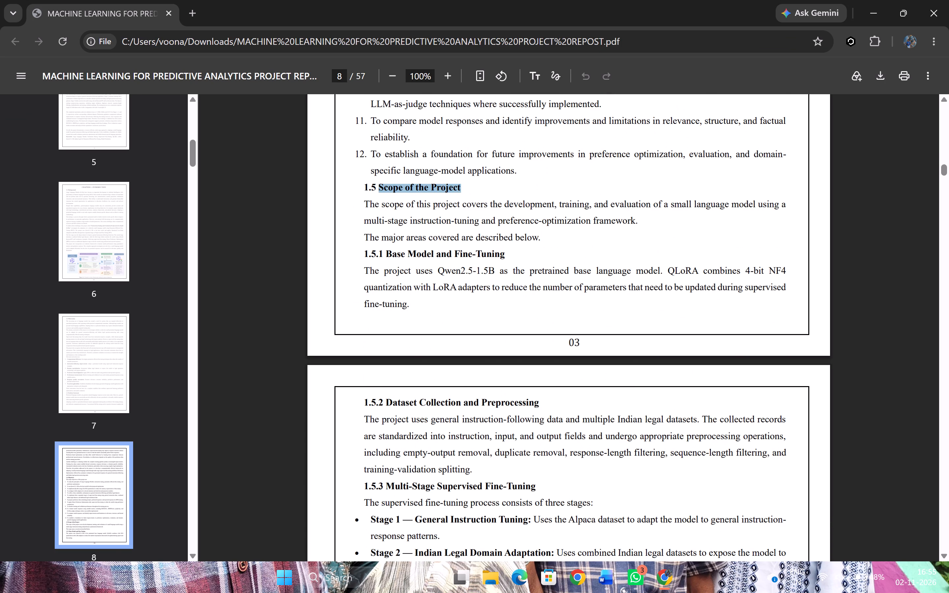
key(alt+Tab)
key(Return)
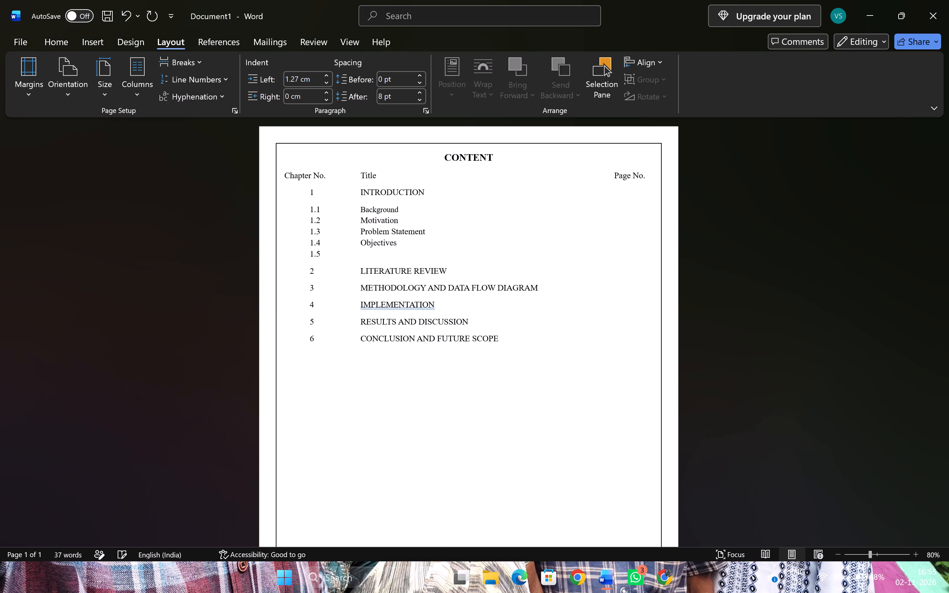
key(ctrl+v)
Copy the section title Significance of the Project from heading 1.6 in the report PDF and paste it as a new 1.6 entry.
key(alt+Tab)
scroll(412, 265, down, 7)
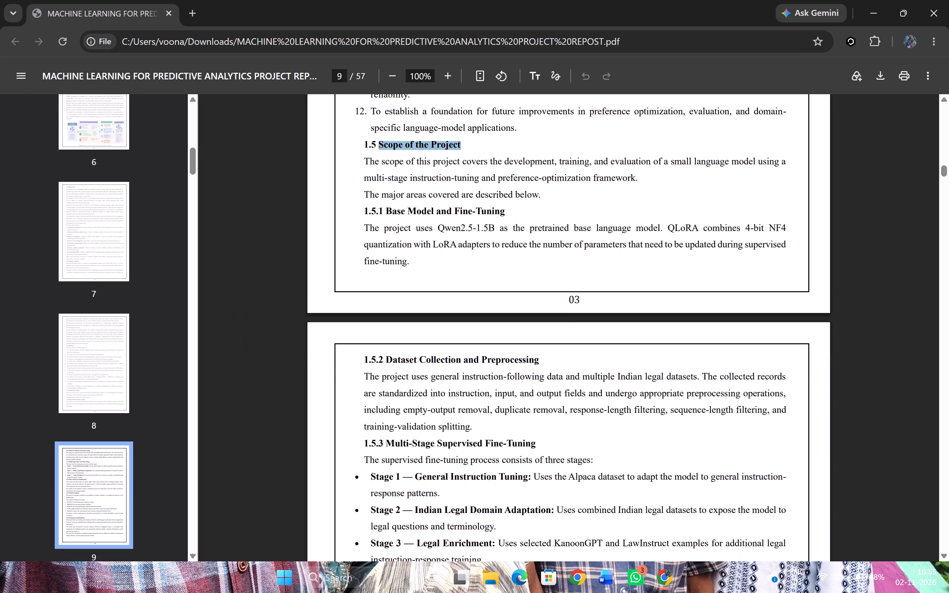
scroll(412, 265, down, 8)
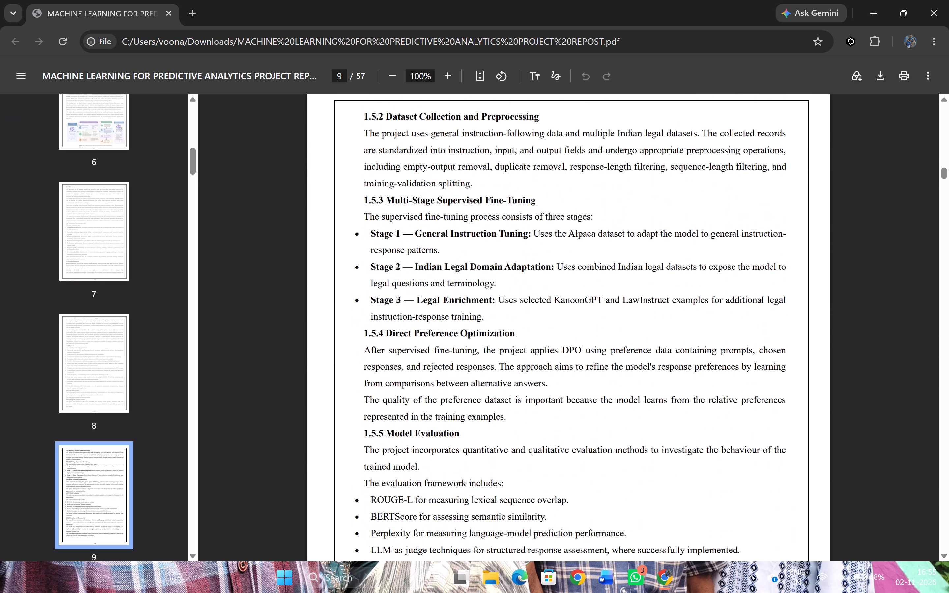
scroll(409, 262, down, 17)
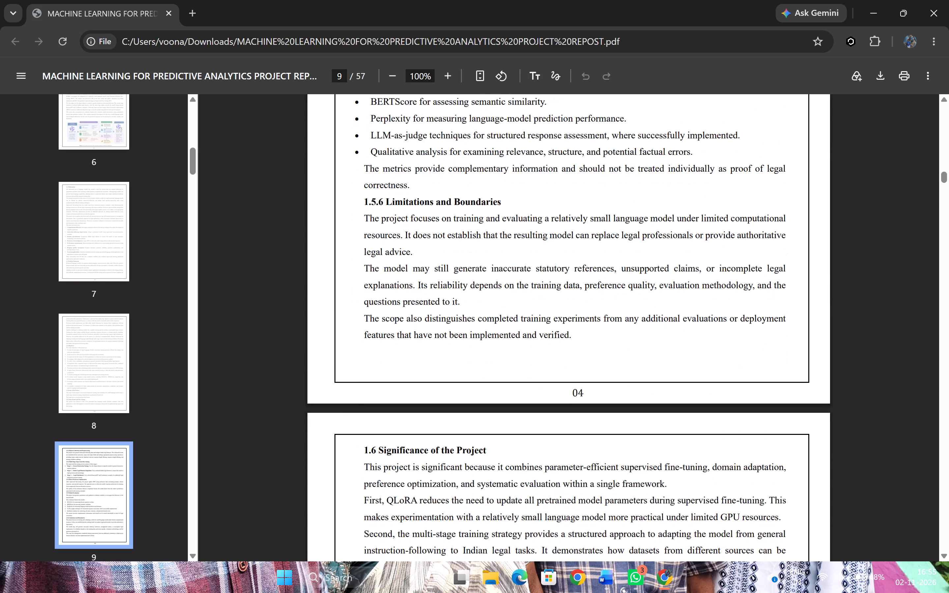
scroll(412, 280, down, 4)
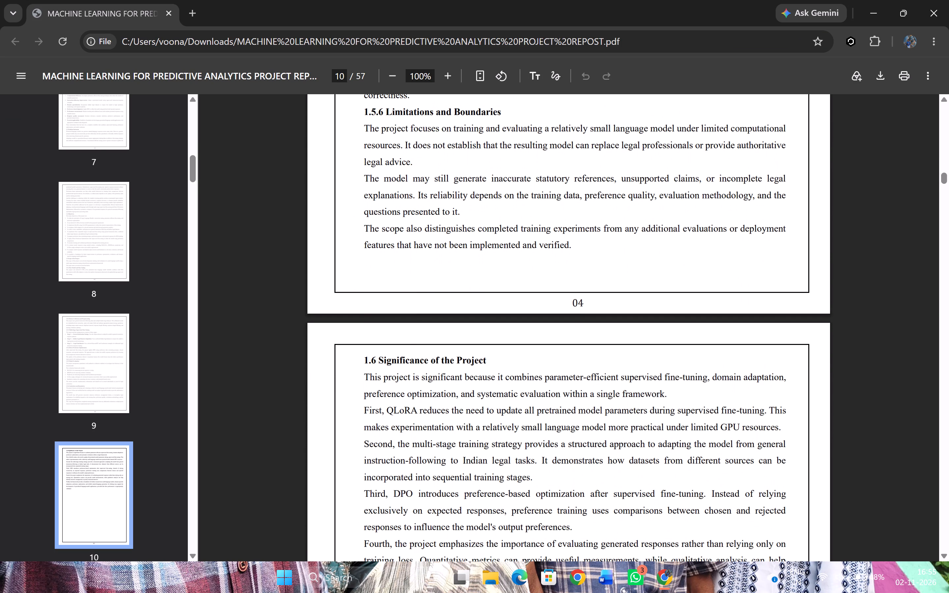
drag(381, 360, 480, 370)
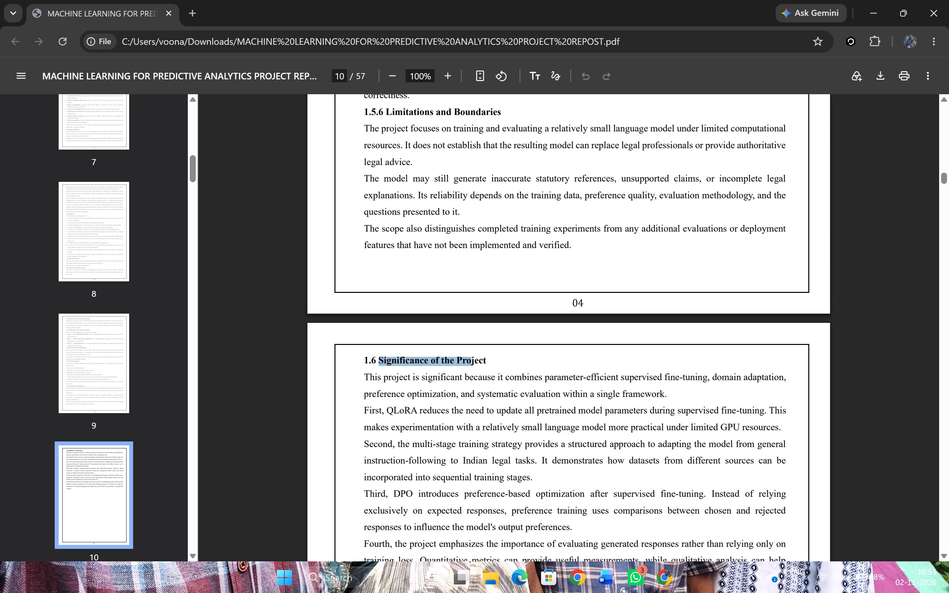
drag(480, 370, 489, 363)
key(ctrl+c)
key(alt+Tab)
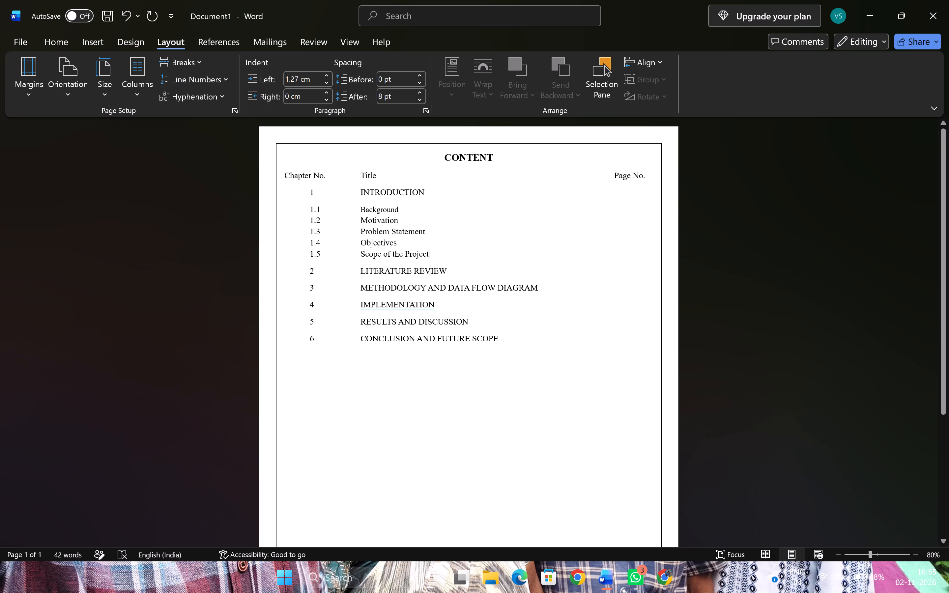
key(Return)
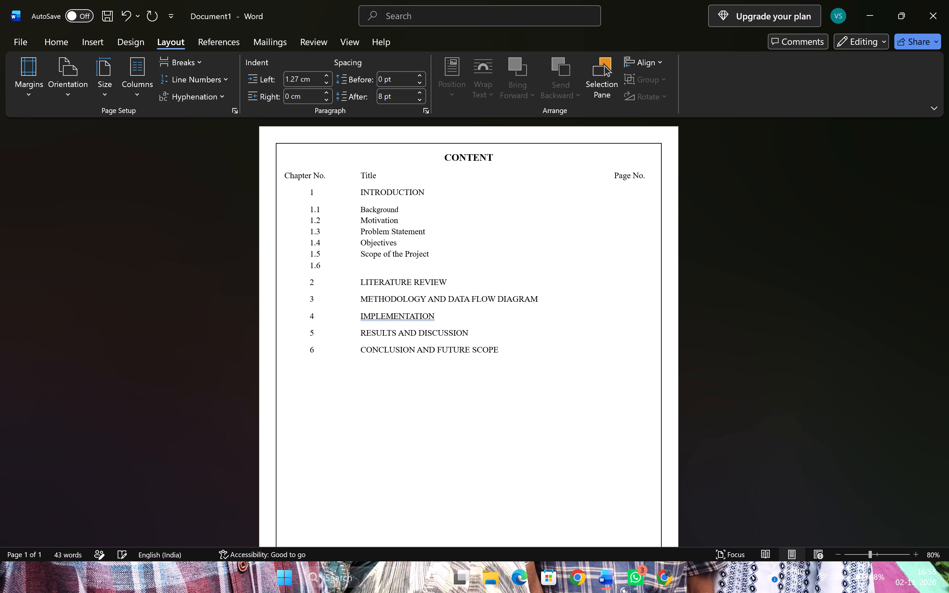
key(ctrl+v)
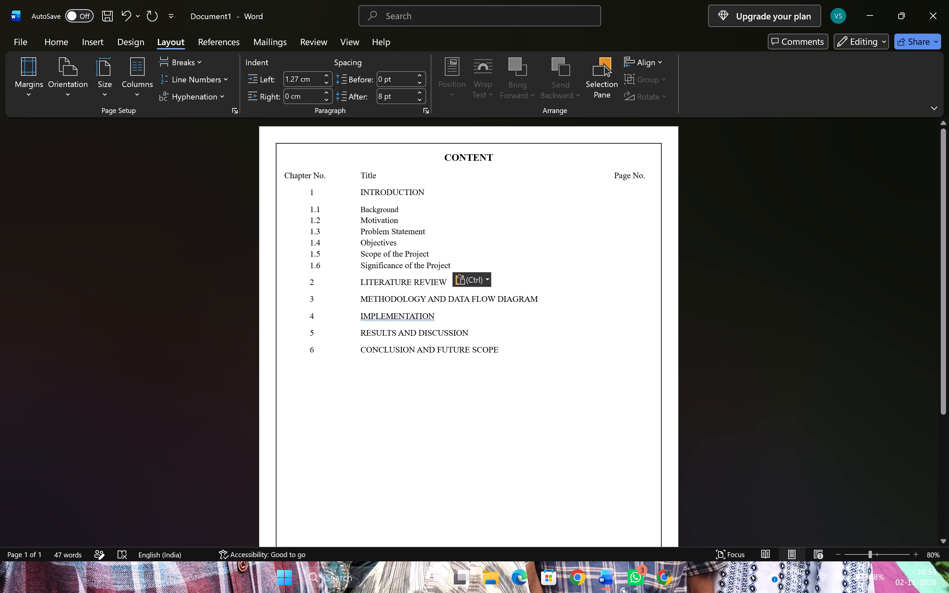
Delete the subsection entries 1.1 to 1.6 under INTRODUCTION on the CONTENT page.
scroll(396, 242, down, 1)
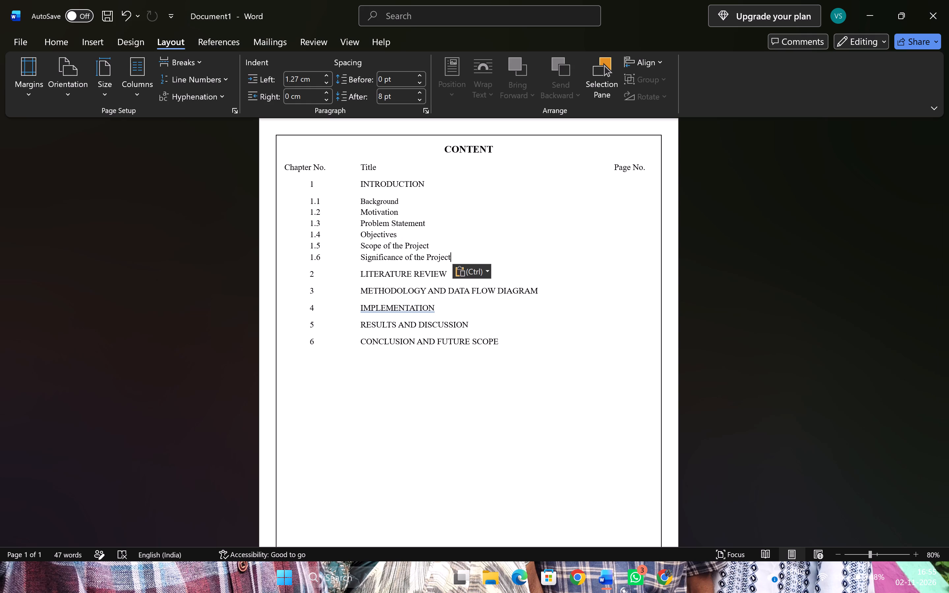
scroll(398, 246, down, 5)
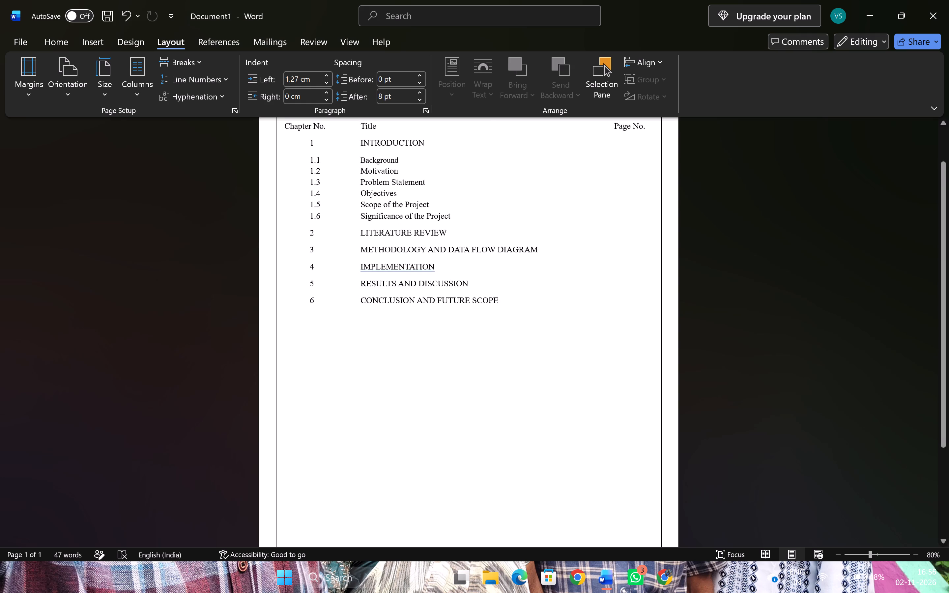
scroll(397, 246, up, 20)
scroll(397, 246, up, 1)
click(516, 251)
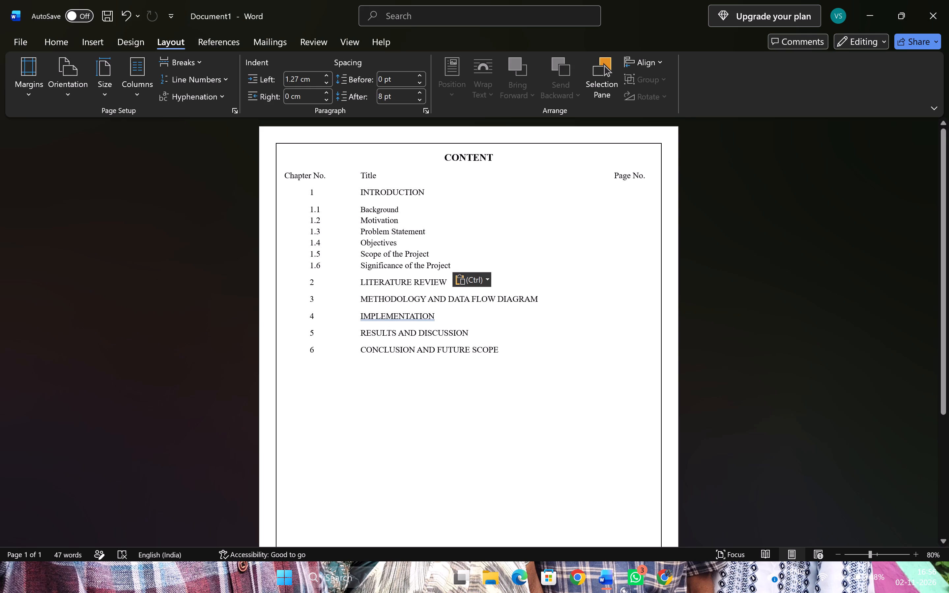
click(462, 264)
drag(462, 264, 298, 203)
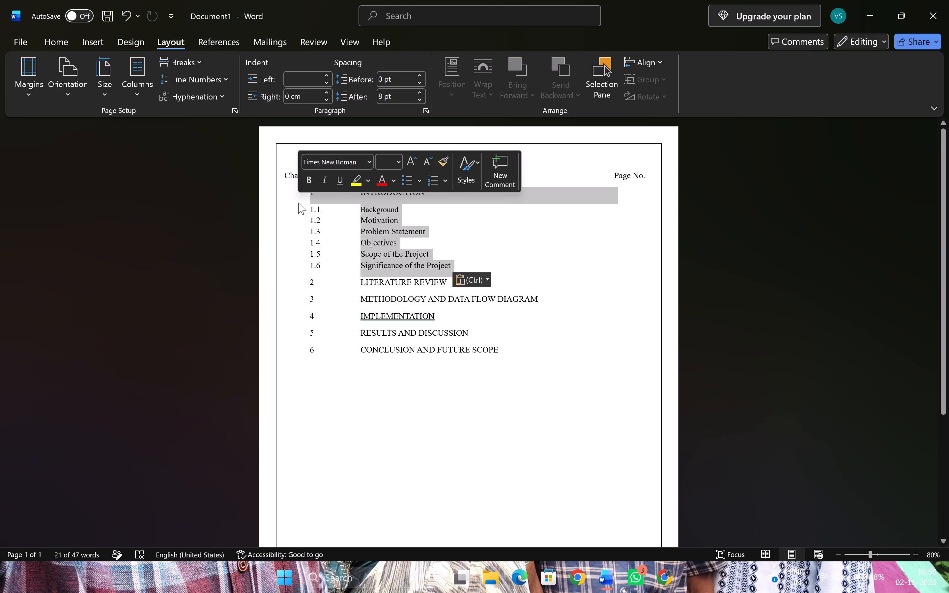
click(456, 259)
drag(463, 267, 379, 241)
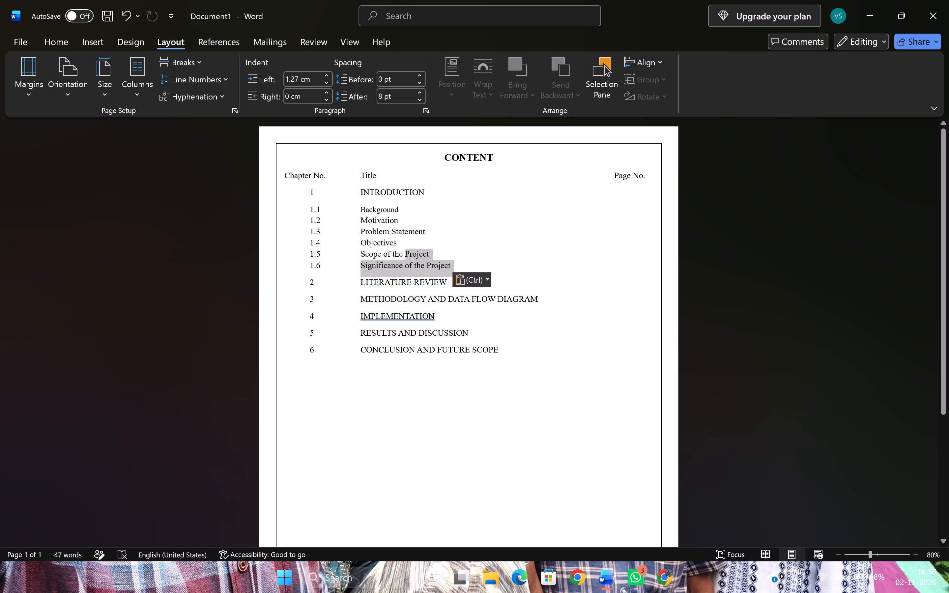
drag(379, 241, 324, 213)
key(BackSpace)
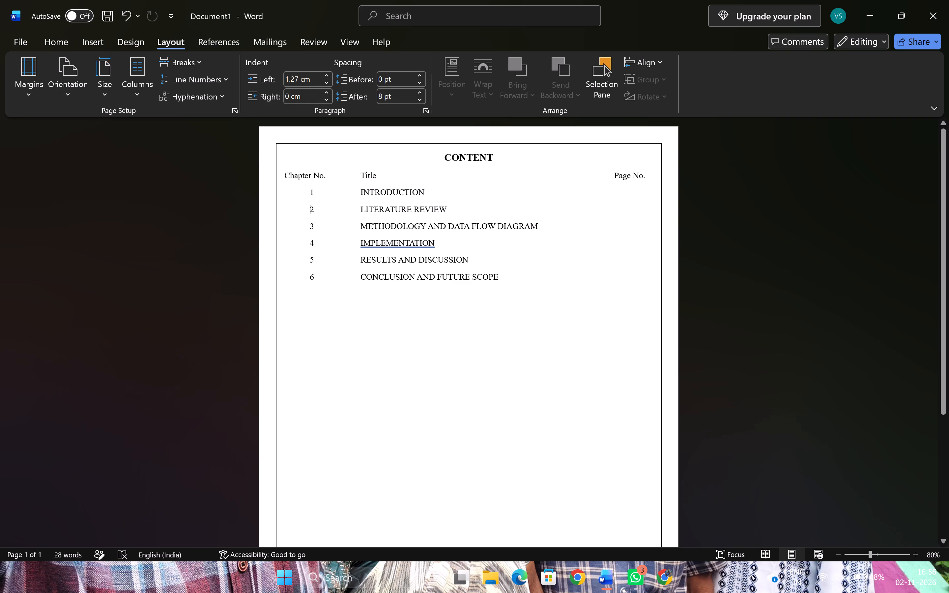
Insert three blank lines above the chapter 1 INTRODUCTION entry.
click(309, 191)
key(Return)
key(Return)
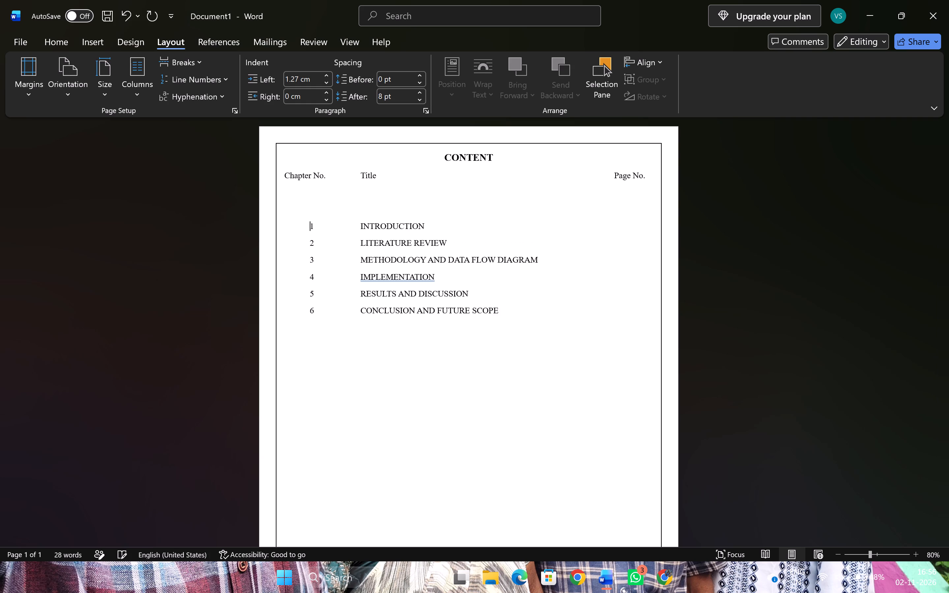
key(Return)
Copy the heading BONAFIDE CERTIFICATE from the report PDF and paste it in the Title column on the line directly above INTRODUCTION.
key(alt+Tab)
scroll(313, 195, up, 1)
scroll(338, 233, up, 2)
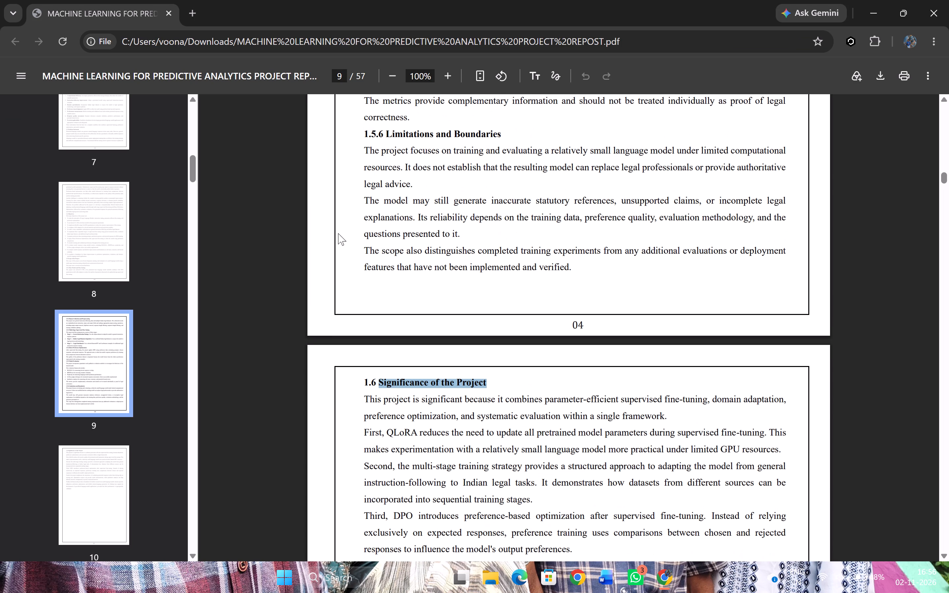
scroll(338, 233, up, 10)
scroll(344, 242, up, 18)
scroll(344, 242, up, 3)
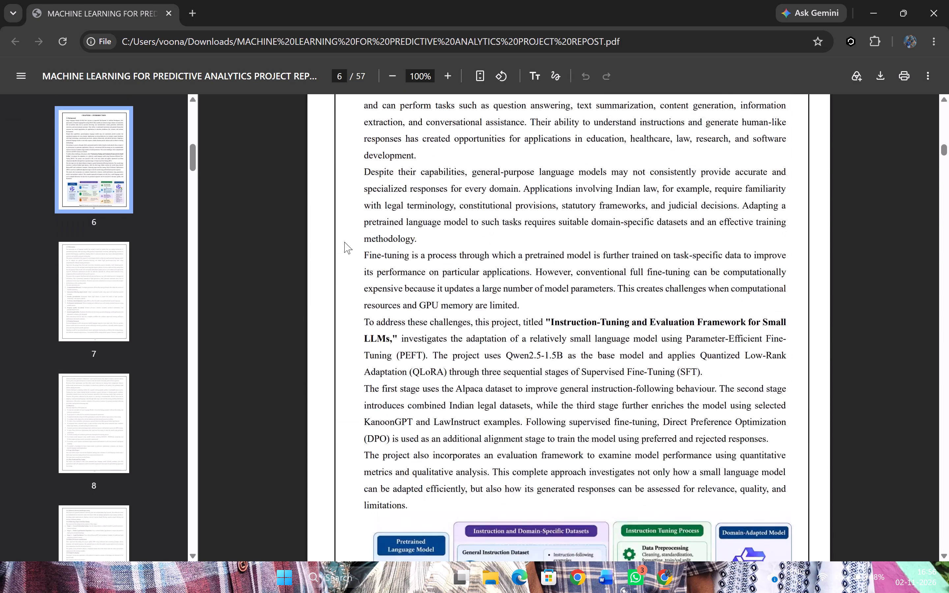
scroll(344, 242, up, 13)
scroll(344, 242, down, 6)
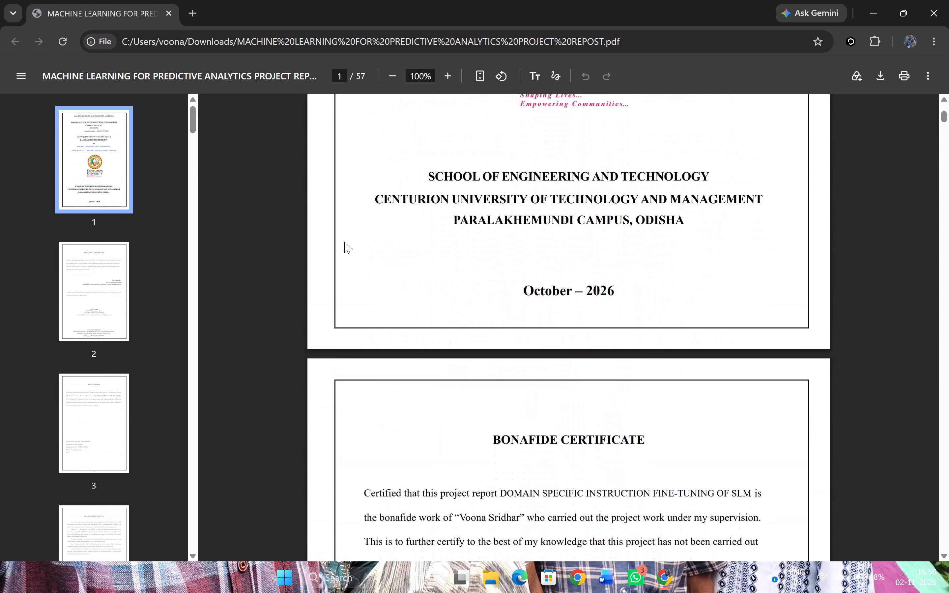
scroll(344, 242, down, 2)
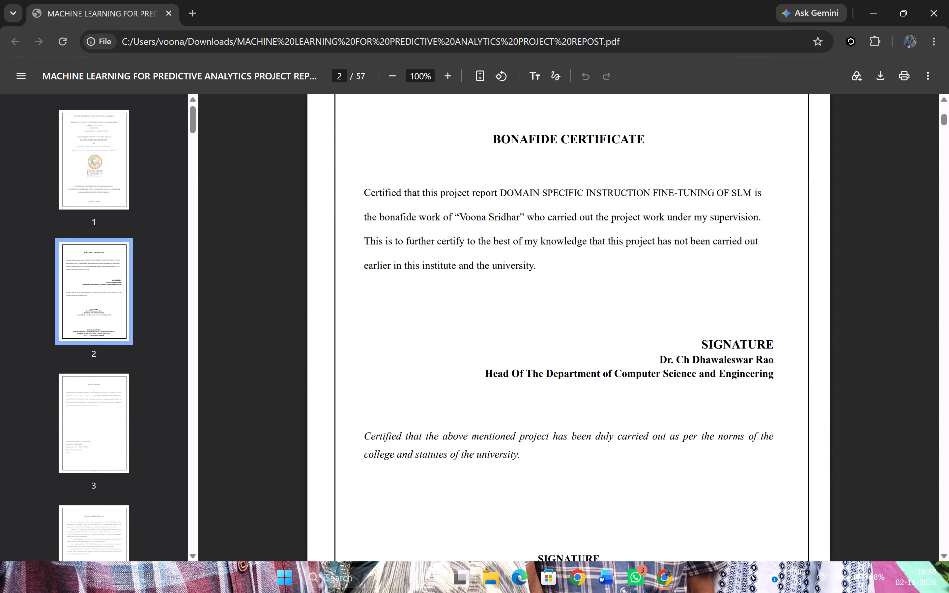
drag(493, 139, 649, 146)
key(ctrl+c)
key(alt+Tab)
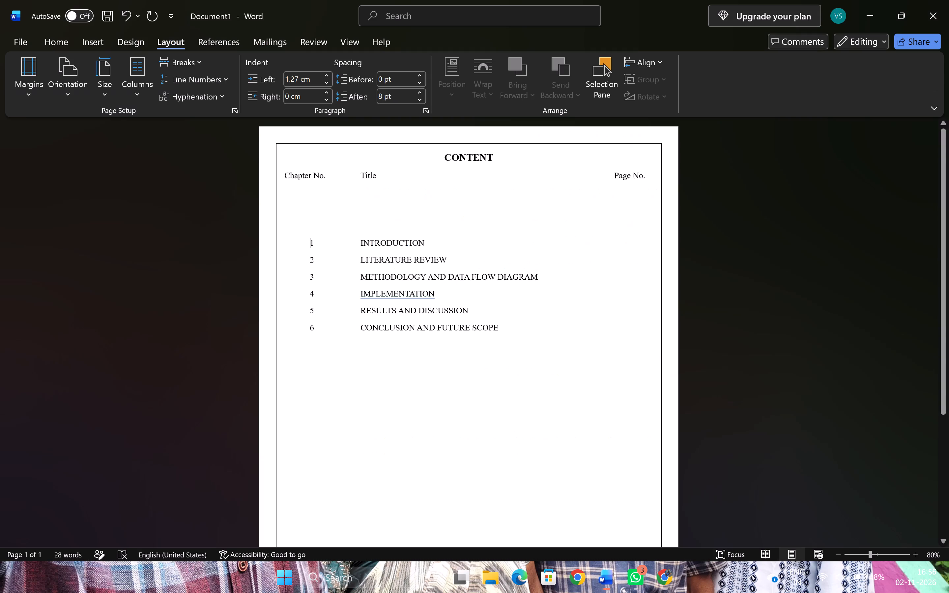
click(408, 195)
click(371, 231)
key(Tab)
key(Tab)
key(ctrl+v)
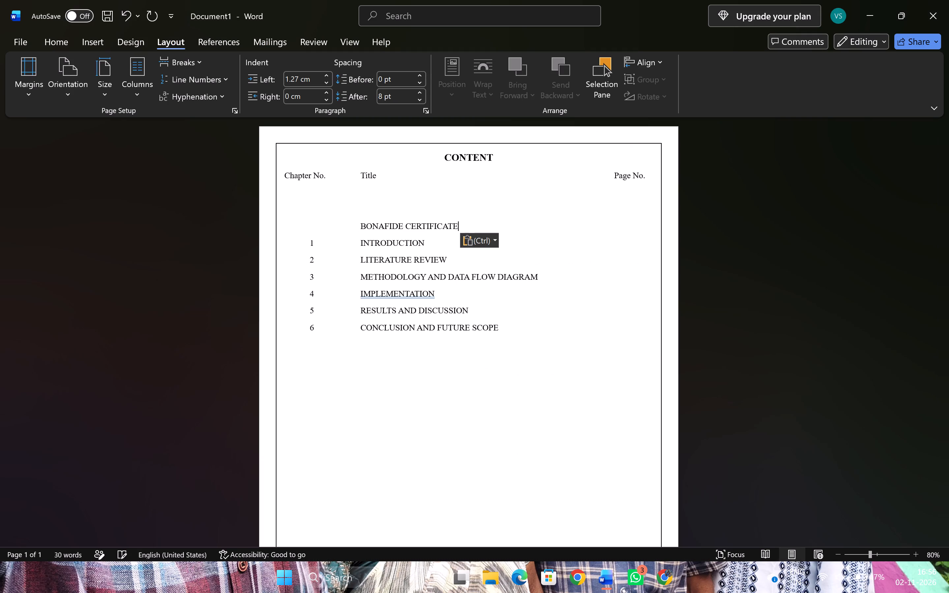
Remove the blank lines between the column header row and the BONAFIDE CERTIFICATE entry.
click(372, 215)
key(BackSpace)
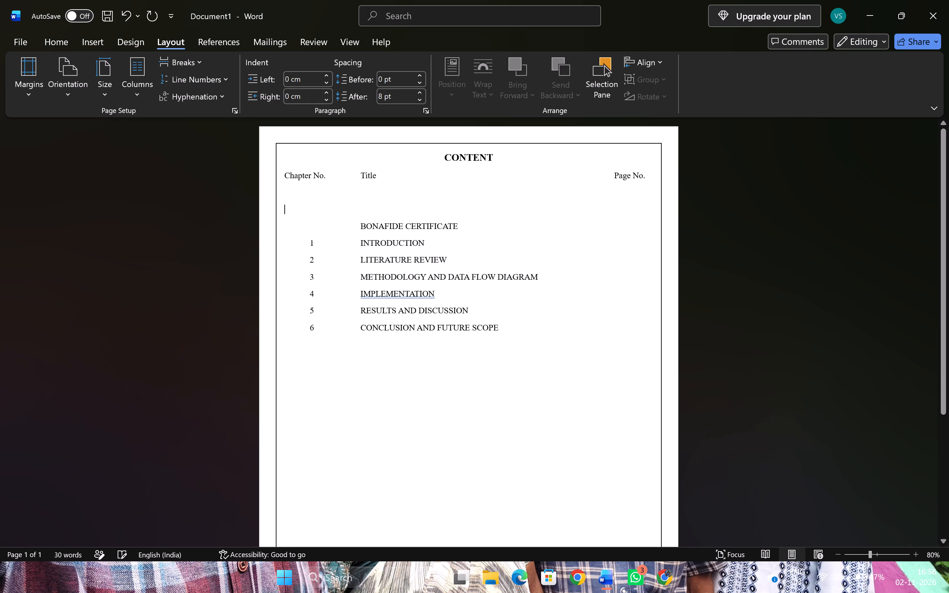
key(BackSpace)
key(BackSpace)
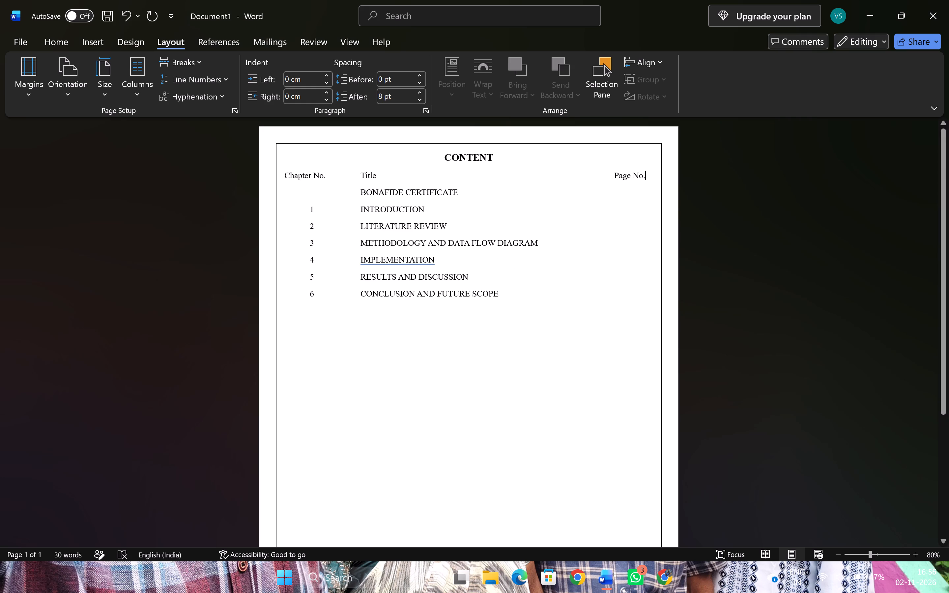
Extend the BONAFIDE CERTIFICATE row with tab spacing towards the Page No. column and add a new line below it.
key(Down)
key(Tab)
key(Tab)
key(Tab)
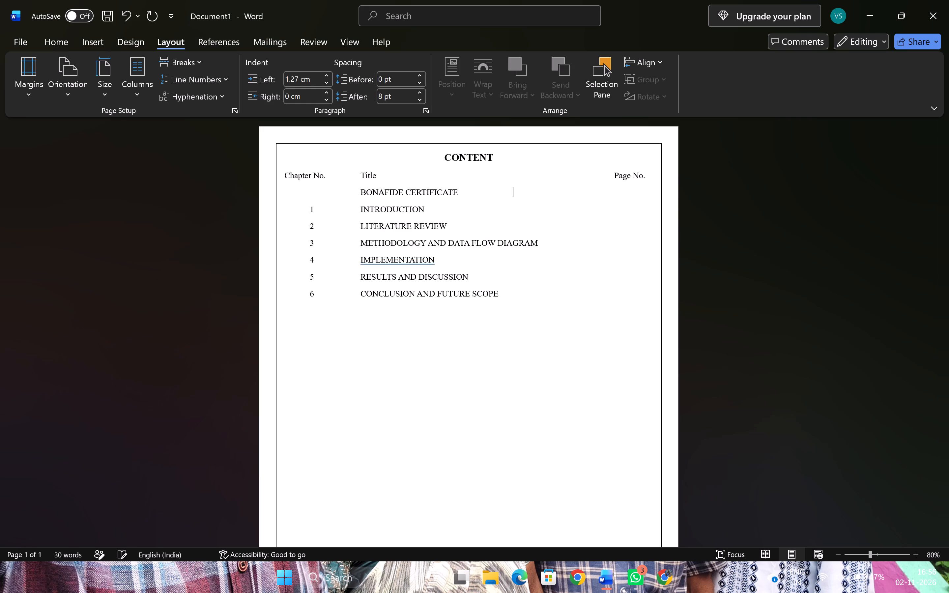
key(Tab)
key(Tab)
key(Tab)
key(Tab)
key(Return)
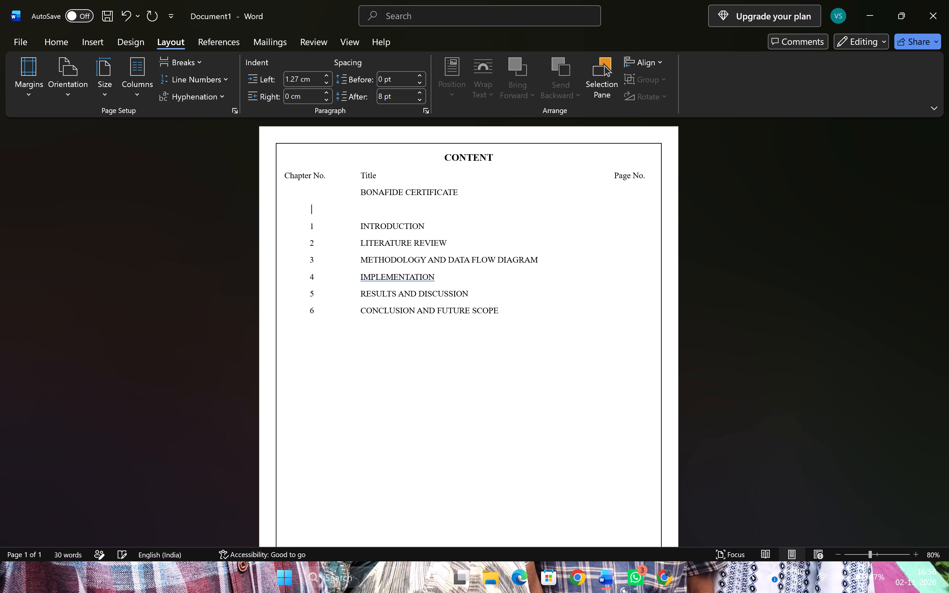
Copy the heading DECLARATION from the report PDF and paste it in the Title column below BONAFIDE CERTIFICATE.
key(alt+Tab)
scroll(402, 245, down, 7)
scroll(402, 245, up, 3)
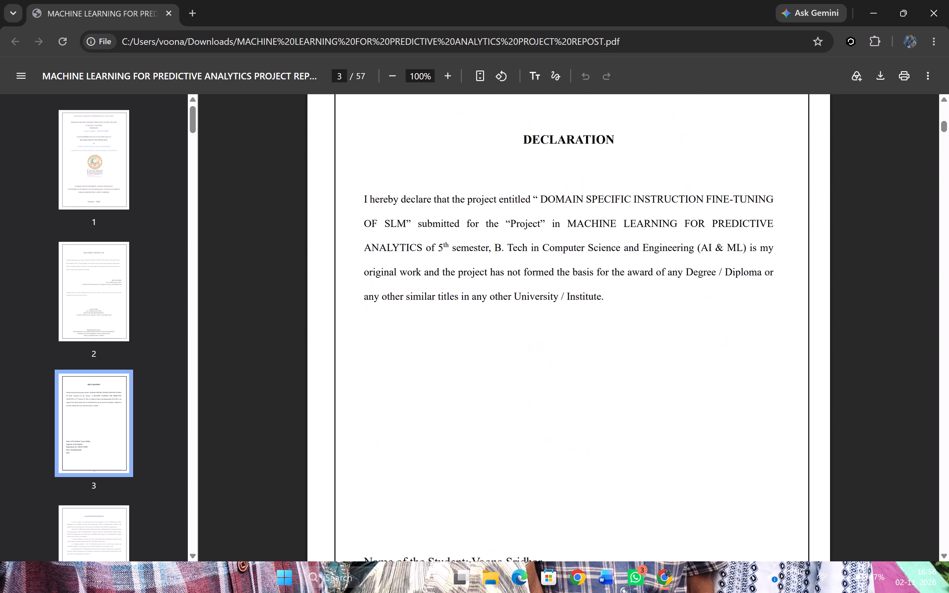
scroll(402, 245, up, 2)
scroll(402, 245, right, 1)
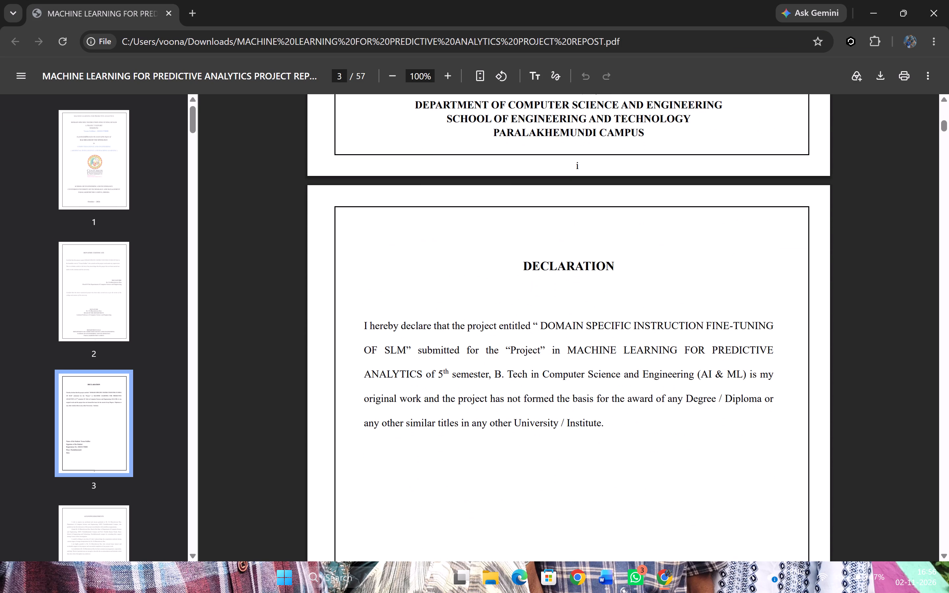
click(517, 264)
drag(517, 264, 587, 264)
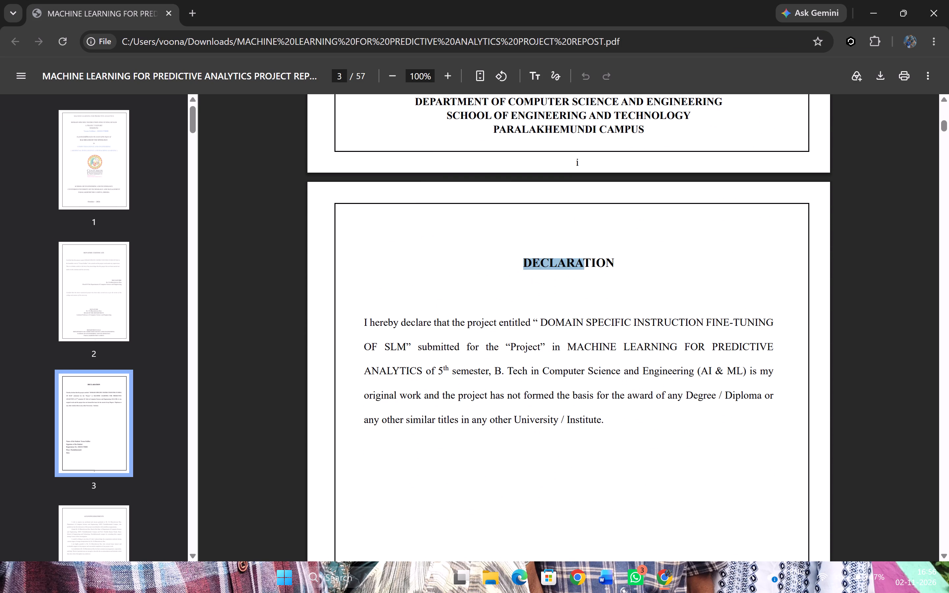
drag(587, 264, 623, 264)
key(ctrl+c)
key(alt+Tab)
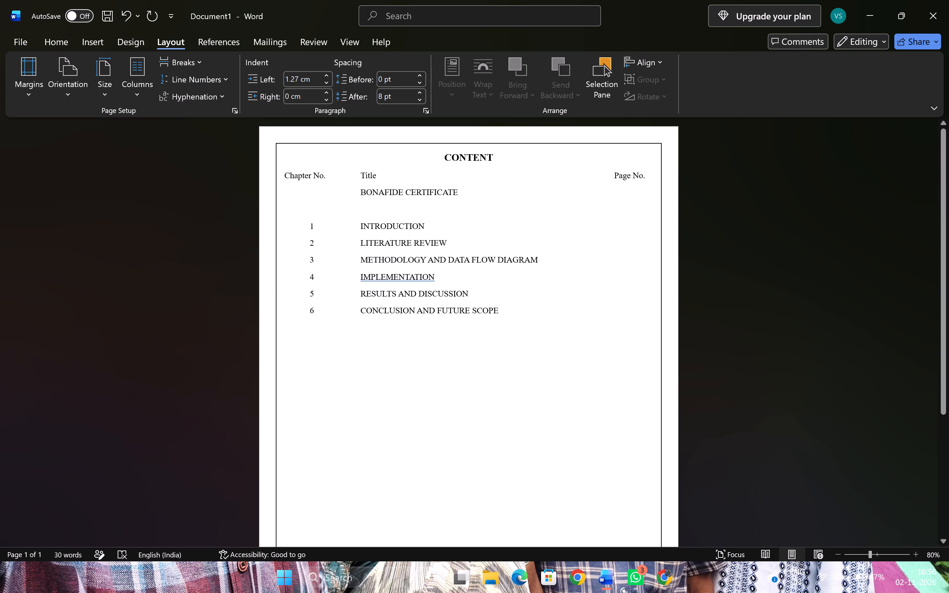
key(Tab)
key(Tab)
key(ctrl+v)
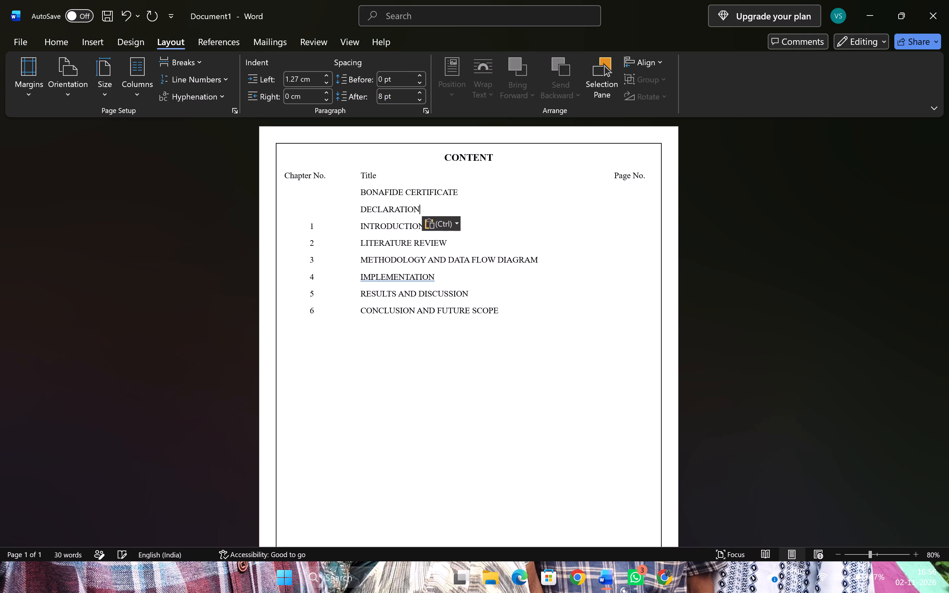
Copy the heading ACKNOWLEDGEMENTS from the report PDF and return to the Word CONTENT page.
key(alt+Tab)
scroll(519, 272, down, 7)
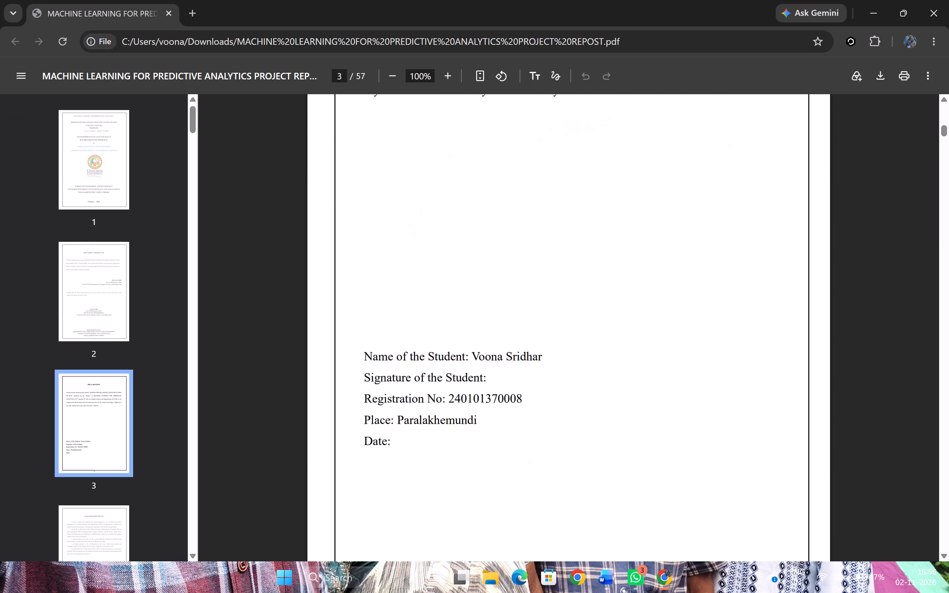
scroll(519, 272, down, 2)
click(498, 238)
drag(498, 238, 651, 236)
key(ctrl+c)
key(alt+Tab)
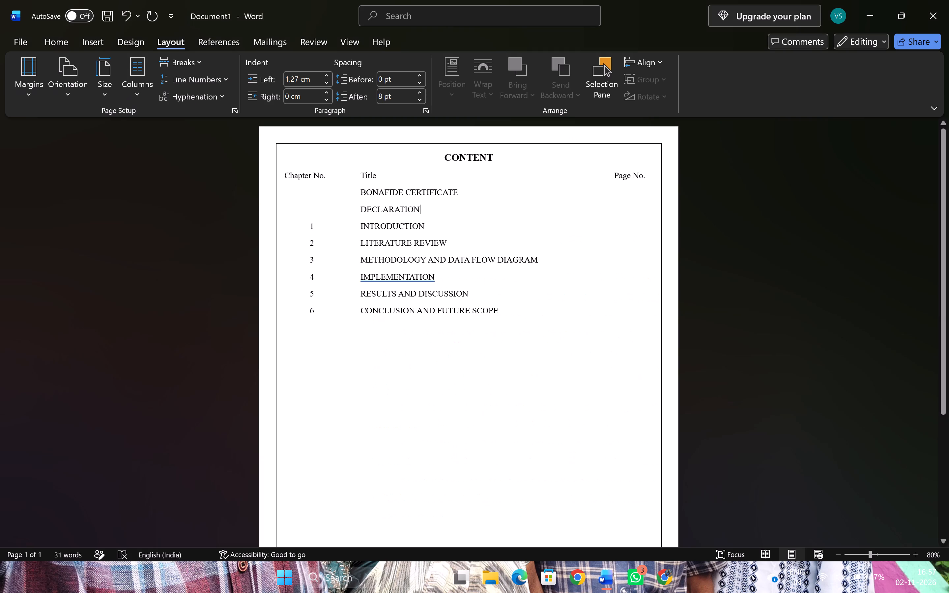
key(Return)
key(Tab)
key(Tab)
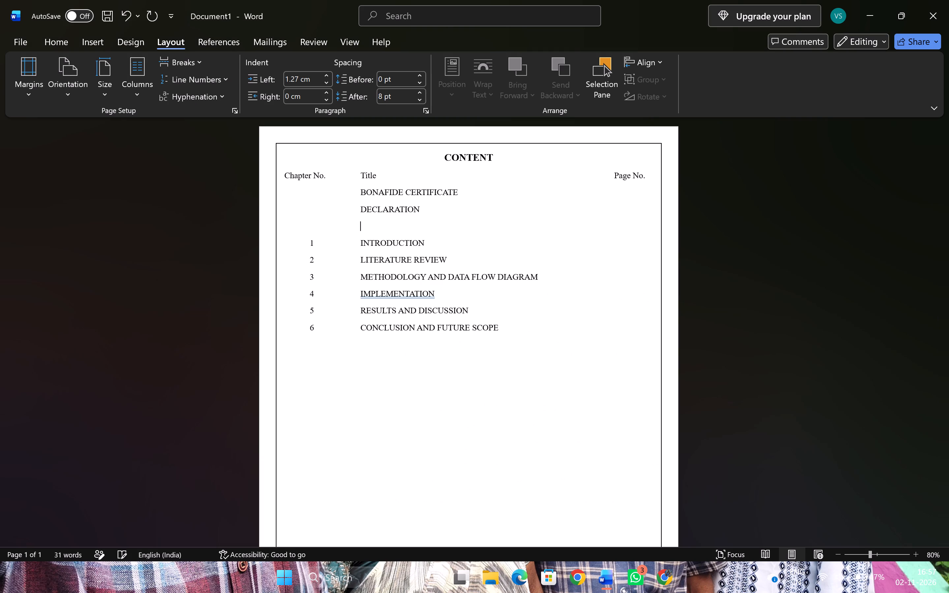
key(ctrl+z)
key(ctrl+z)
Extend the DECLARATION row with tab spacing towards the Page No. column and add a new line below it.
key(Tab)
key(Tab)
key(Tab)
key(Tab)
key(Tab)
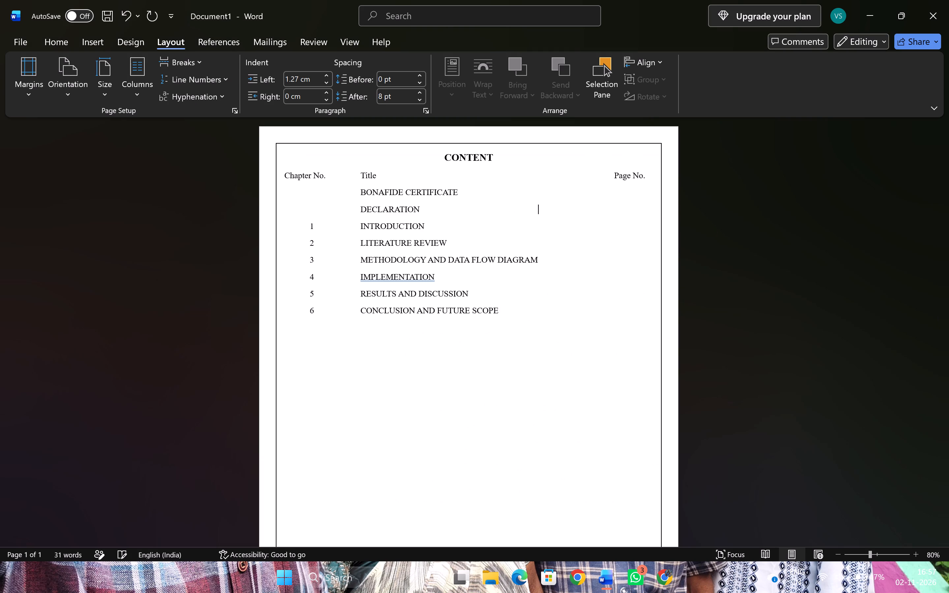
key(Tab)
key(Tab)
key(Tab)
key(Return)
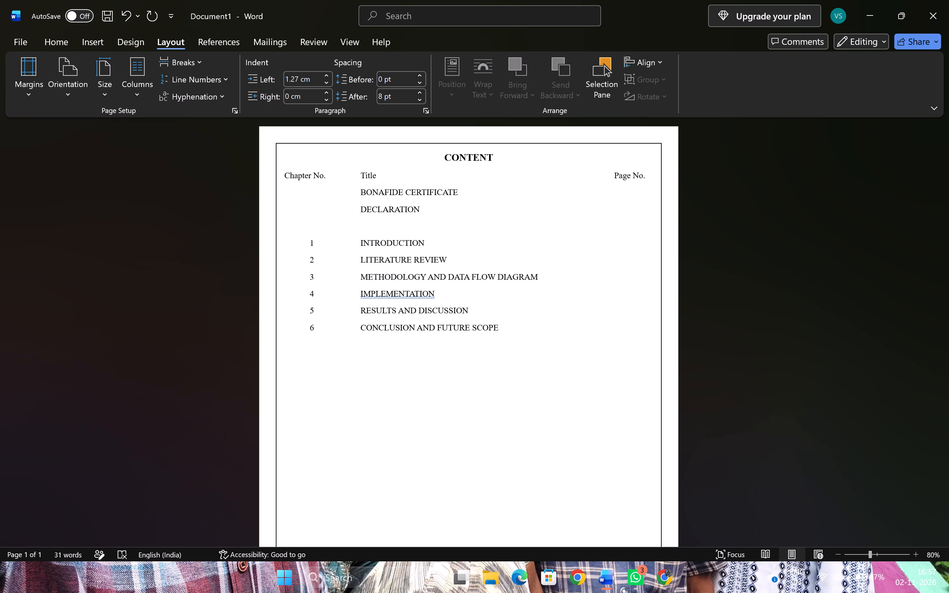
Paste the copied heading ACKNOWLEDGEMENTS in the Title column on the new line below DECLARATION.
key(Tab)
key(Tab)
key(ctrl+v)
Copy the heading ABSTRACT from the report PDF and return to the Word CONTENT page.
key(alt+Tab)
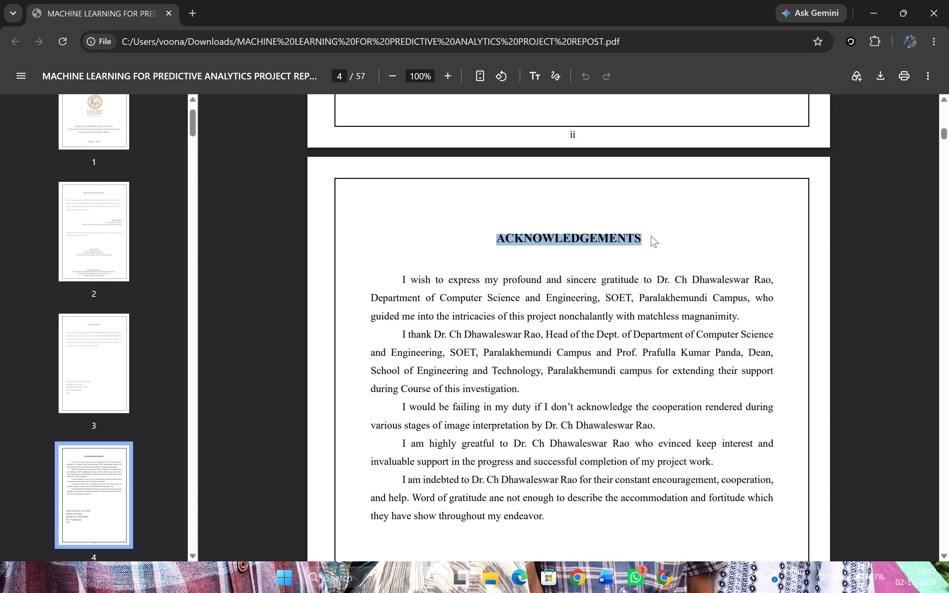
scroll(597, 276, down, 8)
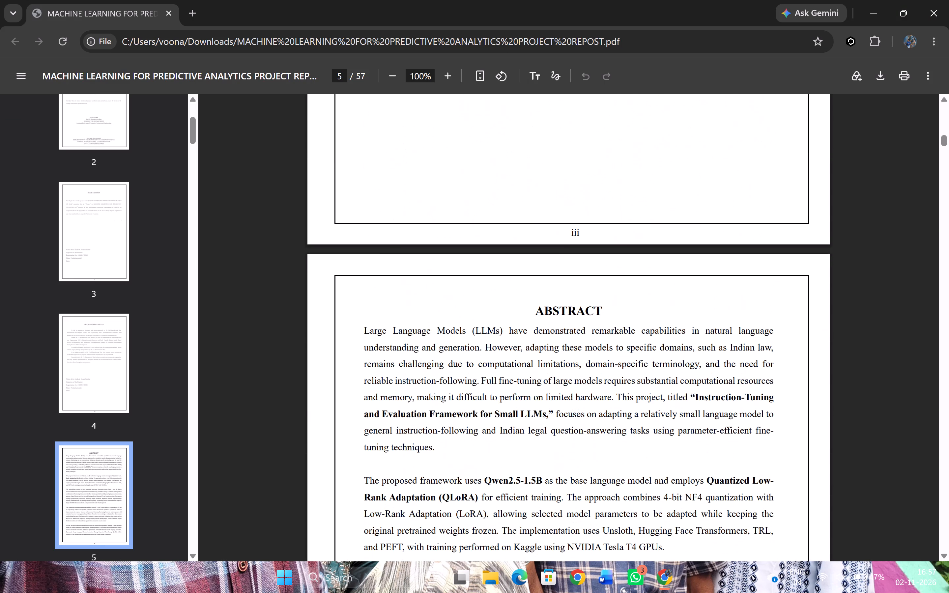
click(532, 311)
drag(532, 311, 620, 308)
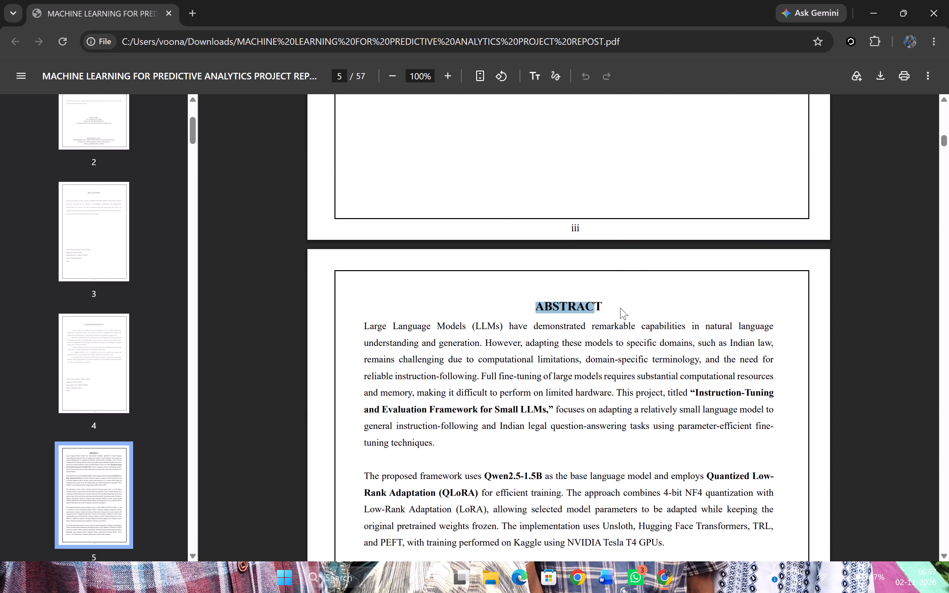
key(ctrl+c)
key(alt+Tab)
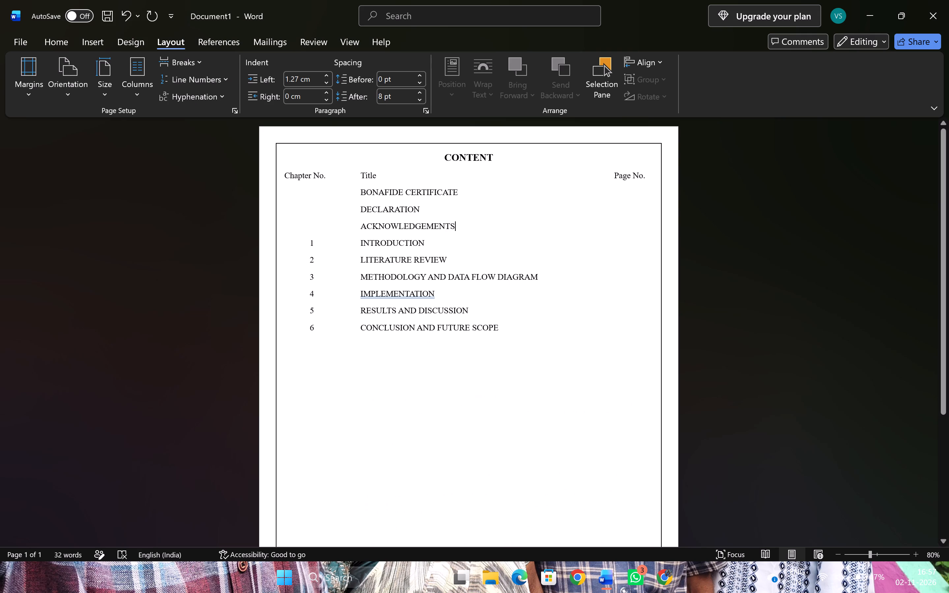
Extend the ACKNOWLEDGEMENTS row with tab spacing up to the Page No. column and add a new line below it.
key(Tab)
key(Tab)
key(Tab)
key(Tab)
key(Tab)
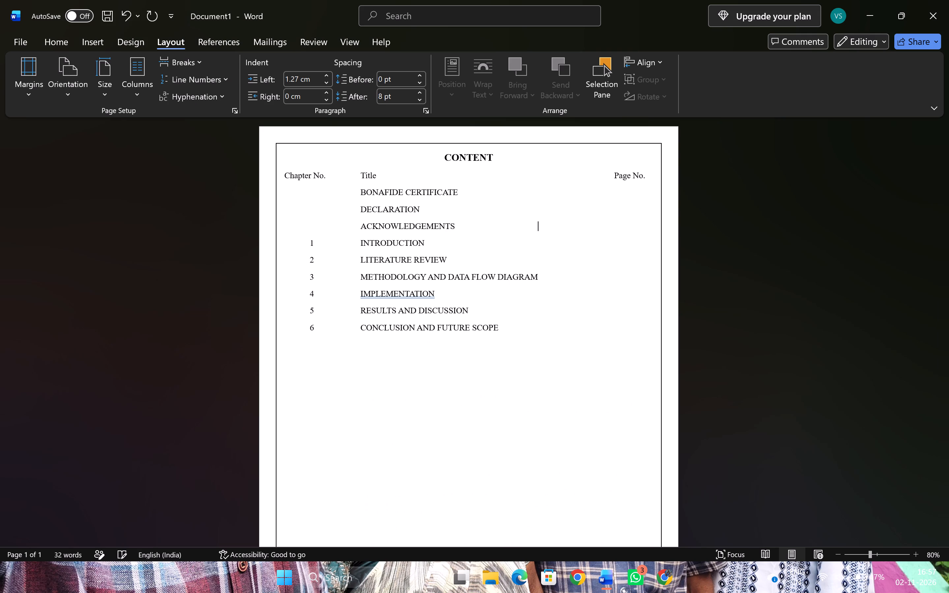
key(Tab)
key(Tab)
key(Return)
Paste the copied heading ABSTRACT in the Title column on the new line below ACKNOWLEDGEMENTS.
key(Tab)
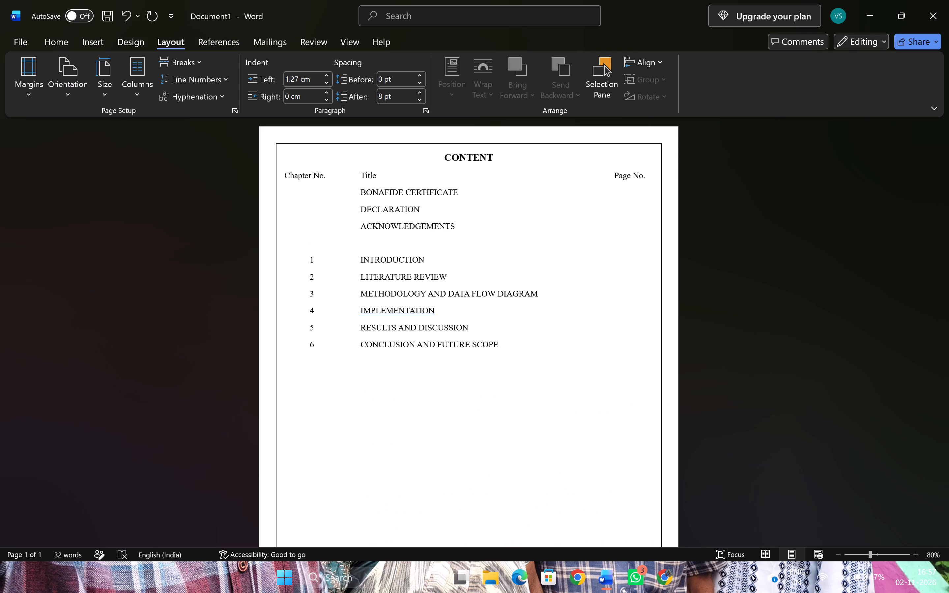
key(Tab)
key(ctrl+v)
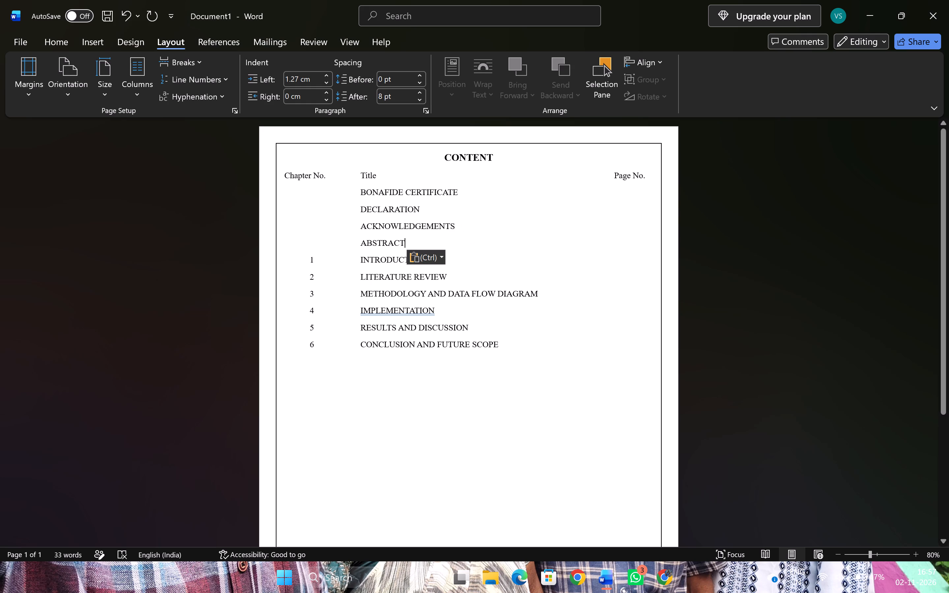
Check the rest of the CONTENT page and the report PDF after ABSTRACT for further front-matter headings.
scroll(468, 263, down, 7)
scroll(468, 263, up, 1)
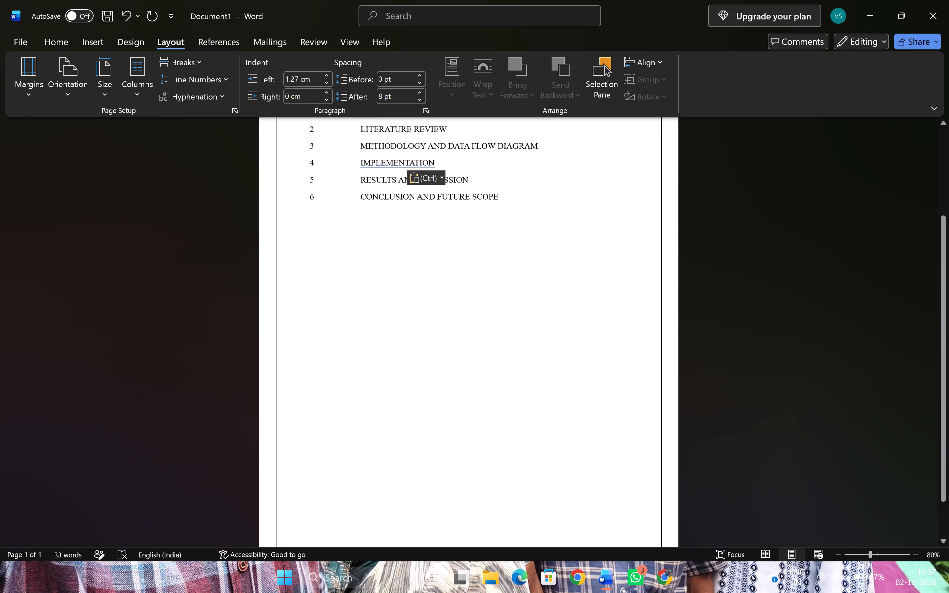
scroll(468, 263, up, 1)
key(alt+Tab)
scroll(510, 317, down, 4)
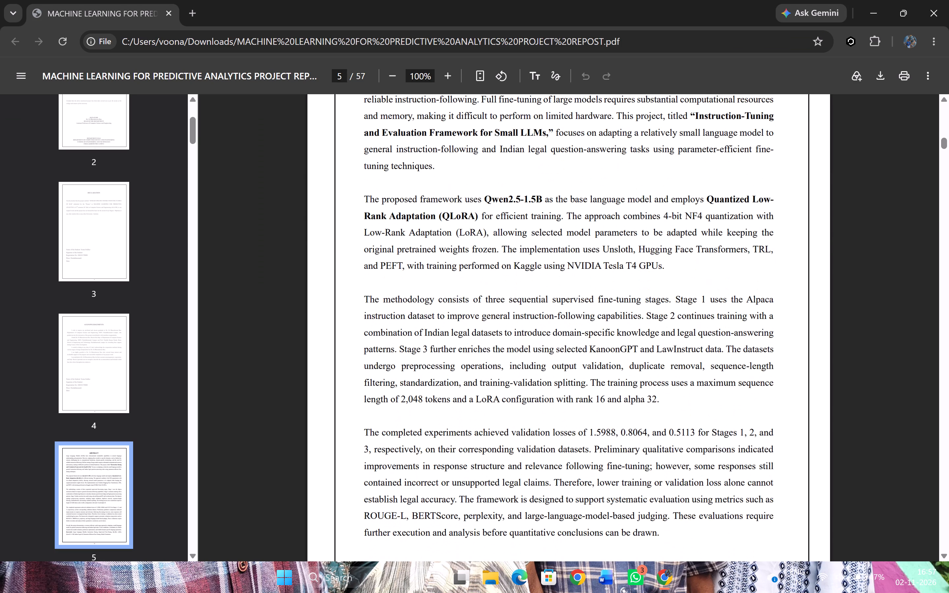
scroll(510, 317, down, 4)
key(alt+Tab)
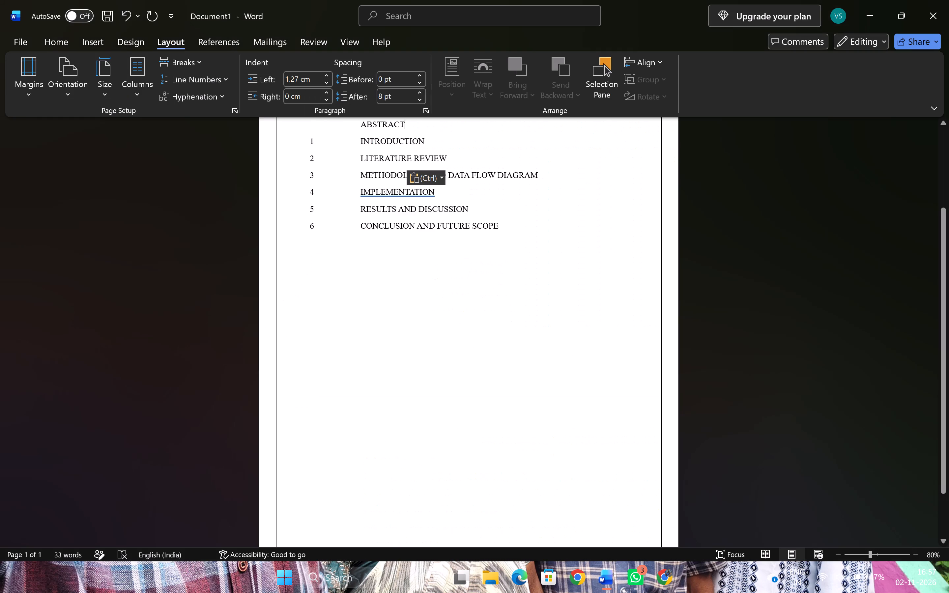
Enter page numbers i, ii and iii in the Page No. column for BONAFIDE CERTIFICATE, DECLARATION and ACKNOWLEDGEMENTS.
scroll(510, 317, up, 5)
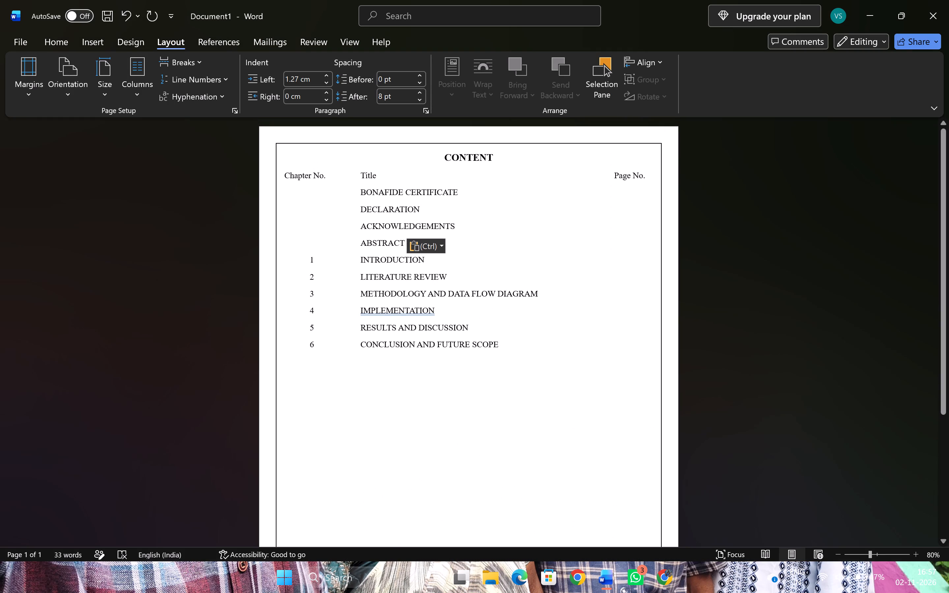
click(602, 192)
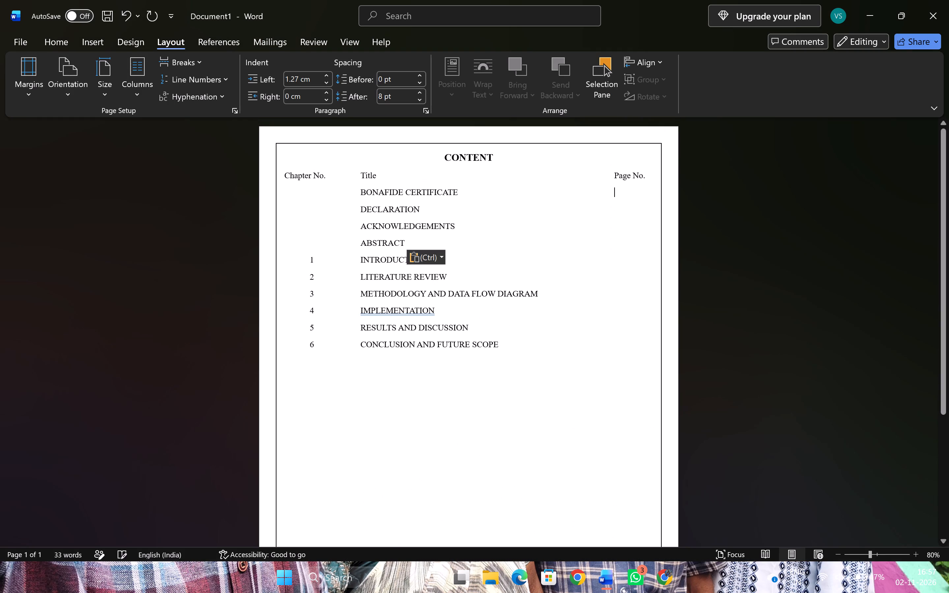
key(i)
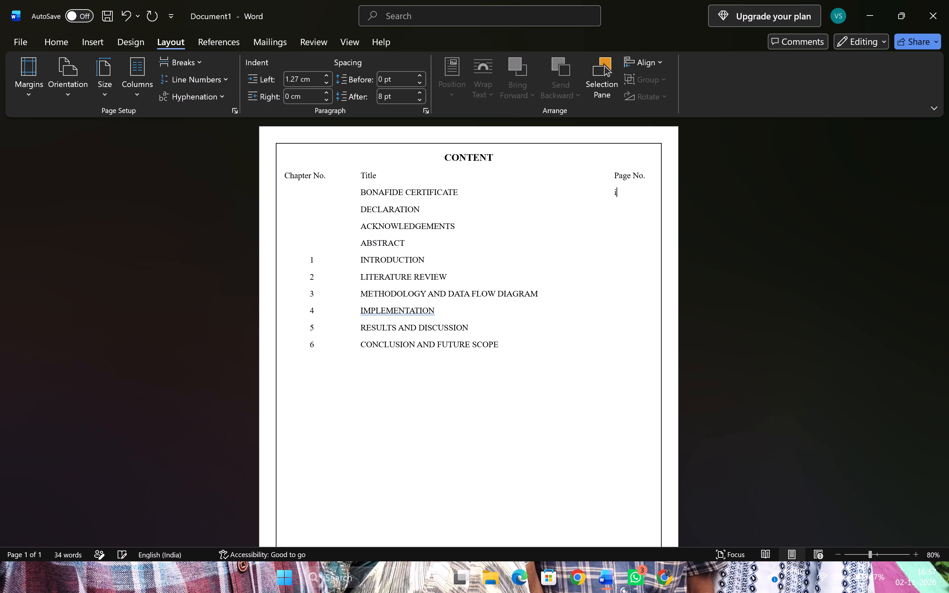
key(Down)
text(ii)
key(Down)
text(iii)
key(Down)
Extend the ABSTRACT row with tab spacing to the Page No. column and enter page number iv.
key(Tab)
key(Tab)
key(Tab)
key(Tab)
key(Tab)
key(Tab)
key(Tab)
key(Tab)
key(Tab)
text(iv)
Enter 1 in the Page No. column of the INTRODUCTION row.
key(Down)
key(1)
Find the first and last pages of Chapter 1 in the report PDF and set the INTRODUCTION page range to 01 - 05.
key(alt+Tab)
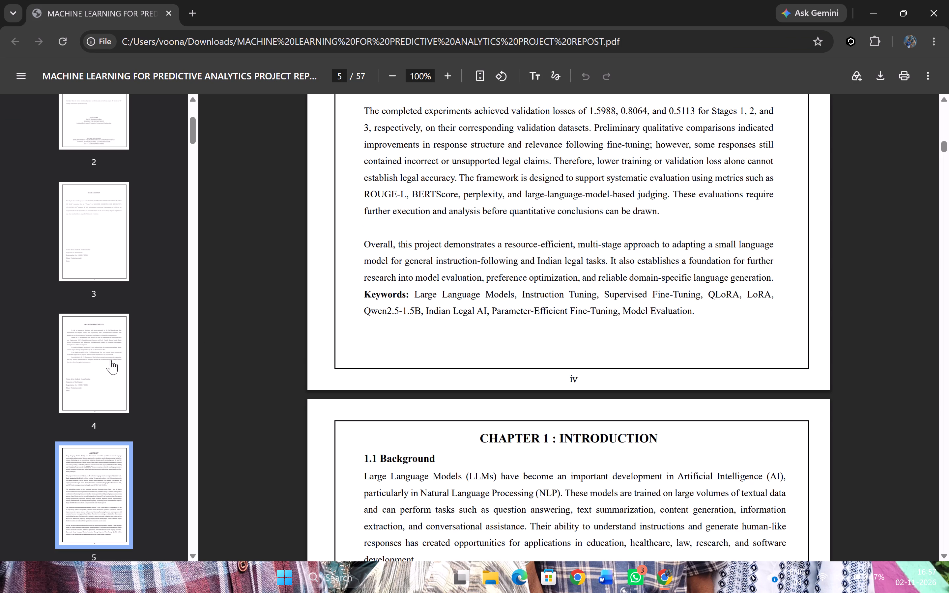
scroll(109, 378, down, 2)
scroll(469, 378, down, 3)
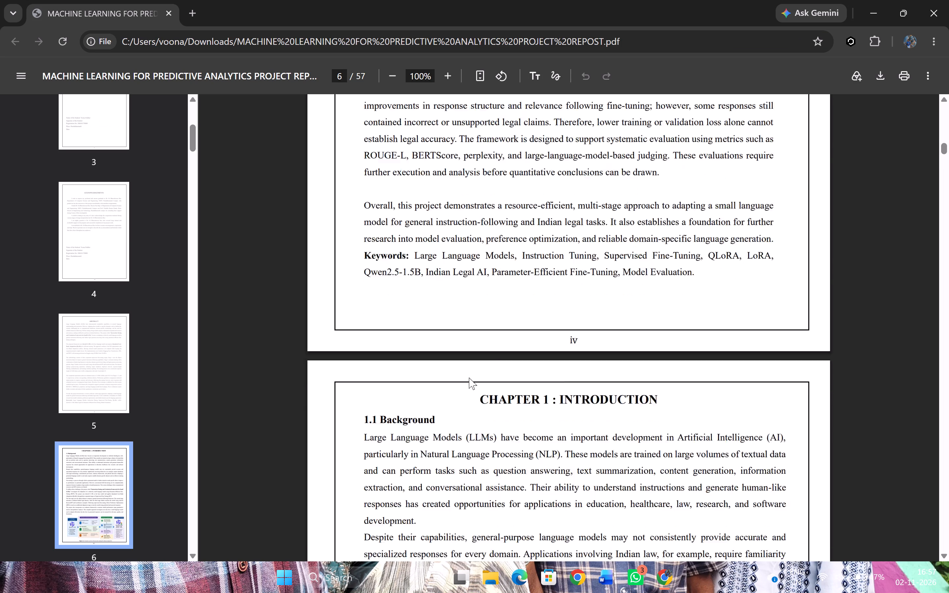
scroll(469, 378, down, 7)
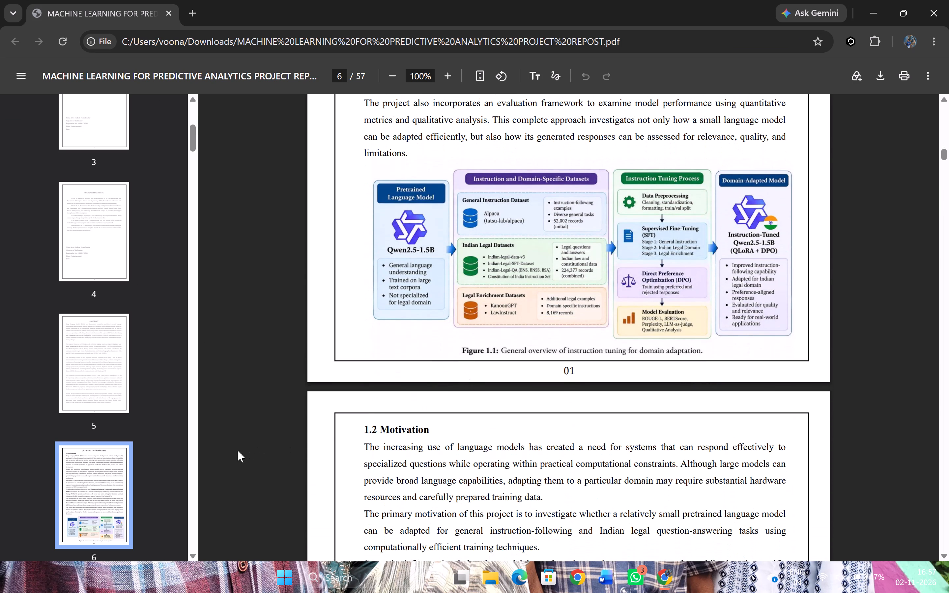
scroll(101, 442, down, 5)
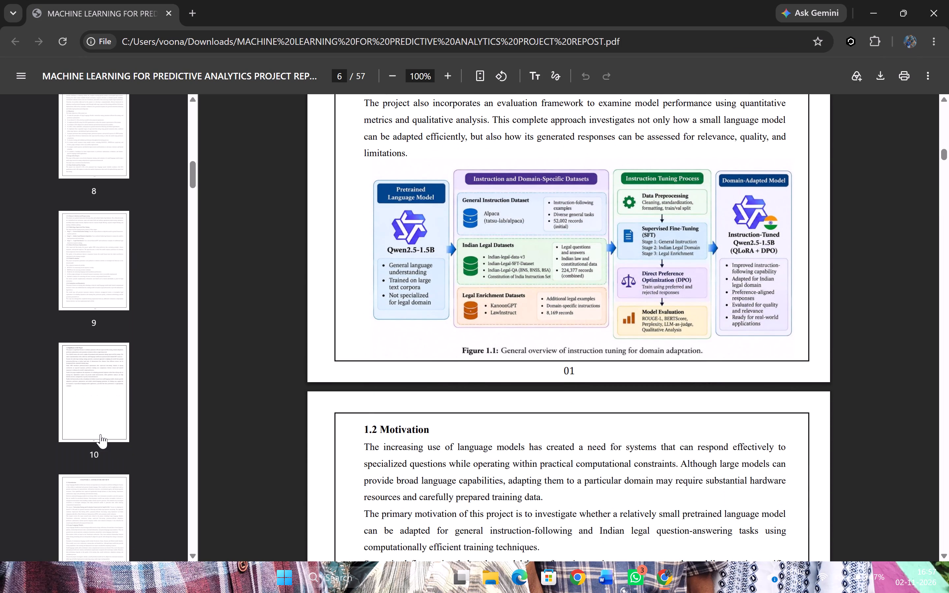
click(108, 479)
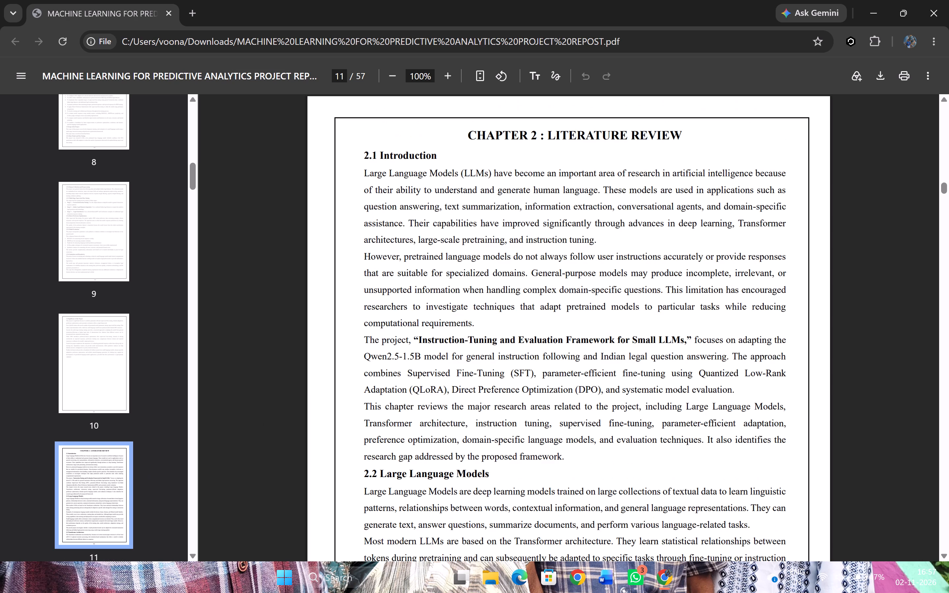
scroll(405, 348, up, 2)
key(alt+Tab)
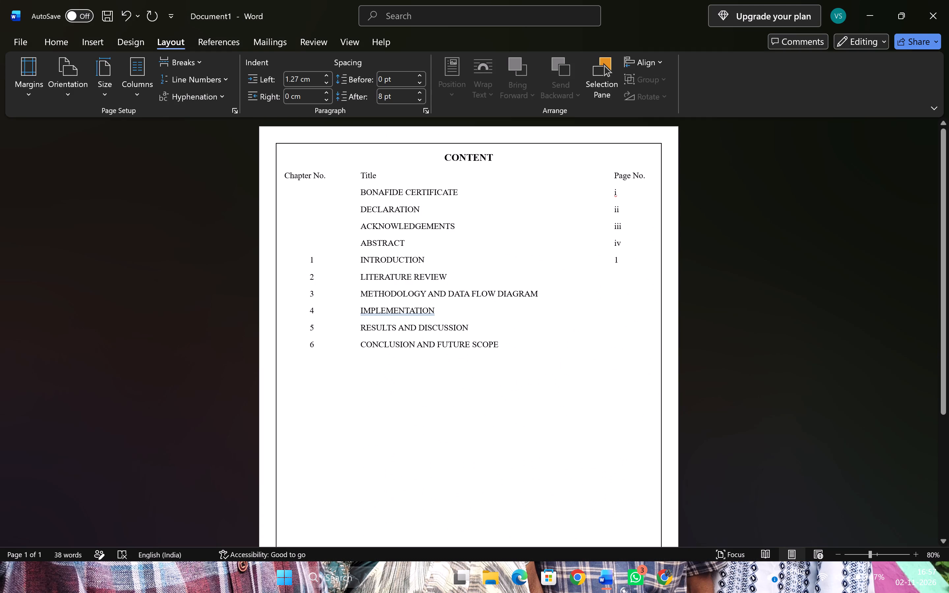
key(Left)
key(0)
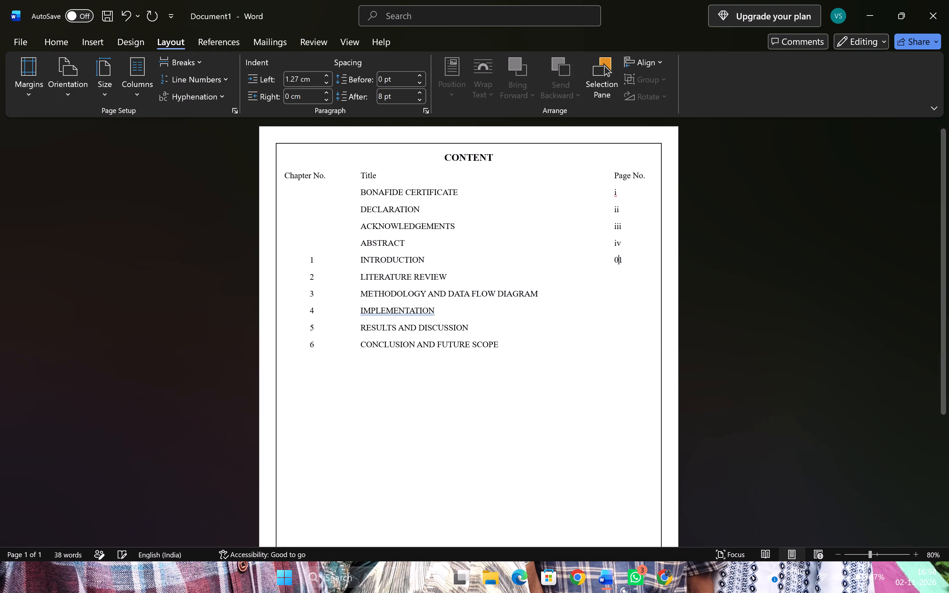
key(Right)
key(space)
text(-)
key(space)
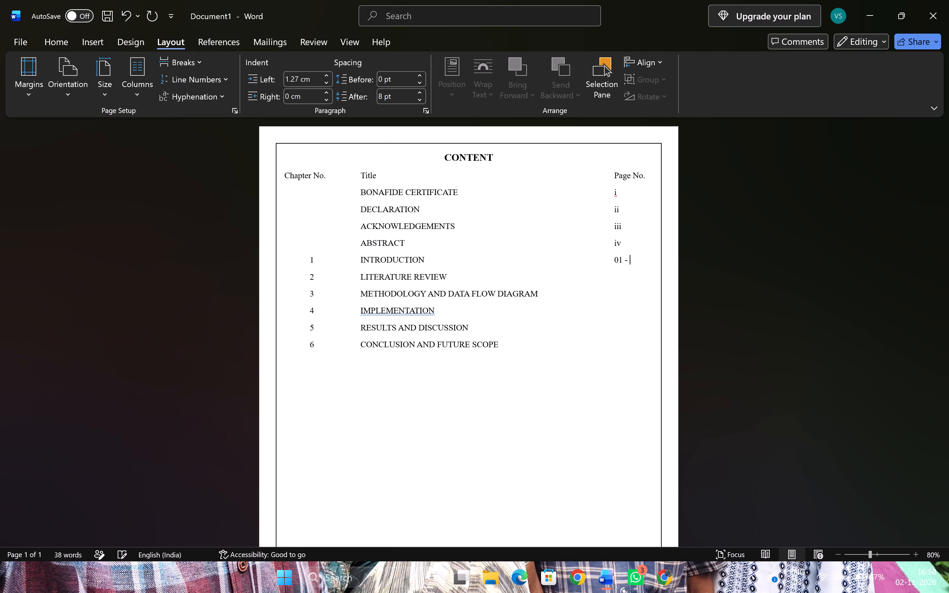
text(05)
Check Chapter 2's starting page in the report PDF and begin the LITERATURE REVIEW page range with 06 and a dash.
key(Down)
key(alt+Tab)
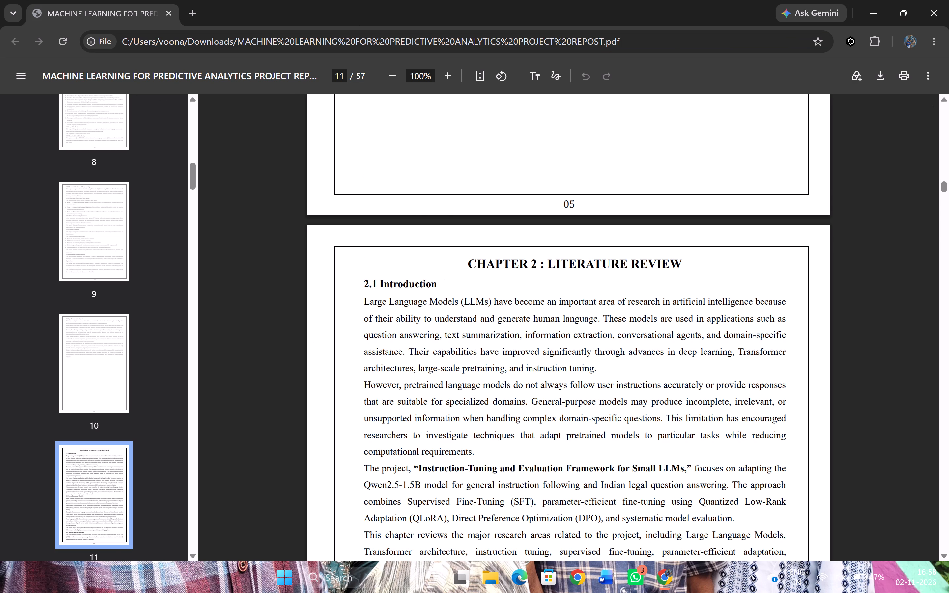
key(alt+Tab)
text(06)
key(alt+Tab)
key(alt+Tab)
key(space)
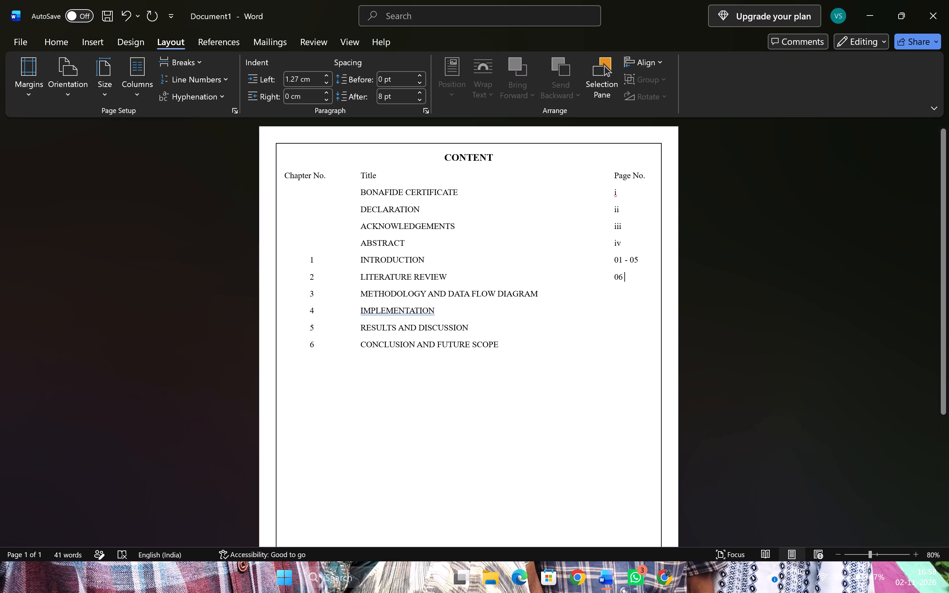
text(-)
key(space)
Find Chapter 2's last page in the report PDF and complete the LITERATURE REVIEW page range in Word with 16.
key(alt+Tab)
scroll(634, 338, down, 3)
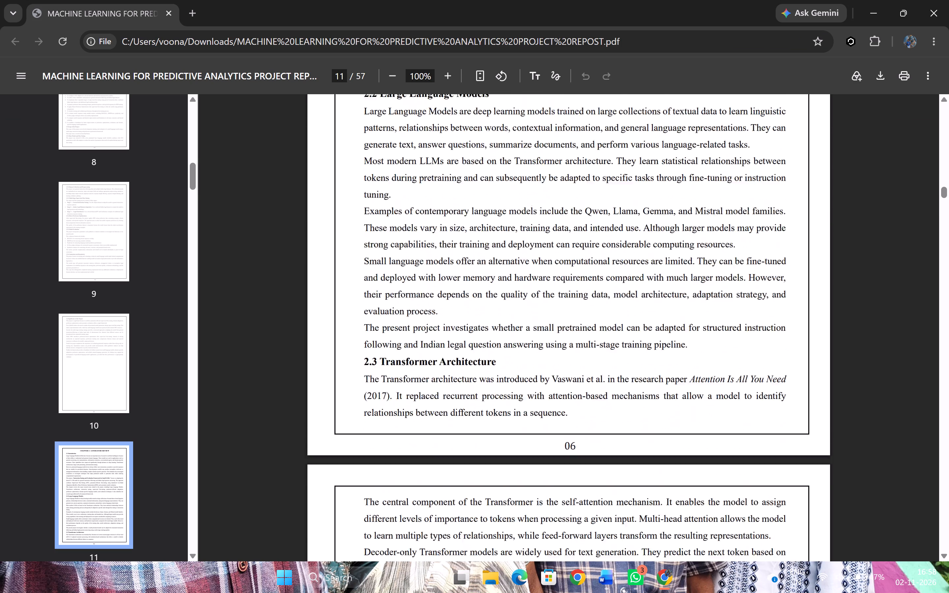
scroll(634, 338, down, 4)
scroll(634, 338, right, 1)
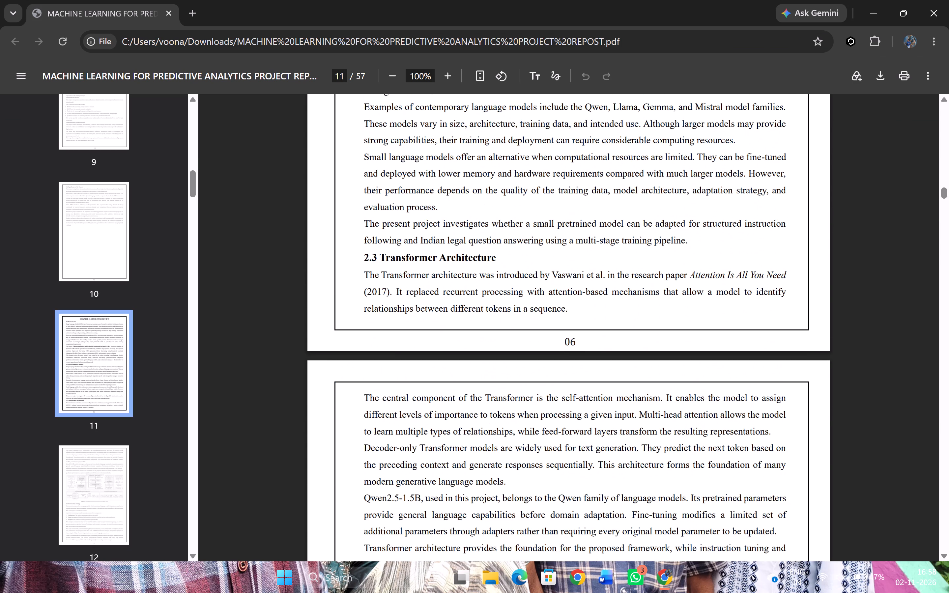
scroll(634, 338, right, 1)
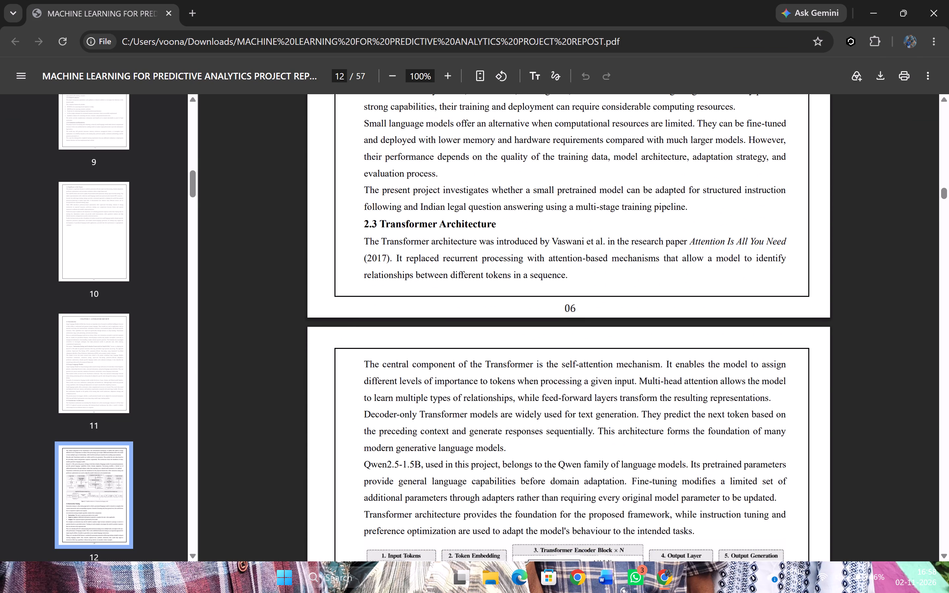
scroll(424, 427, down, 20)
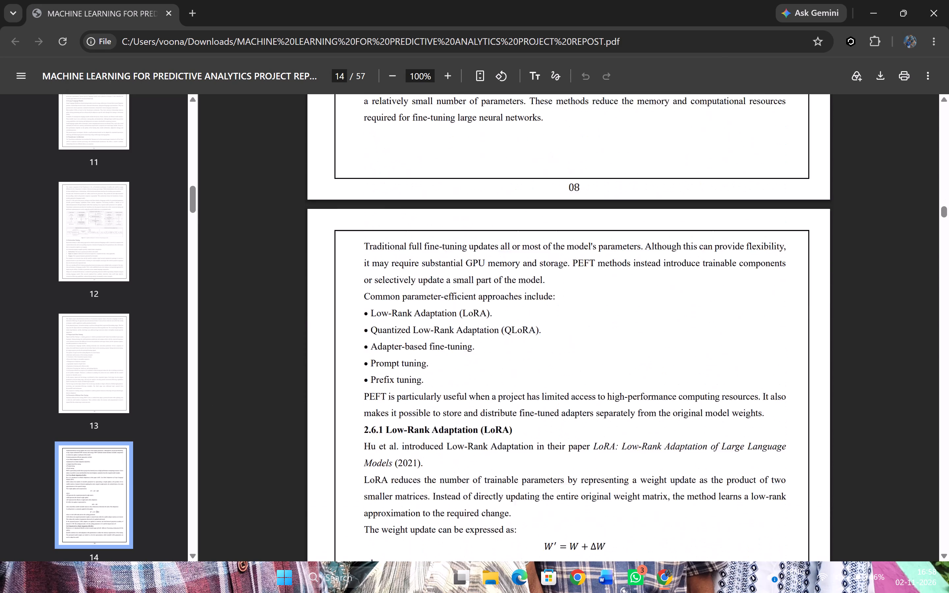
scroll(424, 427, down, 11)
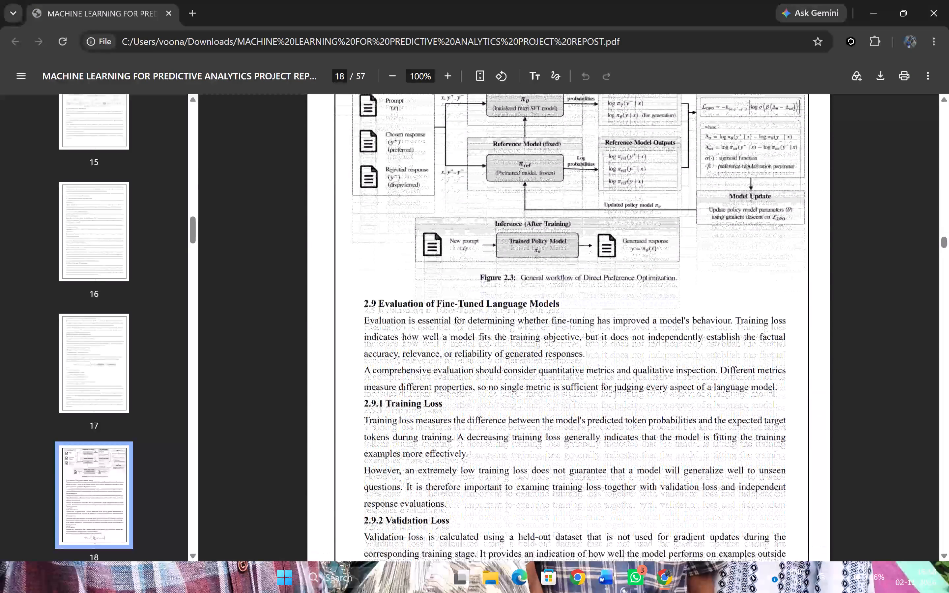
scroll(424, 427, down, 19)
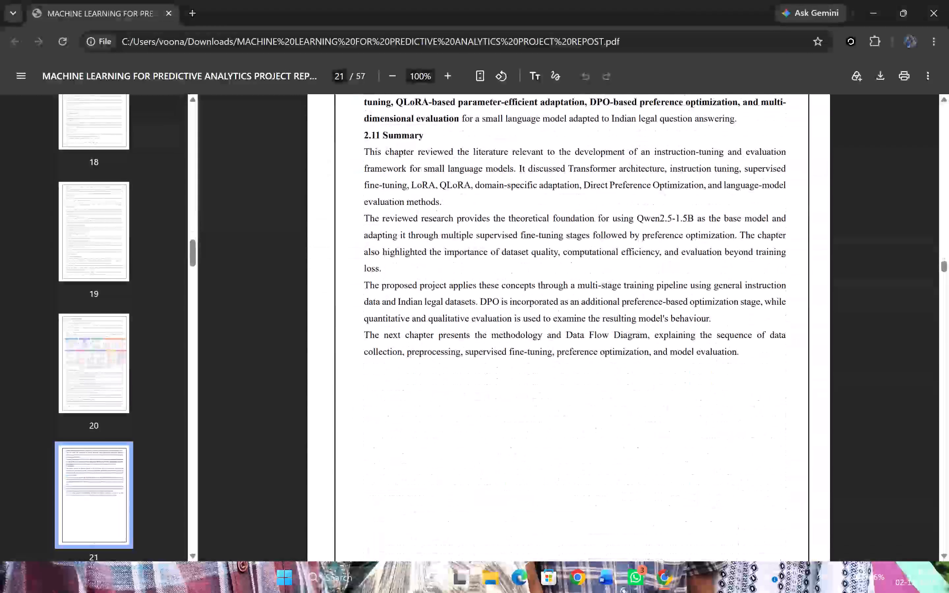
key(alt+Tab)
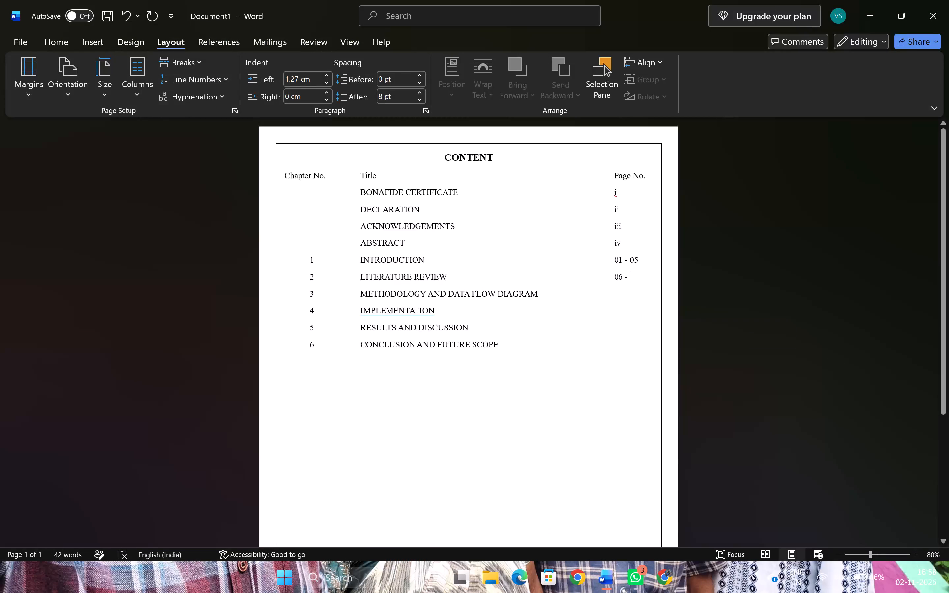
text(16)
Begin the METHODOLOGY AND DATA FLOW DIAGRAM page range with 17 and a dash.
key(Down)
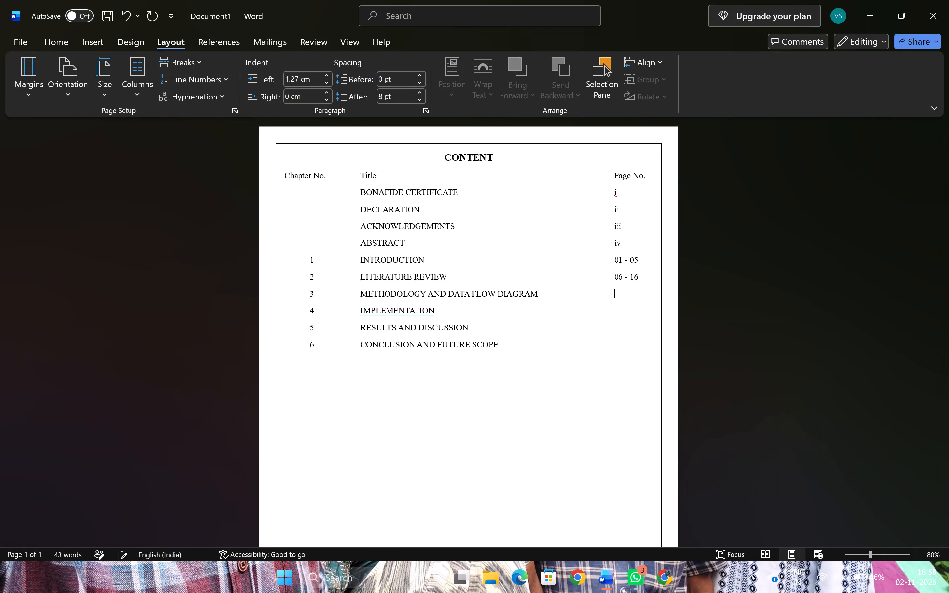
key(1)
text(7 -)
key(space)
Find Chapter 3's last page in the report PDF and complete the METHODOLOGY AND DATA FLOW DIAGRAM page range in Word with 31.
key(alt+Tab)
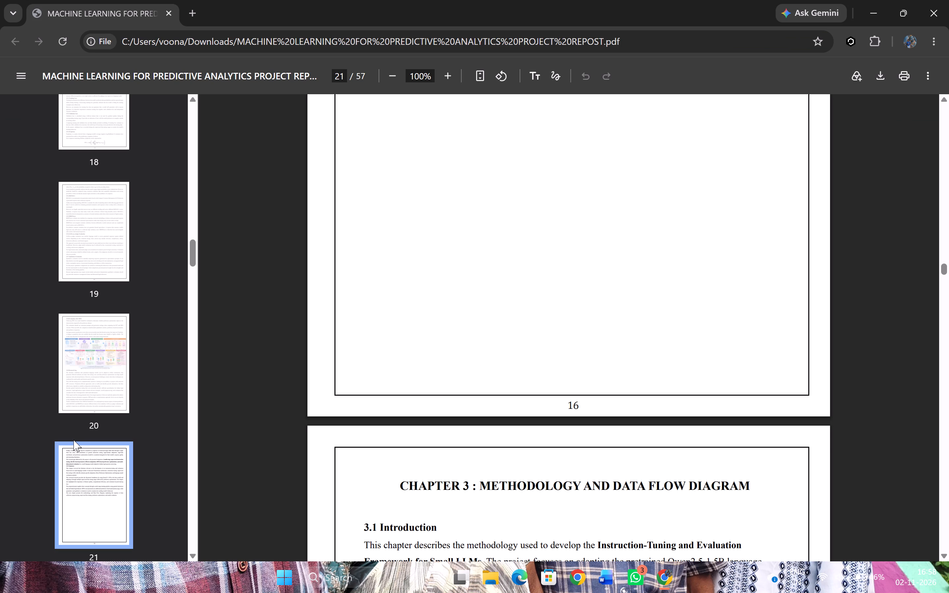
scroll(73, 440, down, 4)
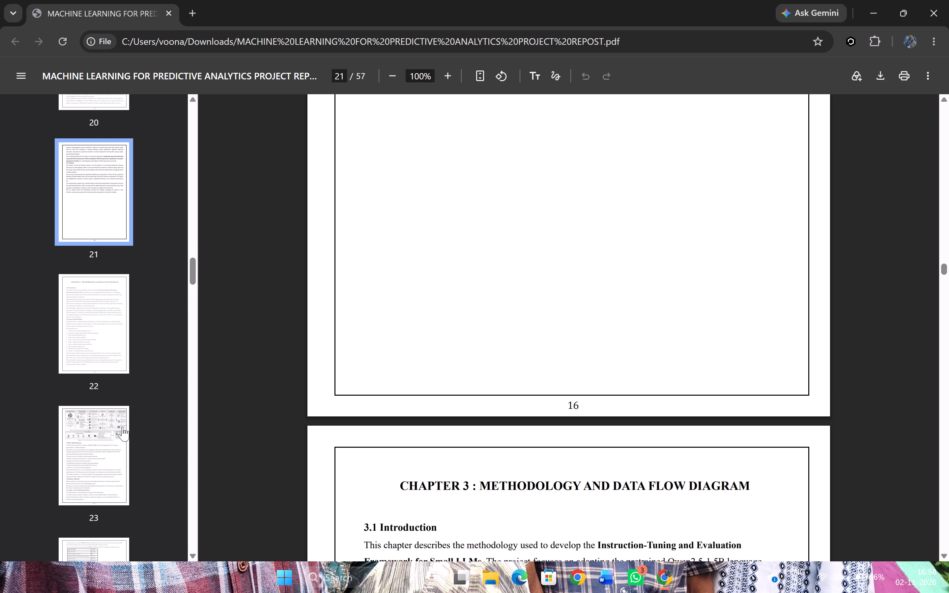
scroll(122, 427, down, 5)
scroll(122, 427, up, 3)
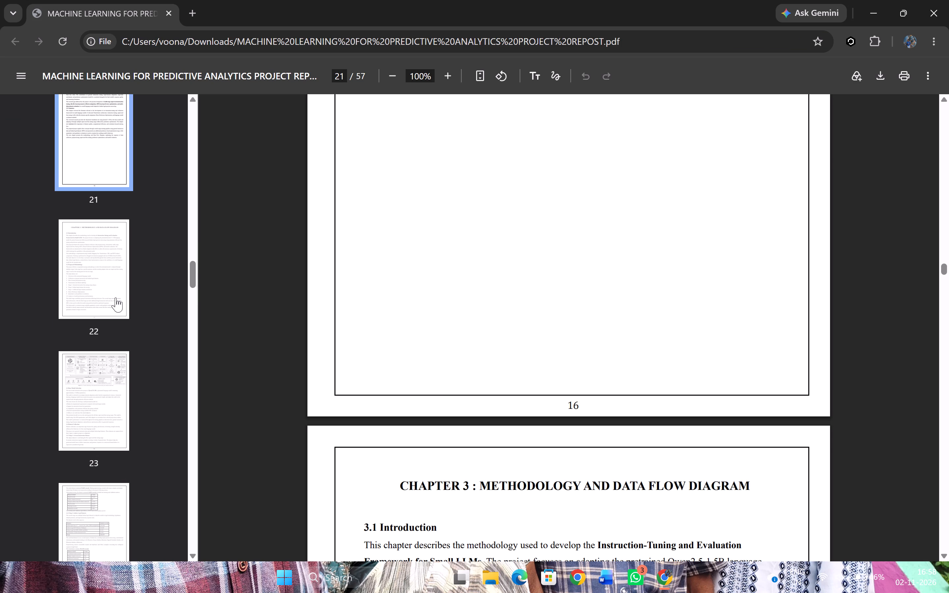
click(107, 289)
scroll(426, 336, down, 5)
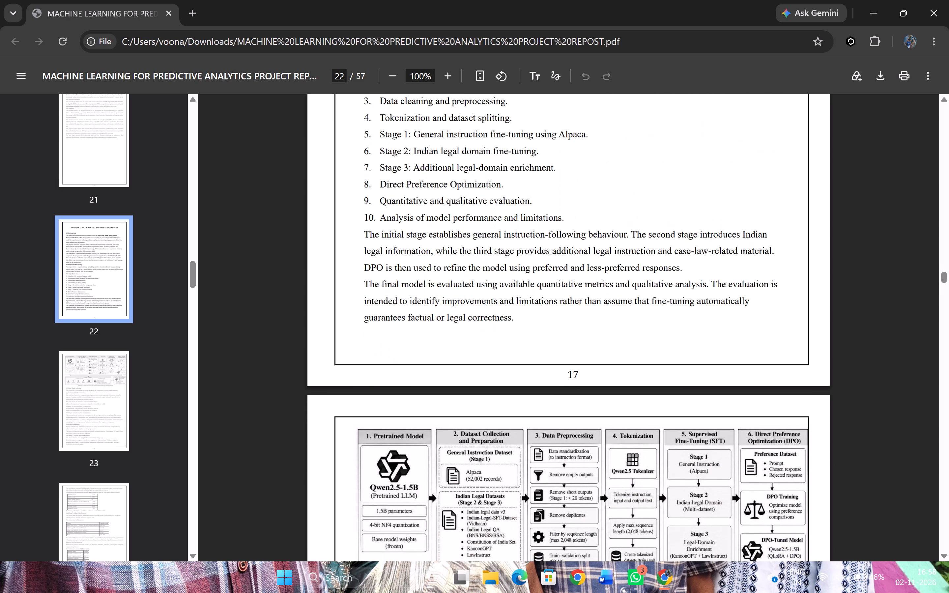
scroll(63, 365, down, 7)
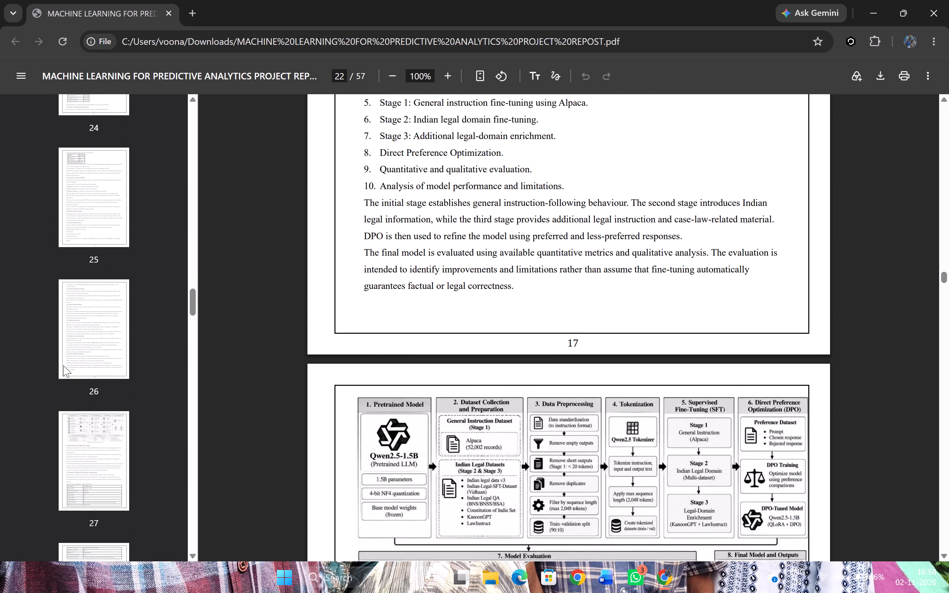
scroll(63, 365, down, 9)
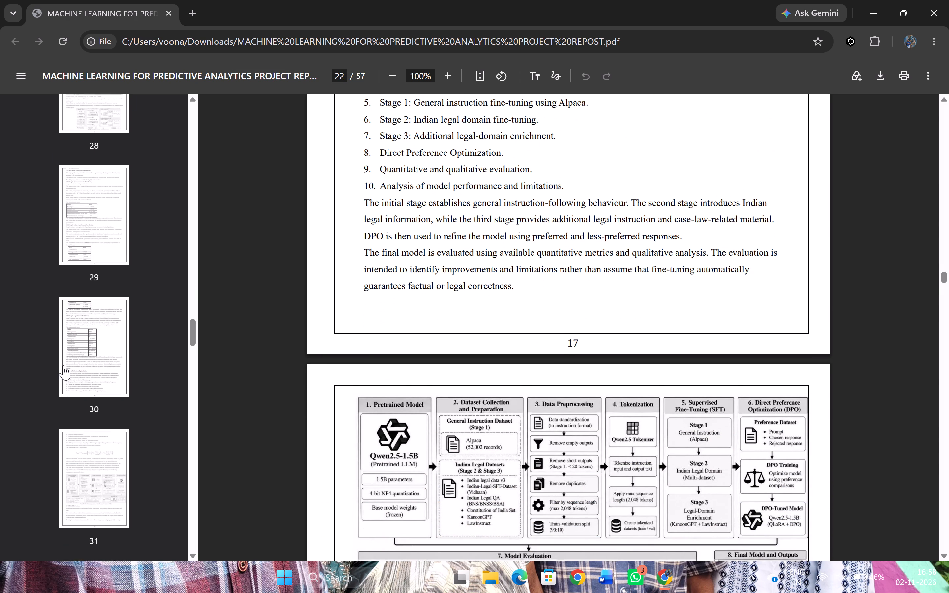
scroll(63, 365, down, 5)
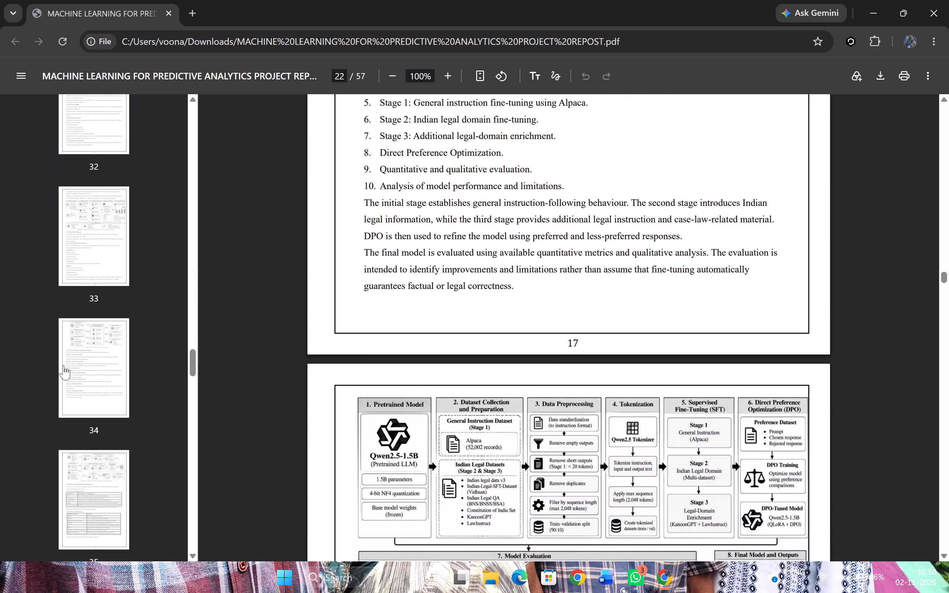
scroll(63, 365, down, 2)
scroll(72, 396, down, 3)
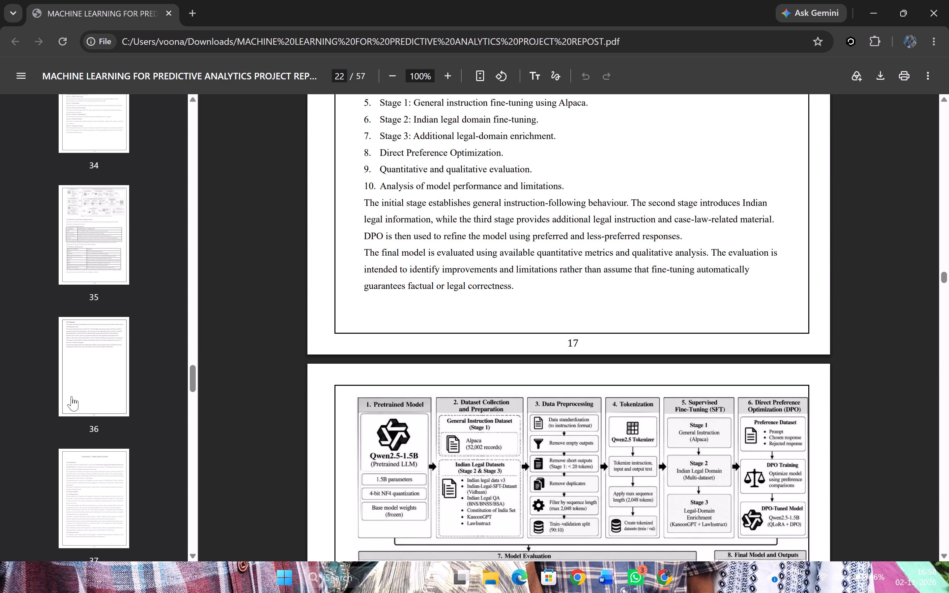
click(93, 497)
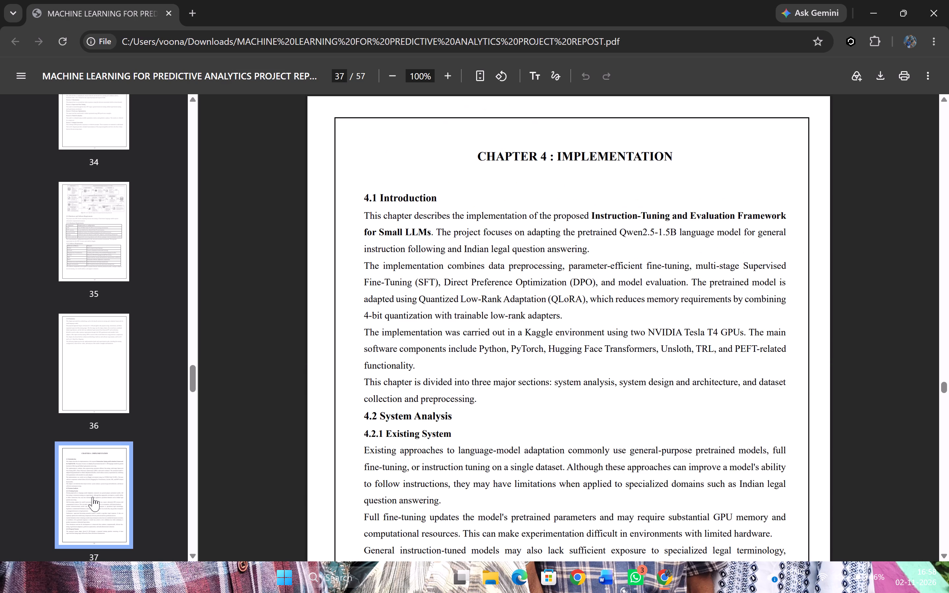
scroll(344, 396, up, 3)
key(alt+Tab)
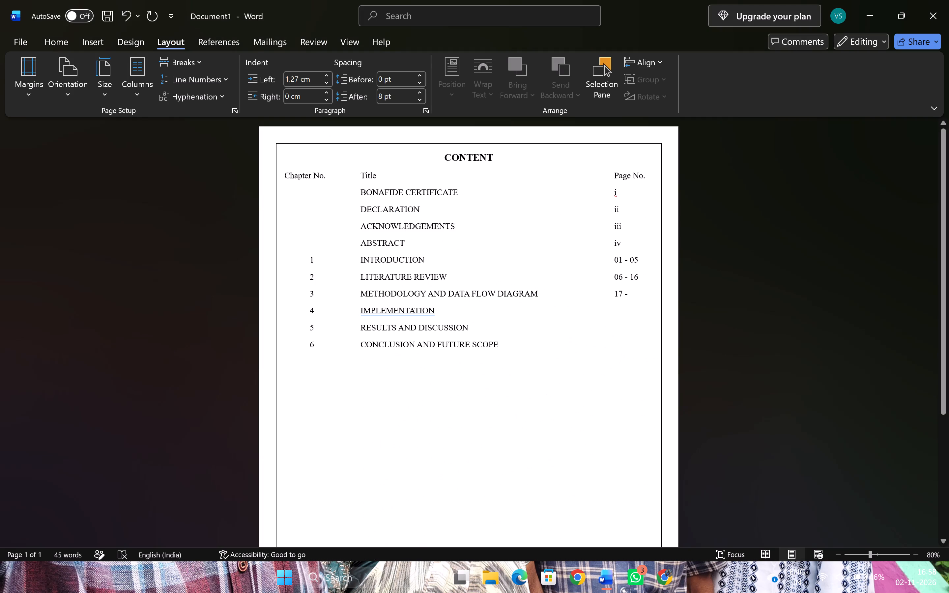
key(alt+Tab)
key(alt+Tab)
text(31)
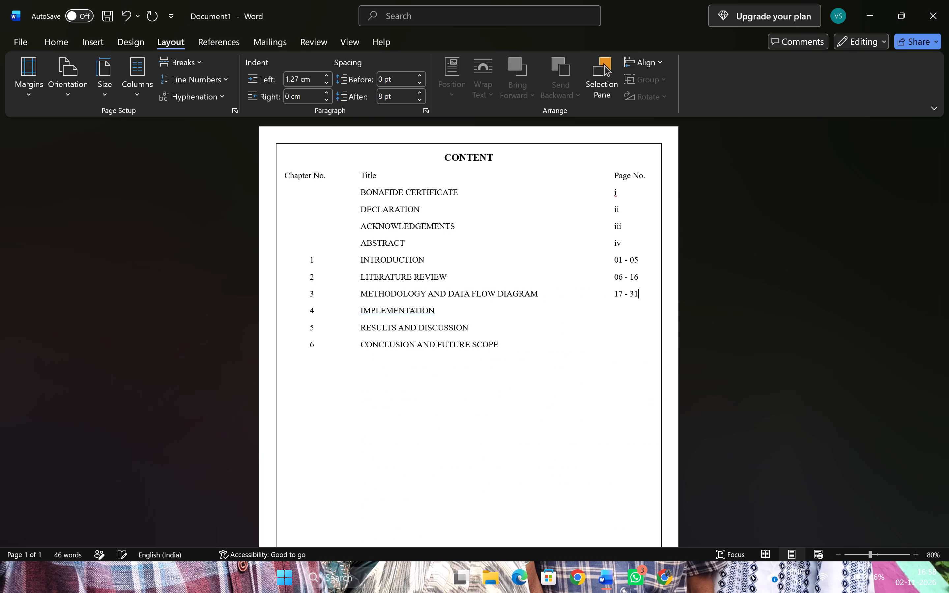
Begin the IMPLEMENTATION page range with 32 and a dash.
key(Down)
text(32 -)
key(space)
Switch to the report PDF and look through the pages from Chapter 4 onward for the chapter's last page number.
key(alt+Tab)
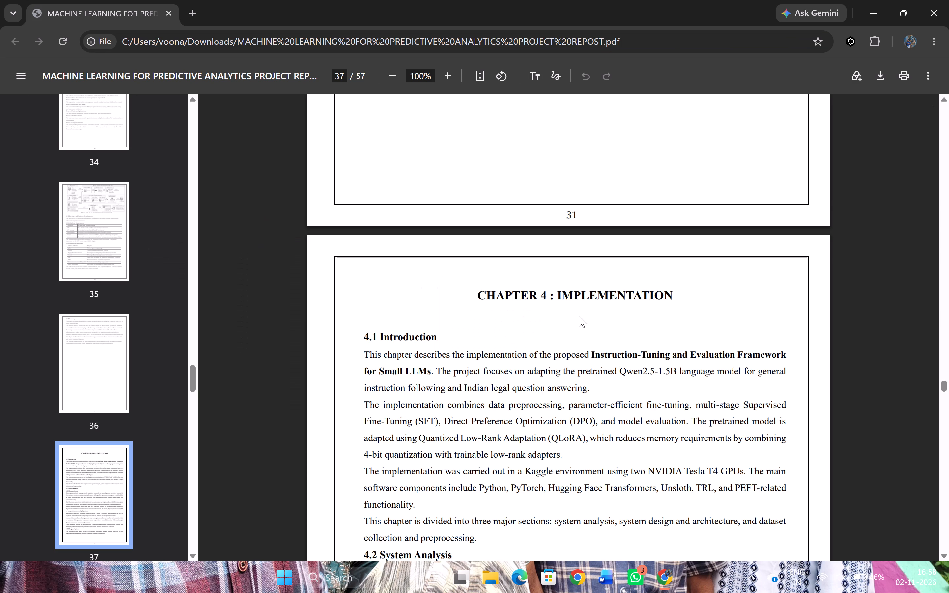
scroll(132, 370, down, 8)
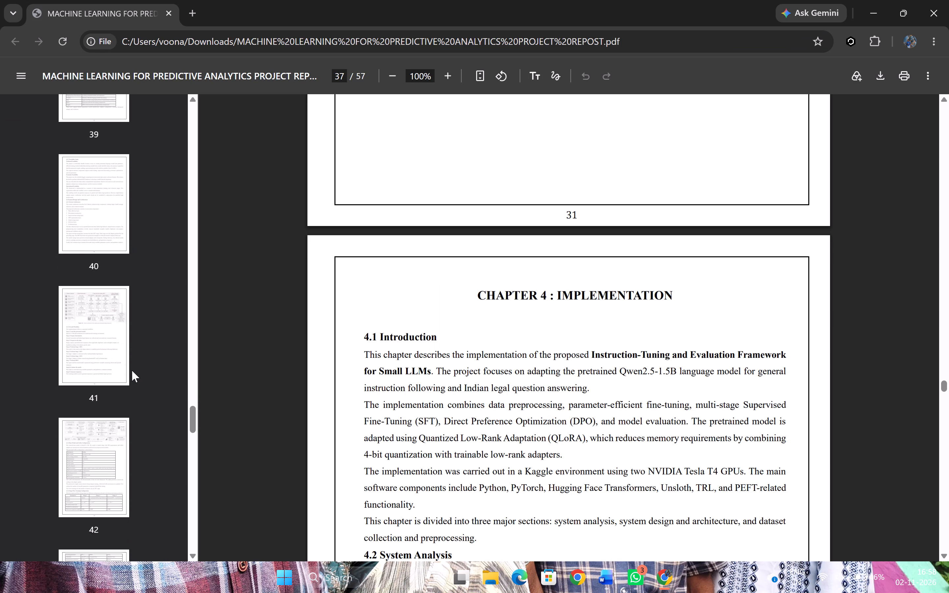
scroll(132, 370, down, 3)
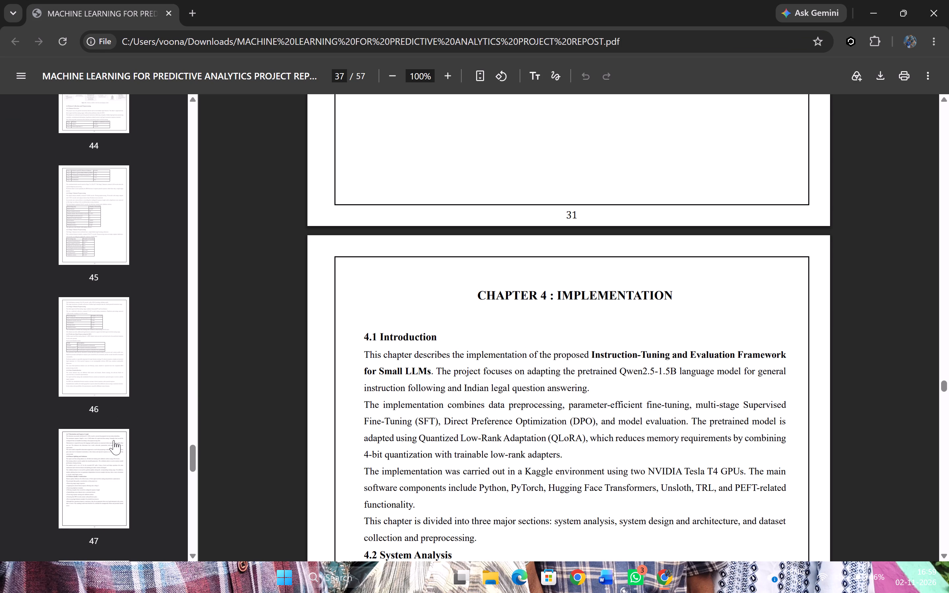
click(114, 440)
scroll(397, 397, down, 5)
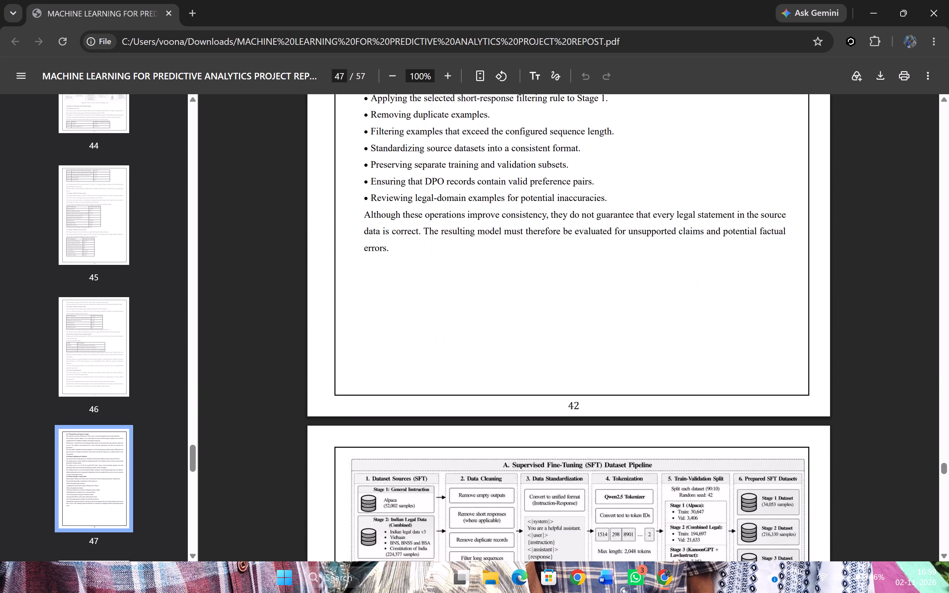
scroll(397, 397, down, 11)
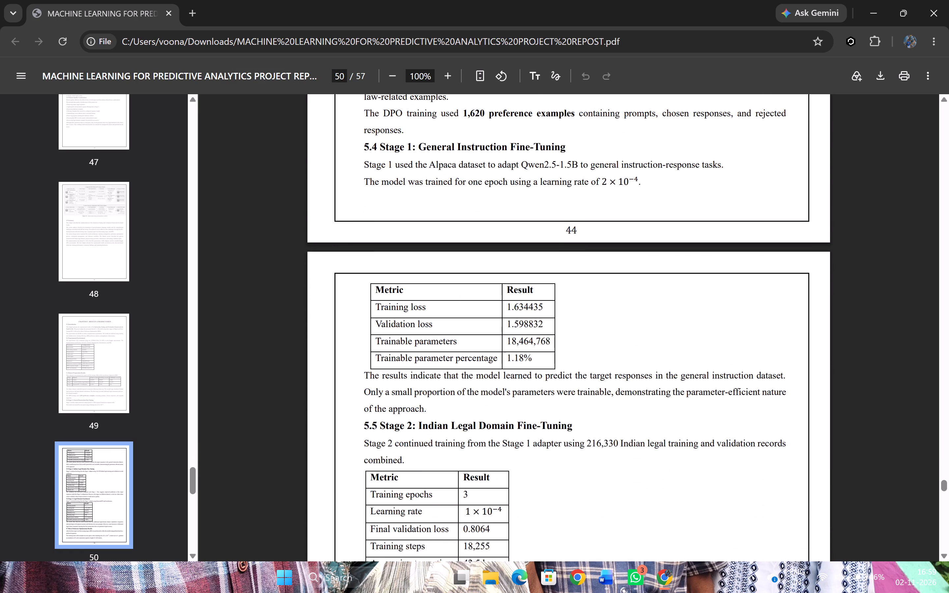
scroll(397, 397, down, 13)
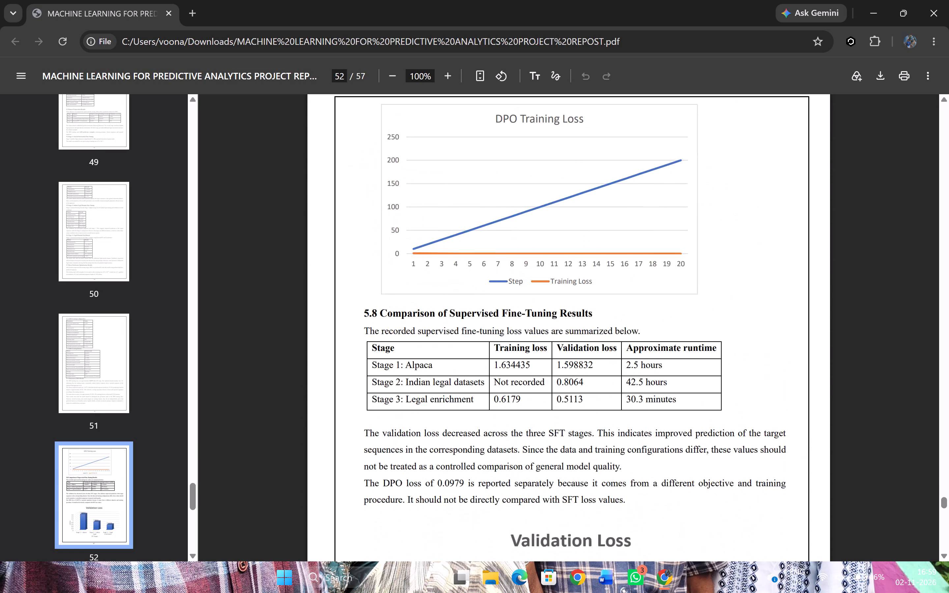
scroll(397, 397, down, 1)
key(alt+Tab)
Find Chapter 4's last page number in the report PDF and complete the IMPLEMENTATION page range in Word with 43.
key(alt+Tab)
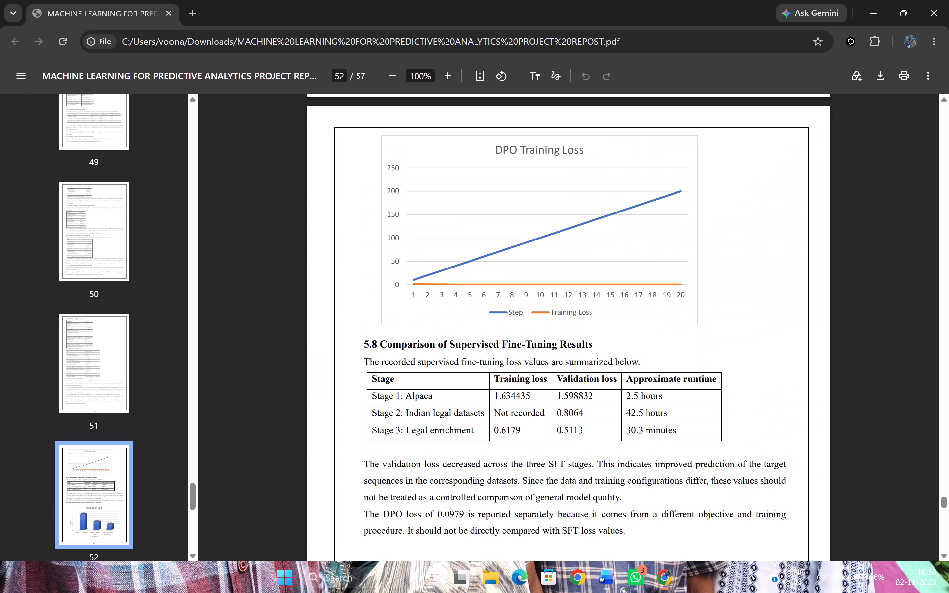
scroll(397, 397, up, 1)
scroll(81, 324, up, 9)
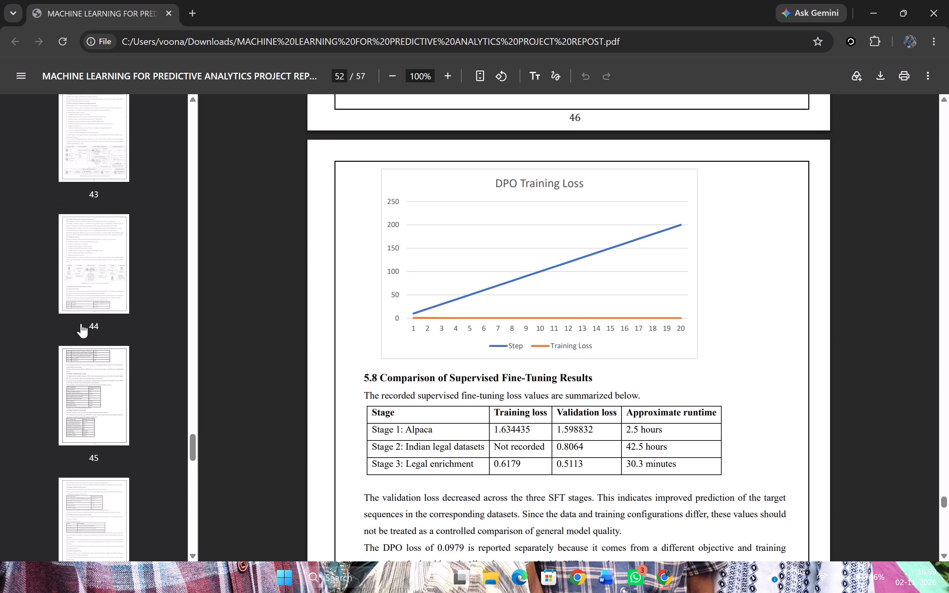
scroll(81, 324, up, 4)
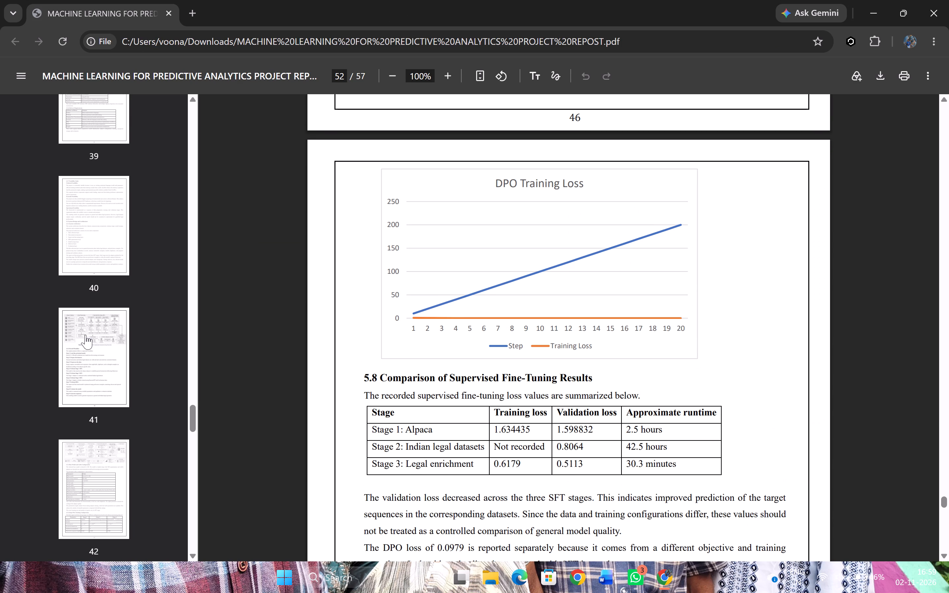
click(85, 335)
scroll(374, 366, down, 6)
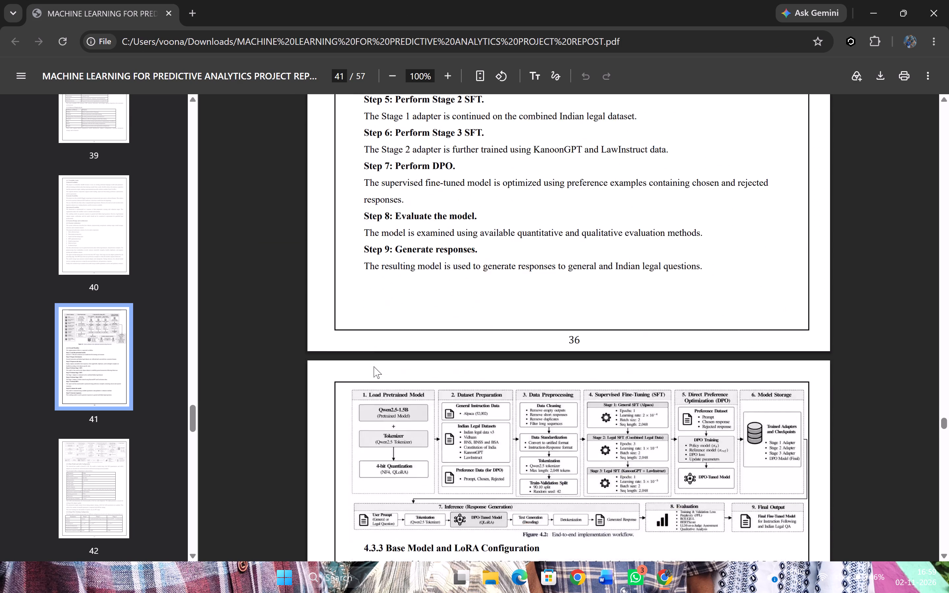
key(alt+Tab)
key(alt+Tab)
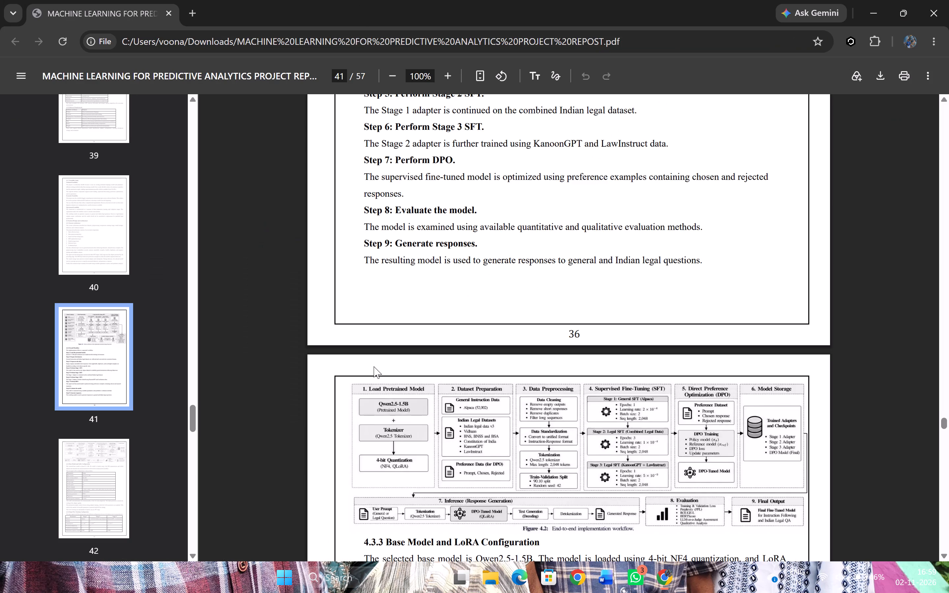
scroll(374, 366, down, 20)
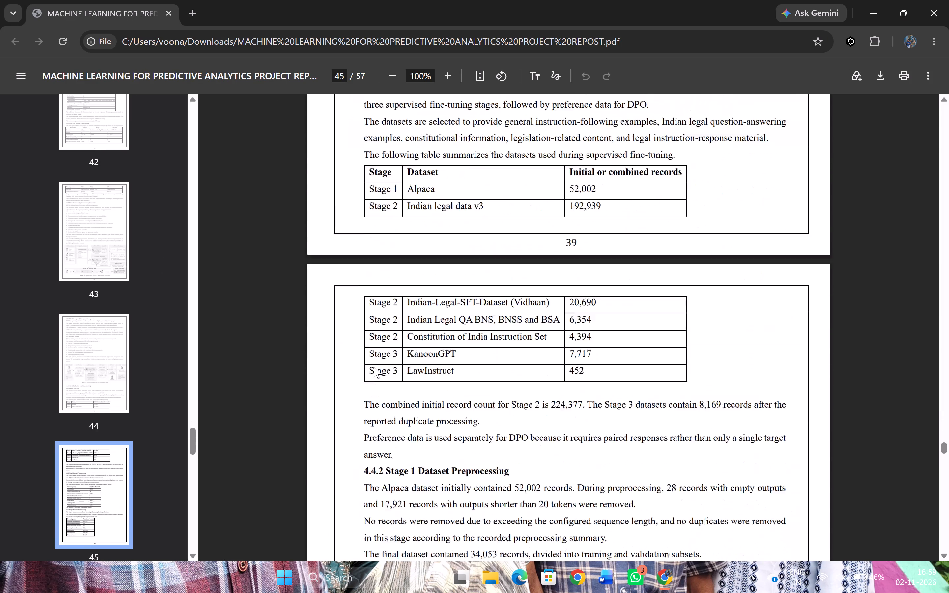
scroll(374, 366, down, 13)
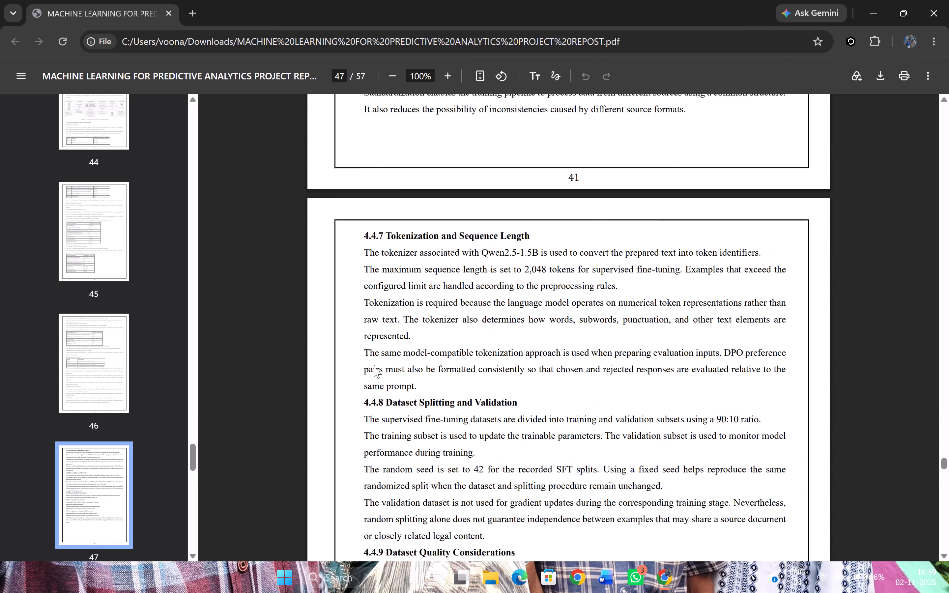
scroll(374, 366, down, 14)
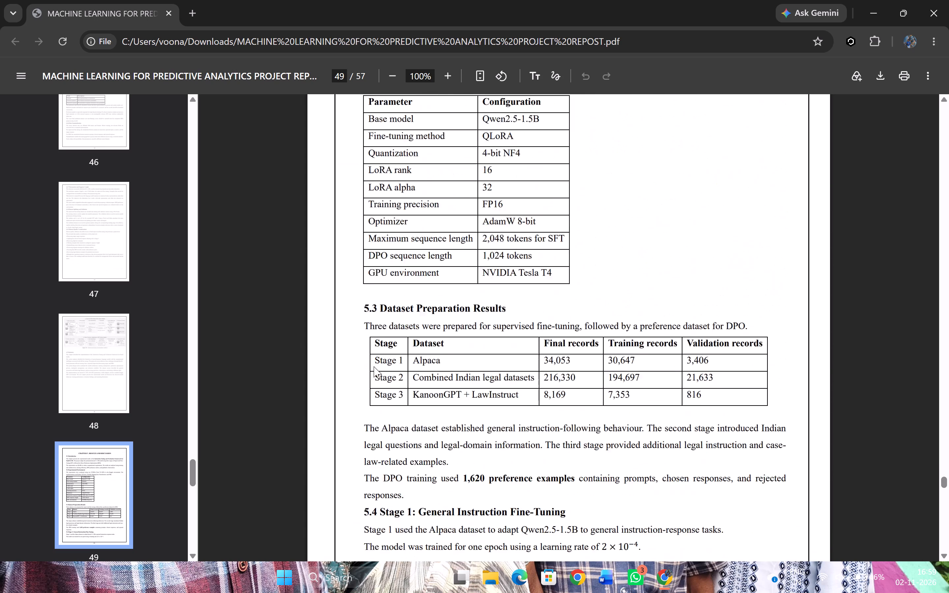
scroll(374, 366, down, 3)
scroll(374, 366, up, 1)
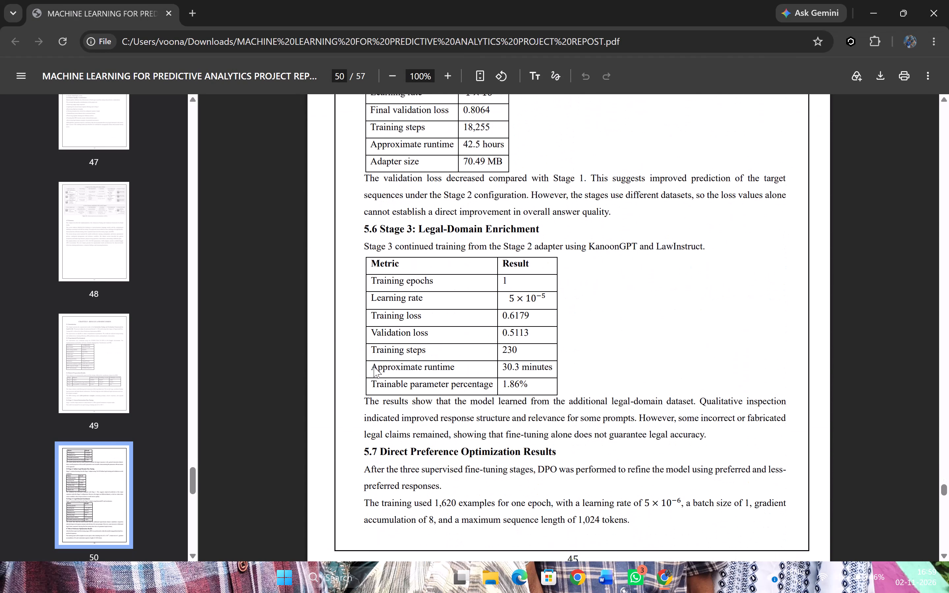
scroll(374, 366, up, 4)
scroll(374, 366, right, 1)
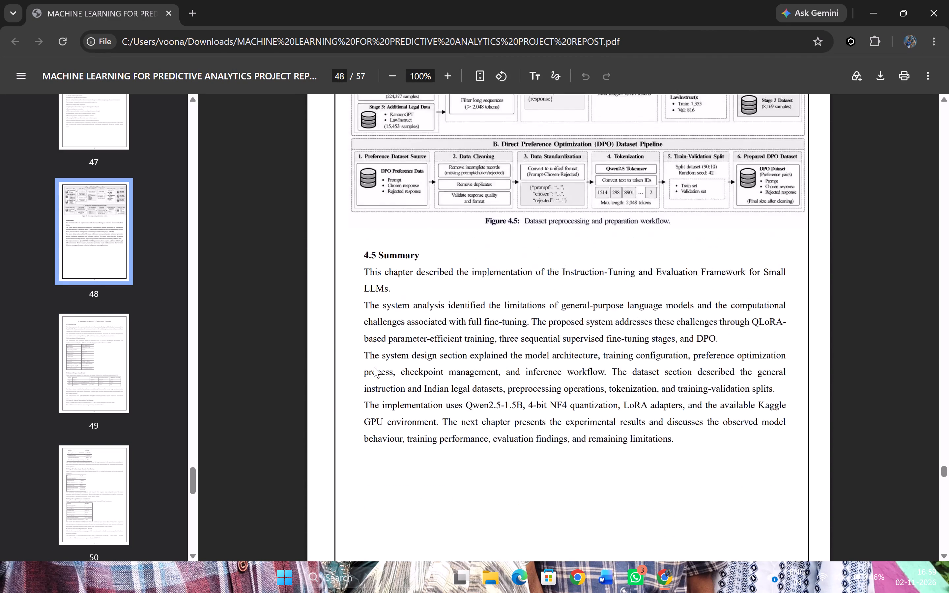
scroll(374, 366, right, 1)
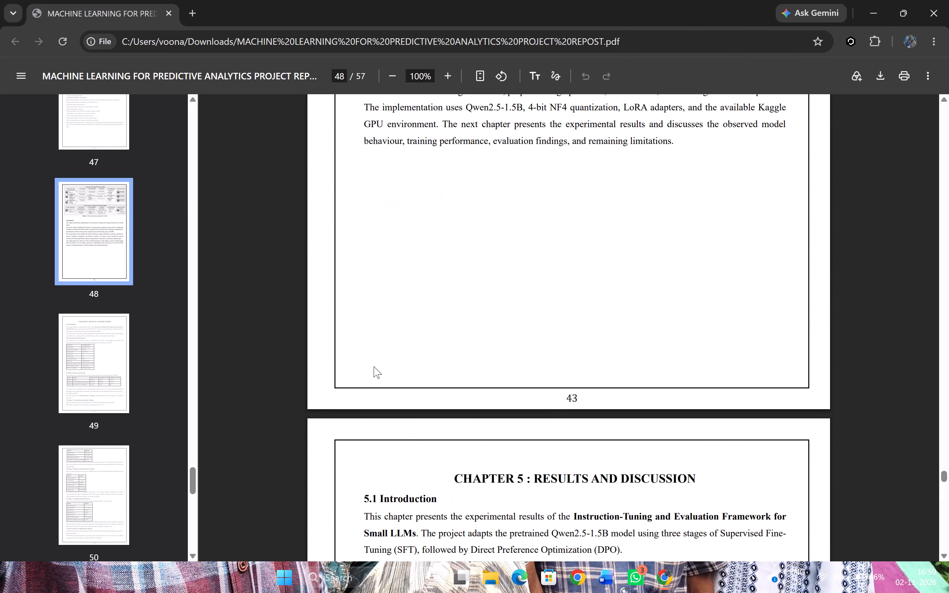
key(alt+Tab)
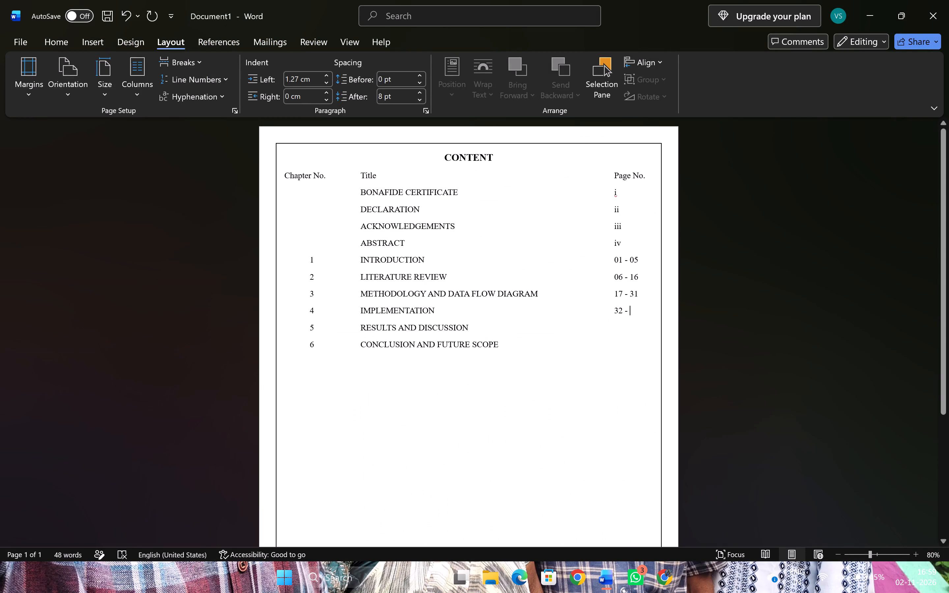
text(43)
Enter the RESULTS AND DISCUSSION page range as 44 - 49 in Word, finding the chapter's last page in the report PDF.
key(Down)
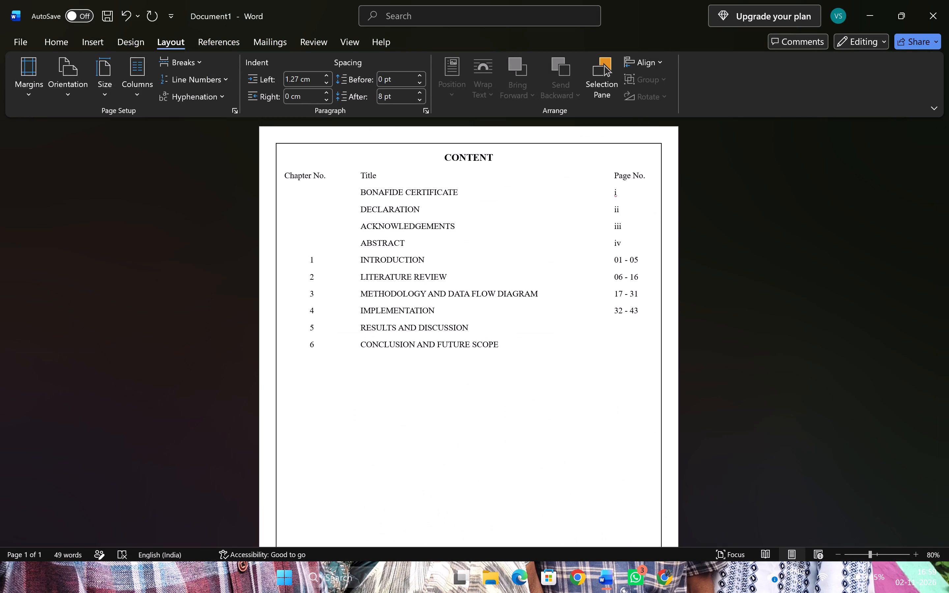
text(44 -)
key(space)
key(alt+Tab)
scroll(476, 376, down, 14)
scroll(476, 376, down, 13)
scroll(476, 376, up, 5)
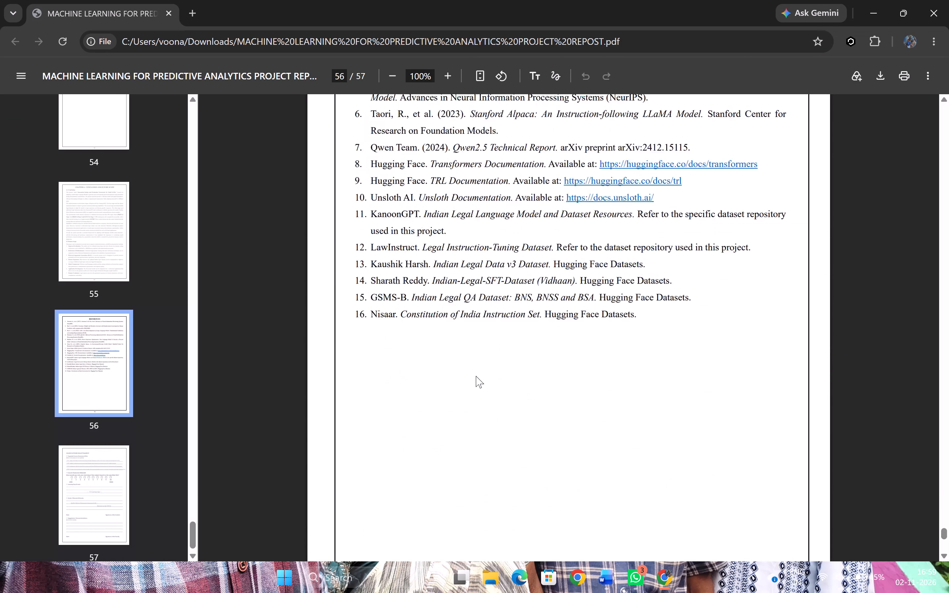
scroll(476, 376, up, 13)
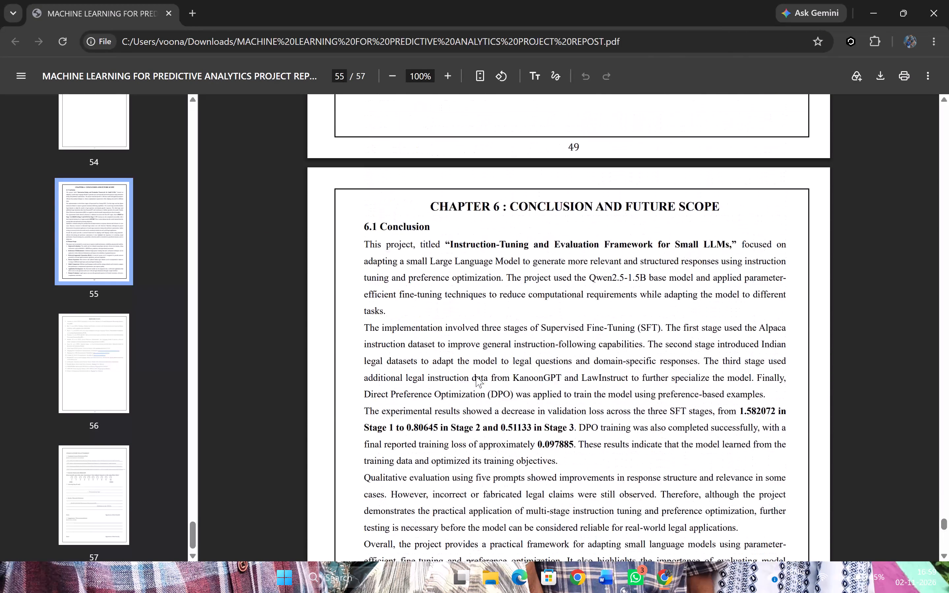
scroll(476, 376, up, 3)
key(alt+Tab)
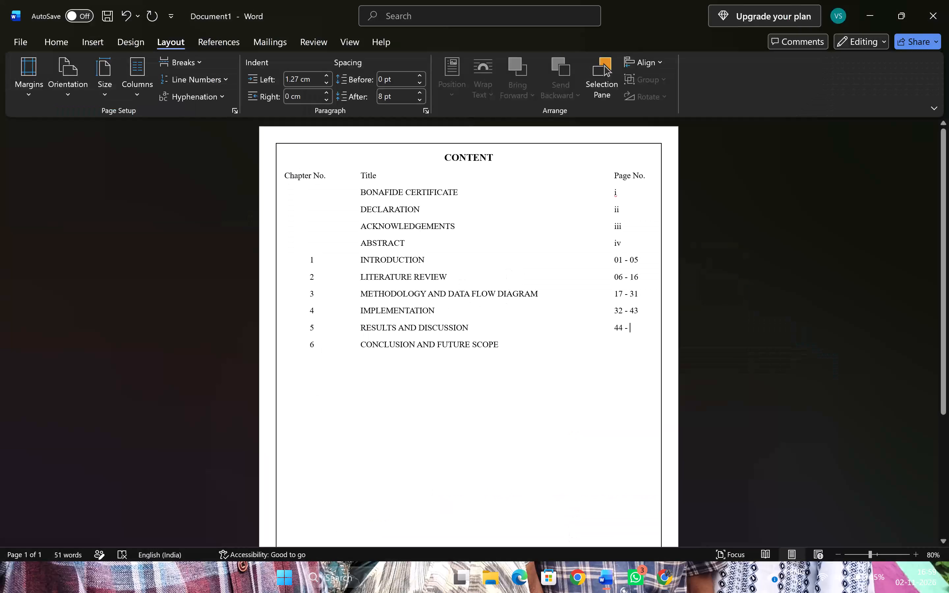
text(29)
key(BackSpace)
key(BackSpace)
text(49)
Enter page number 50 for CONCLUSION AND FUTURE SCOPE in Word, checking the chapter's extent in the report PDF.
key(Down)
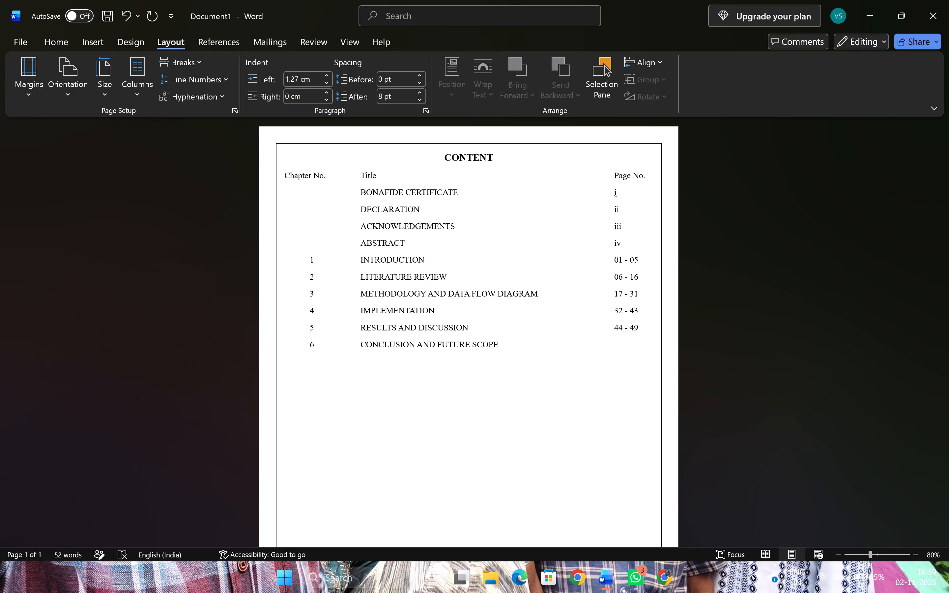
key(Tab)
key(alt+Tab)
scroll(574, 383, down, 7)
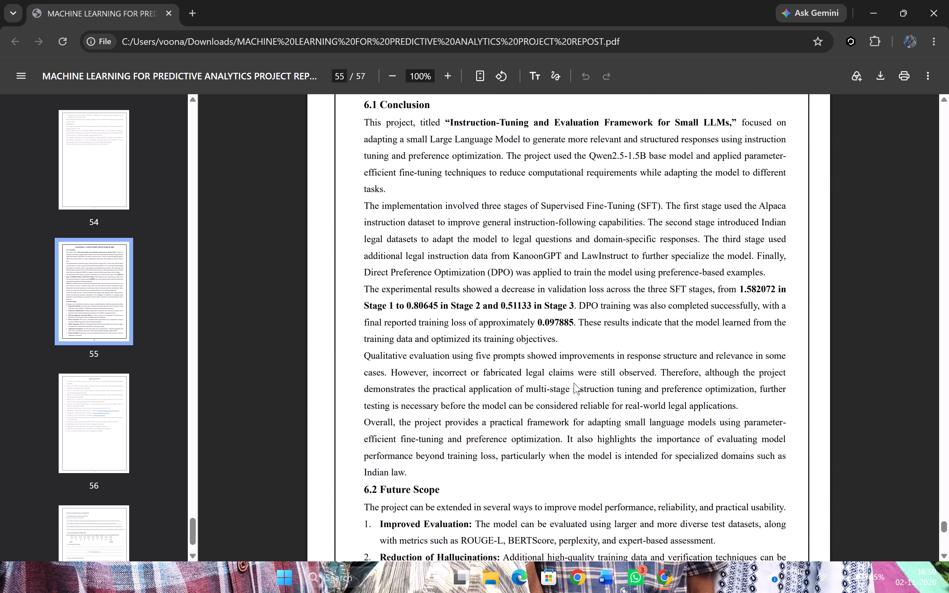
scroll(574, 383, down, 2)
key(alt+Tab)
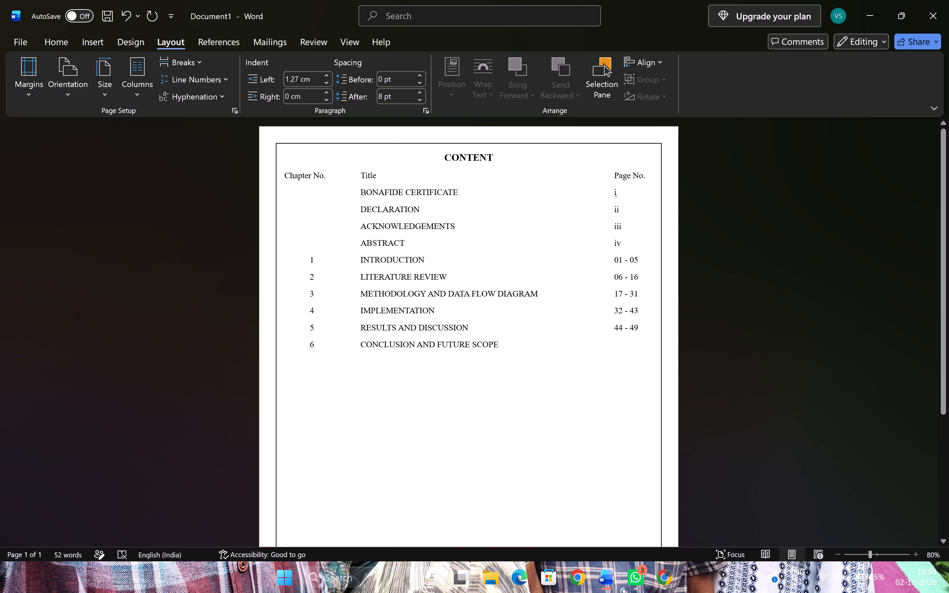
text(50)
key(alt+Tab)
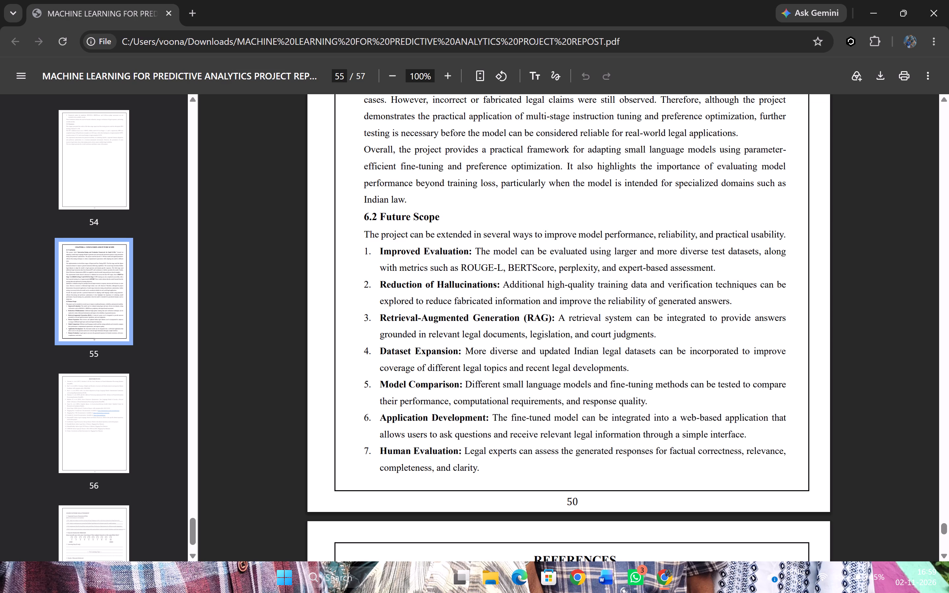
scroll(658, 427, down, 6)
scroll(658, 427, up, 2)
key(alt+Tab)
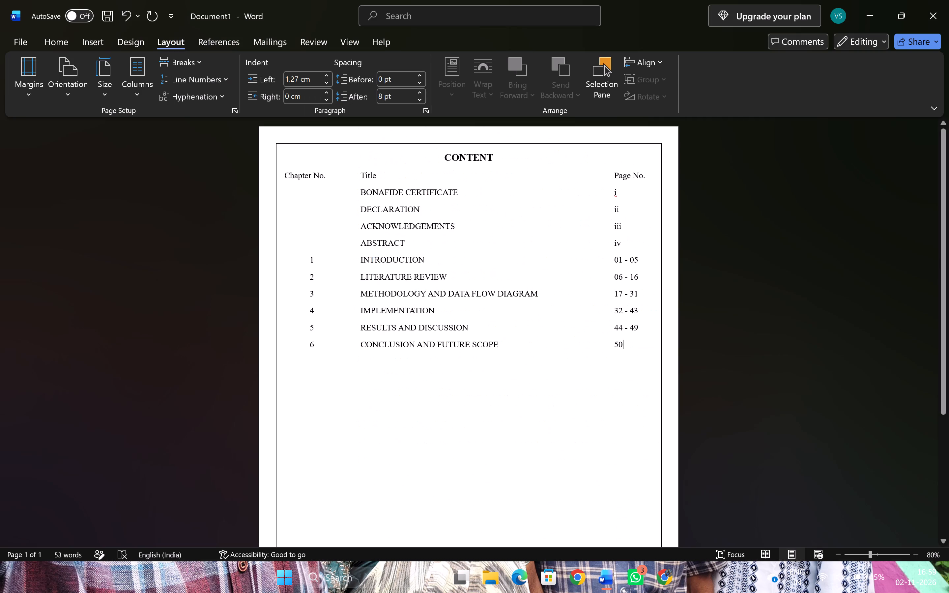
Add a REFERENCES entry below CONCLUSION AND FUTURE SCOPE in the Title column, copying the heading from the report PDF.
key(Return)
key(Tab)
key(Tab)
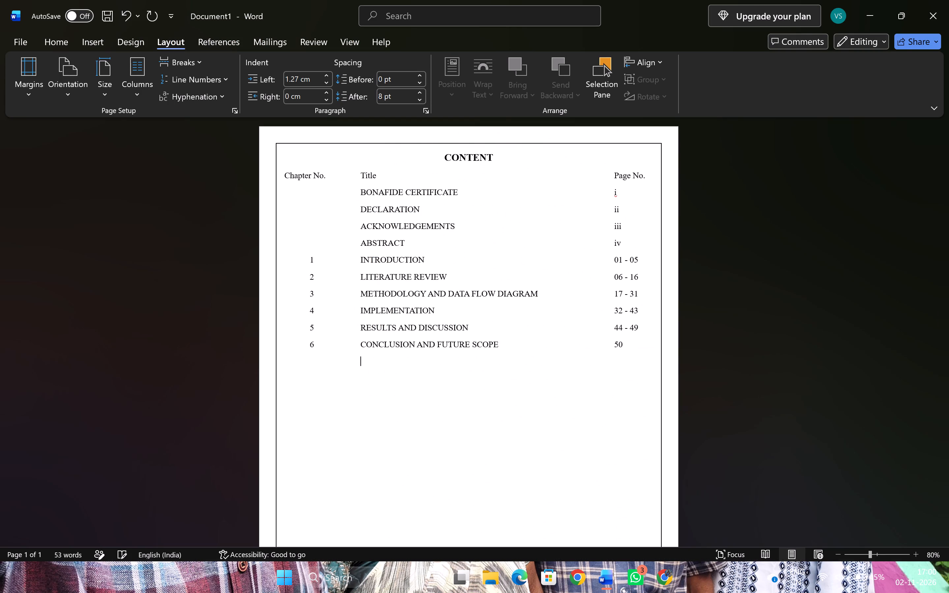
key(alt+Tab)
scroll(620, 404, up, 5)
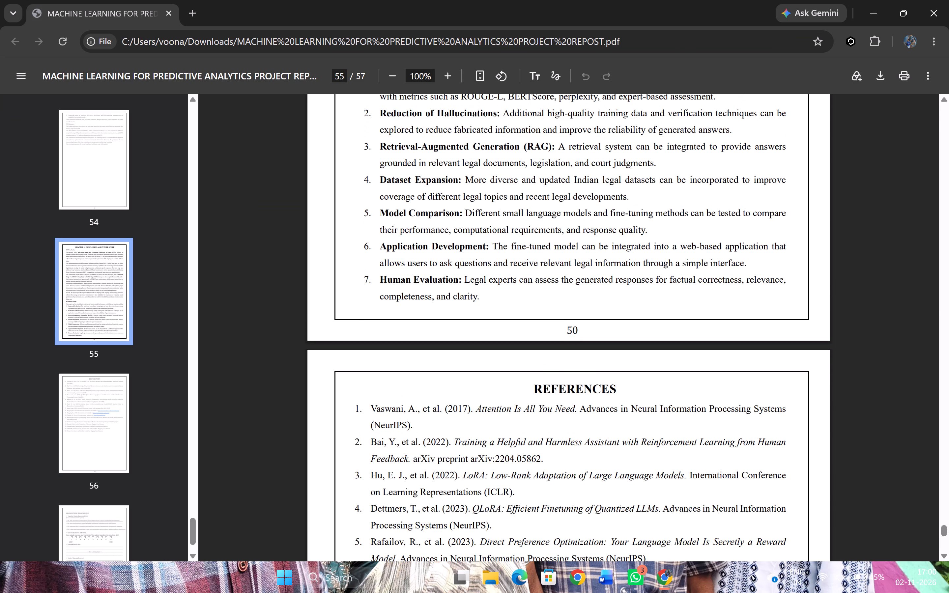
click(534, 386)
drag(534, 386, 617, 390)
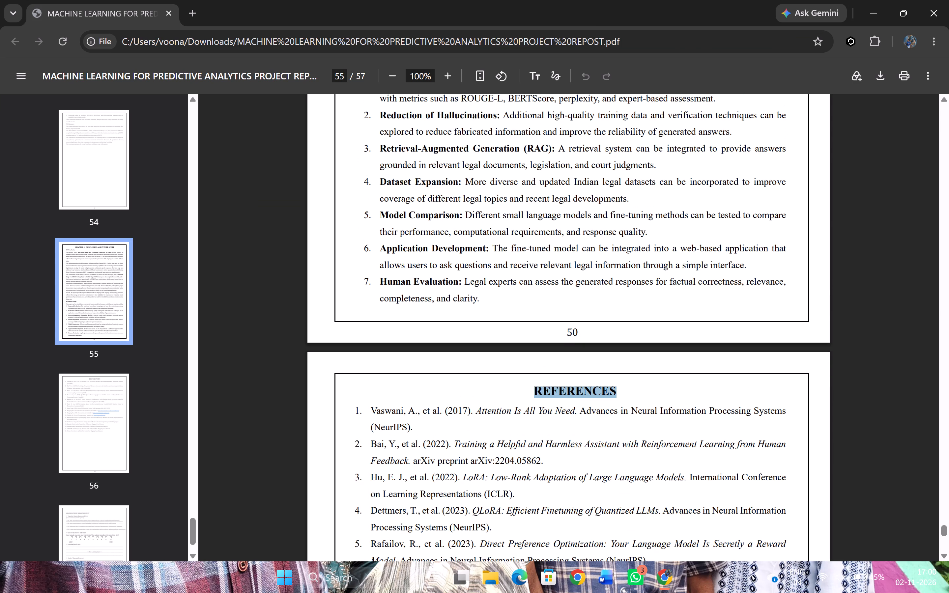
key(ctrl+c)
key(alt+Tab)
key(ctrl+v)
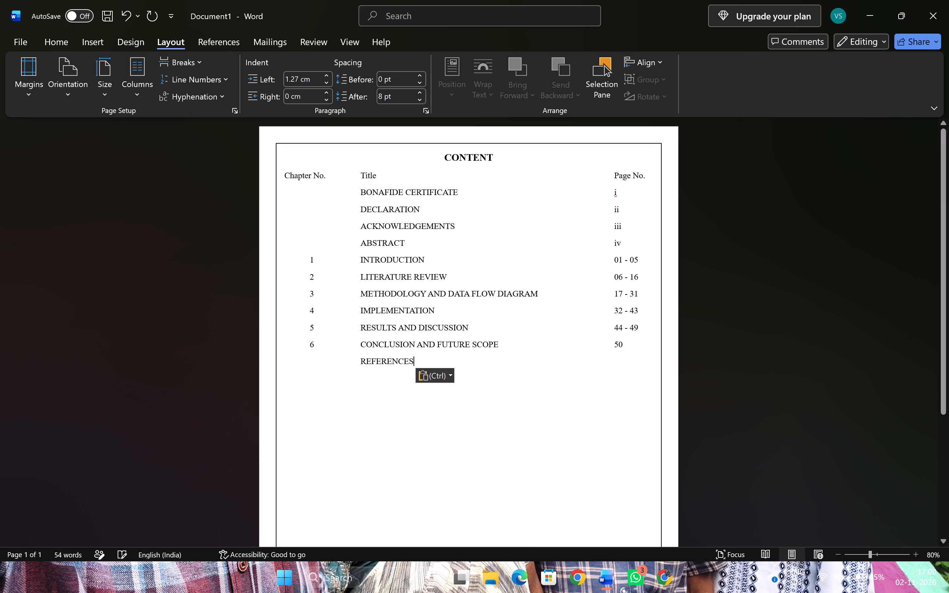
Enter page number 51 for REFERENCES, aligned under the Page No. column.
key(Tab)
key(Tab)
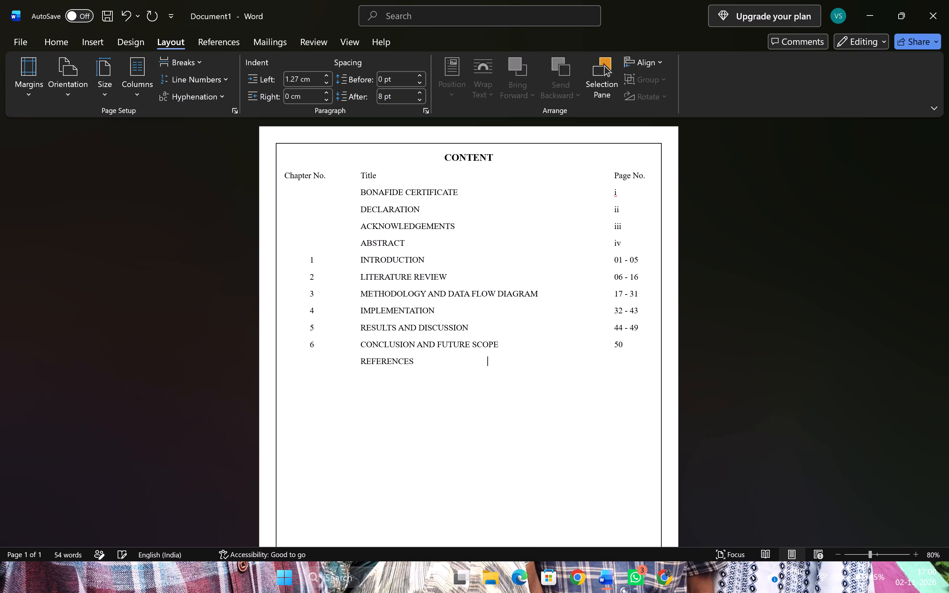
key(Tab)
key(Tab)
key(Tab)
key(Tab)
key(Tab)
key(Tab)
key(BackSpace)
text(52)
key(BackSpace)
key(1)
Save the Word document as CONTENT.docx in the Downloads folder.
key(ctrl+s)
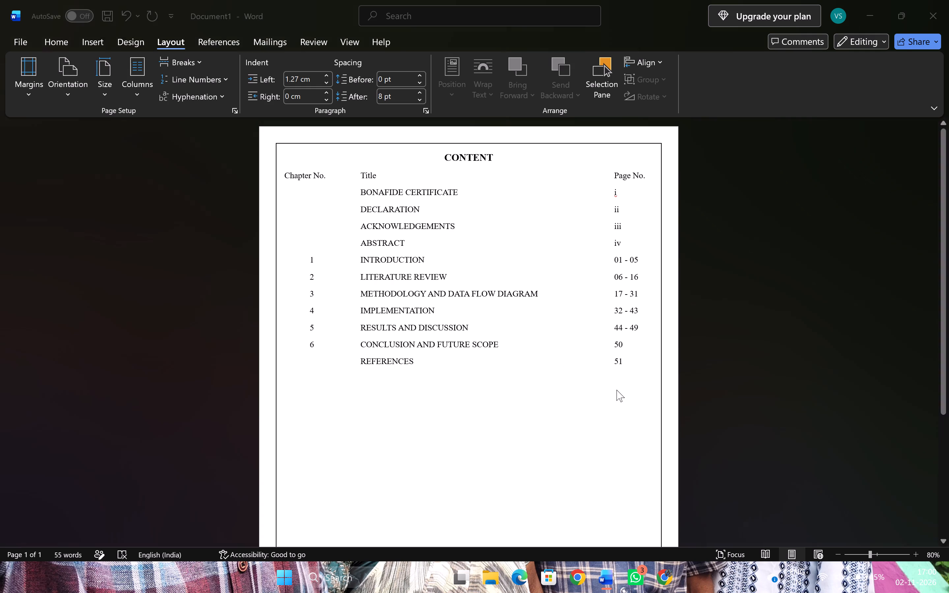
click(474, 310)
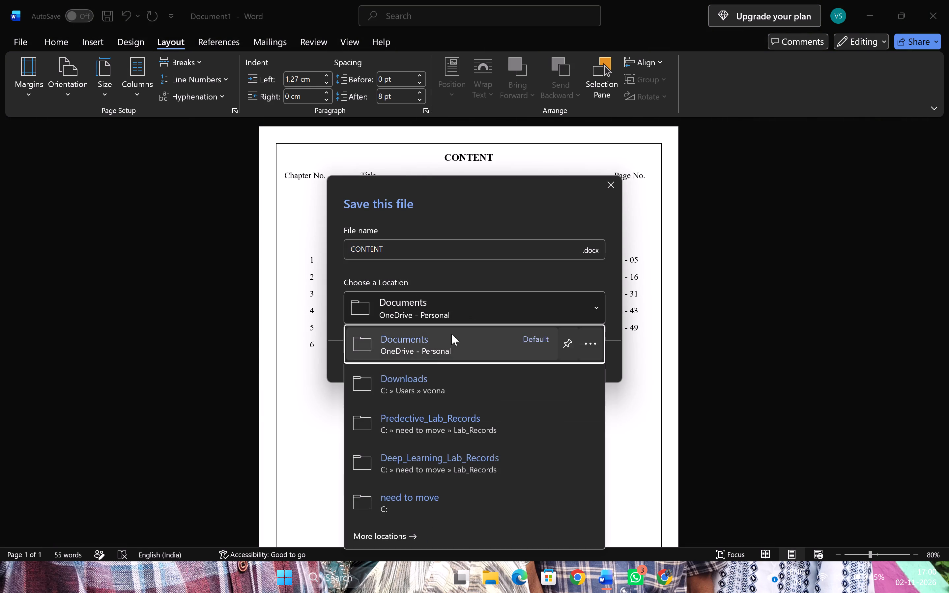
click(431, 395)
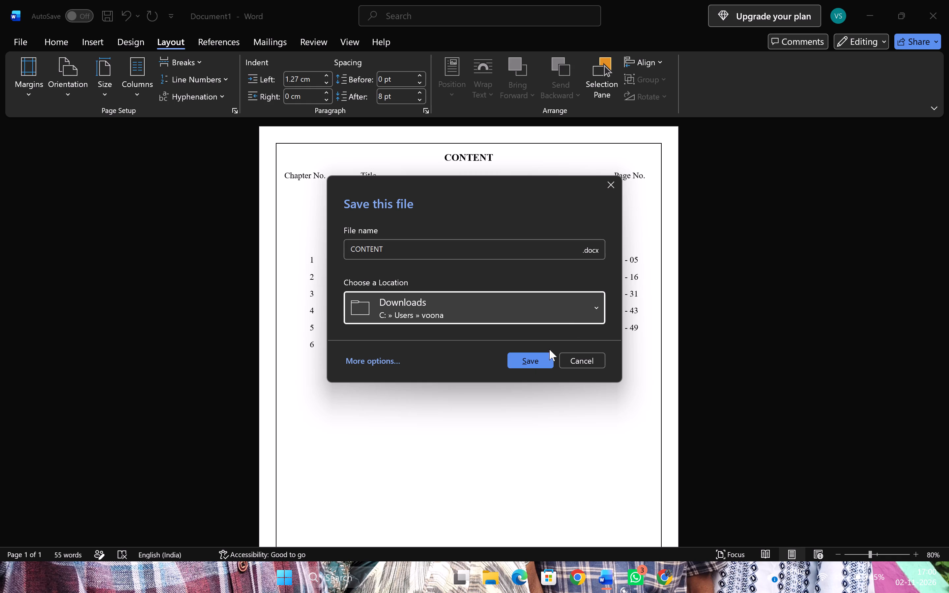
click(540, 360)
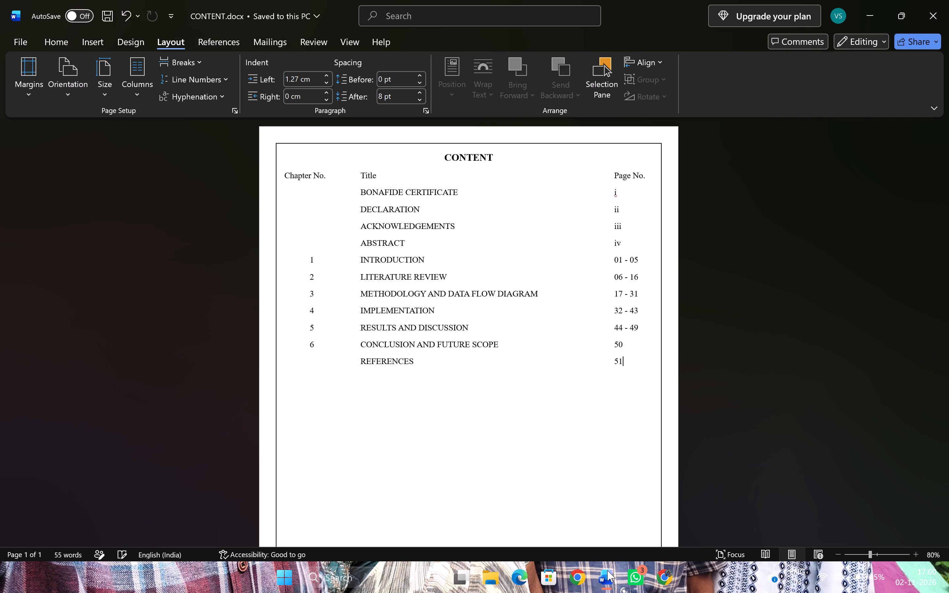
Open the Word document MACHINE LEARNING FOR PREDICTIVE ANALYTICS PROJECT REPOST.docx from the Downloads folder.
click(498, 578)
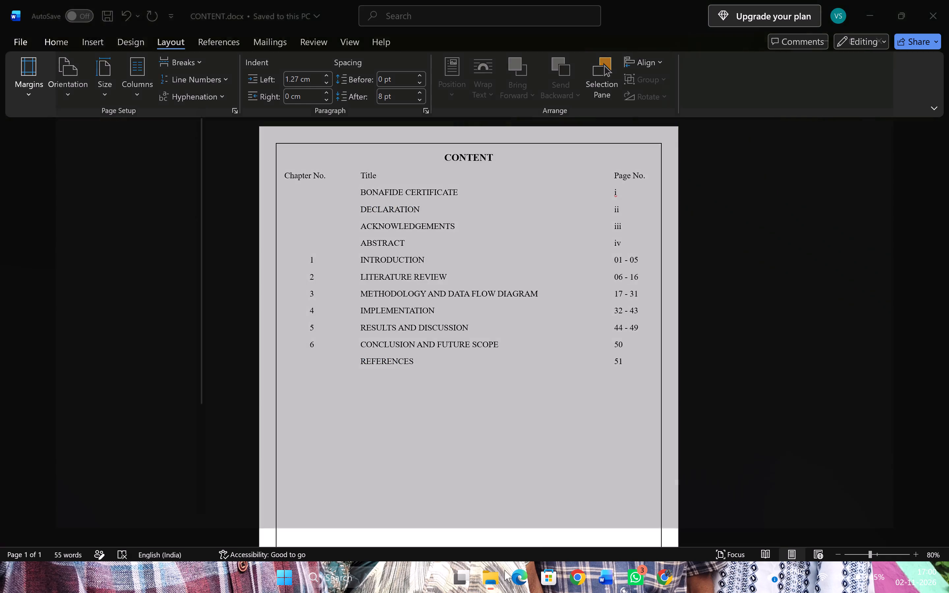
click(103, 299)
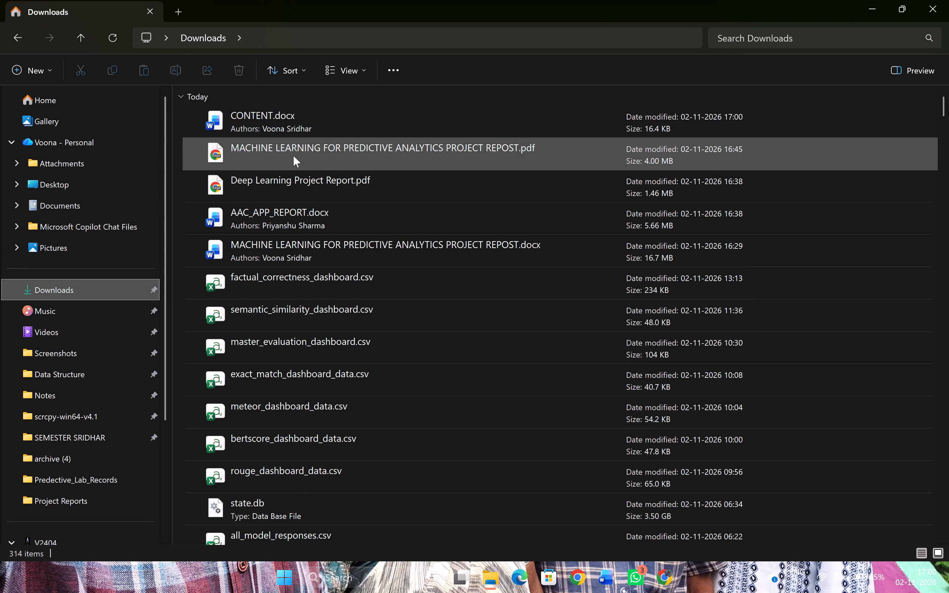
click(319, 125)
double_click(319, 125)
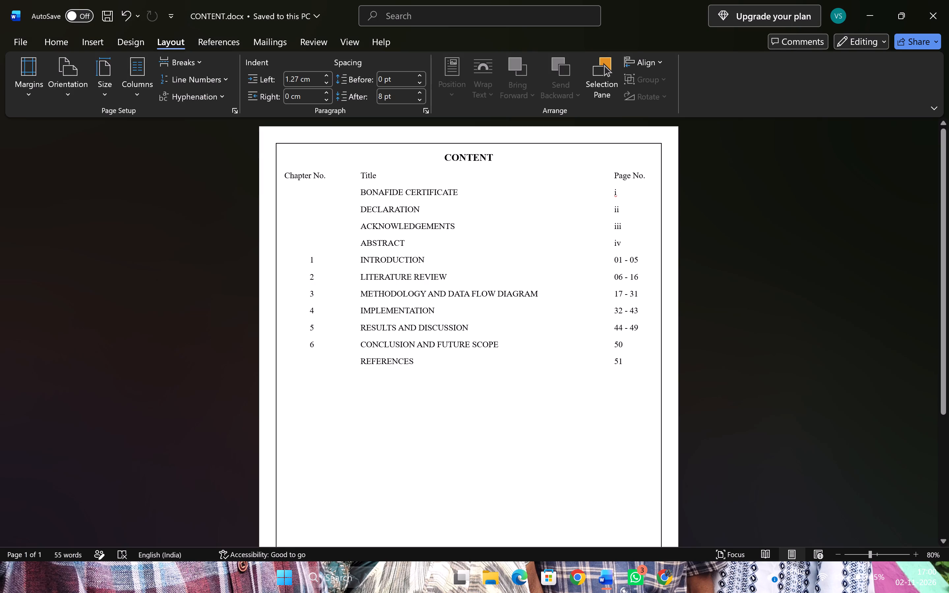
key(alt+Tab)
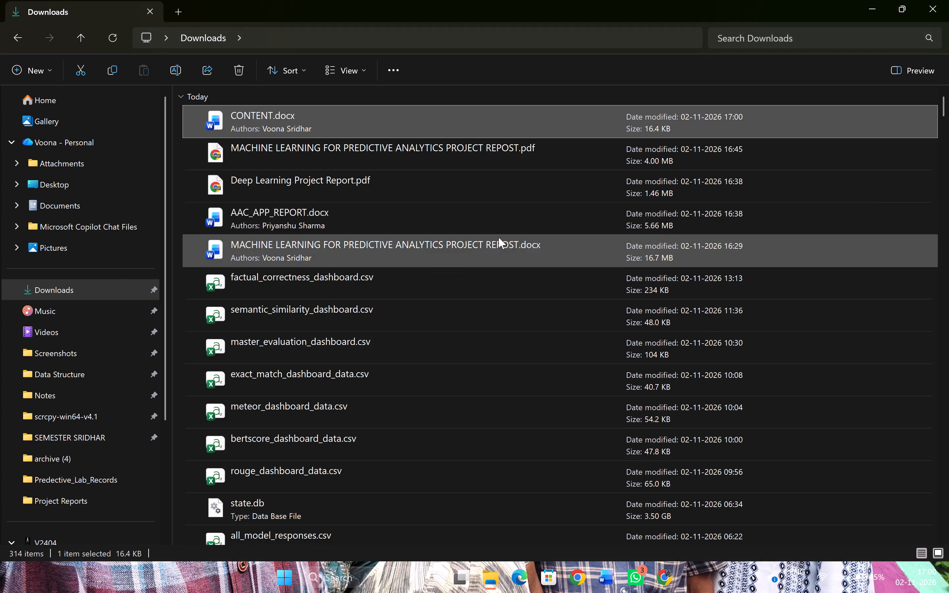
key(alt+Tab)
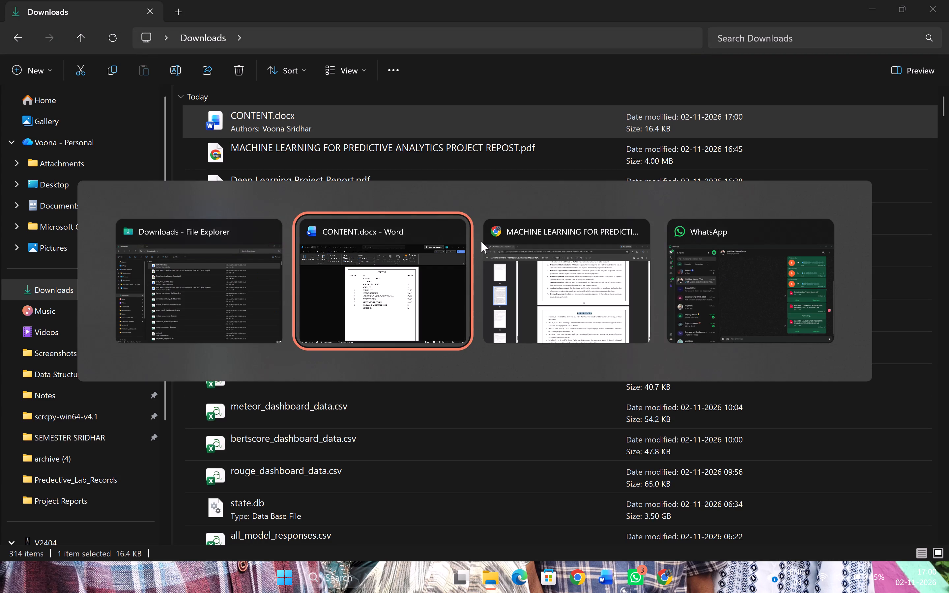
key(alt+Tab)
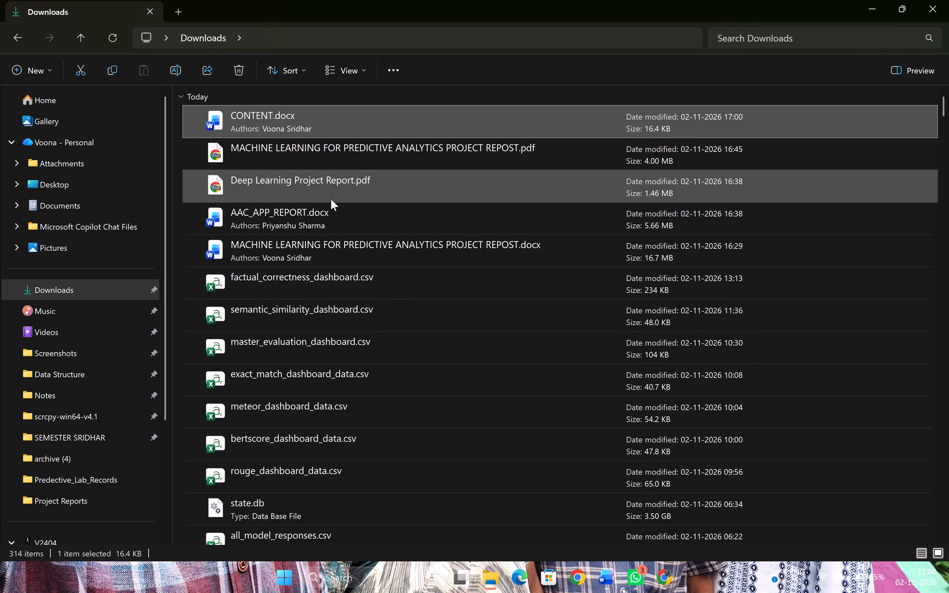
triple_click(346, 241)
Copy the page number text box "i" at the foot of the BONAFIDE CERTIFICATE page.
scroll(478, 275, down, 8)
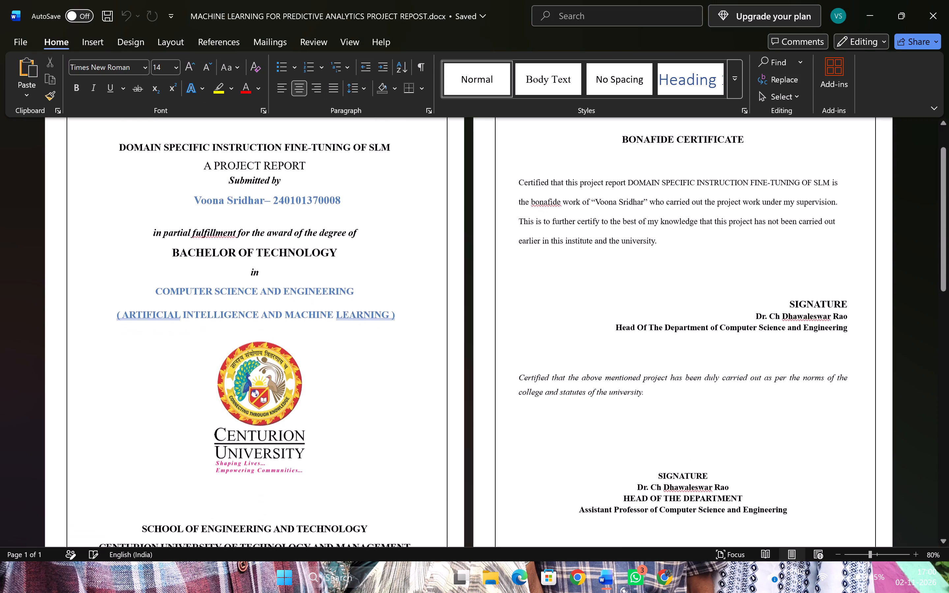
scroll(478, 275, down, 13)
scroll(720, 538, down, 3)
click(686, 514)
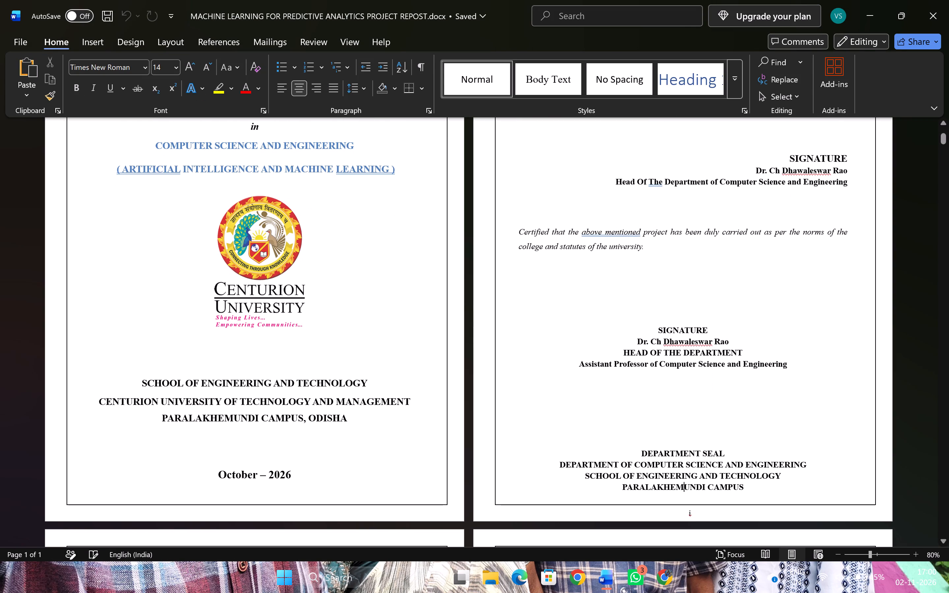
click(692, 514)
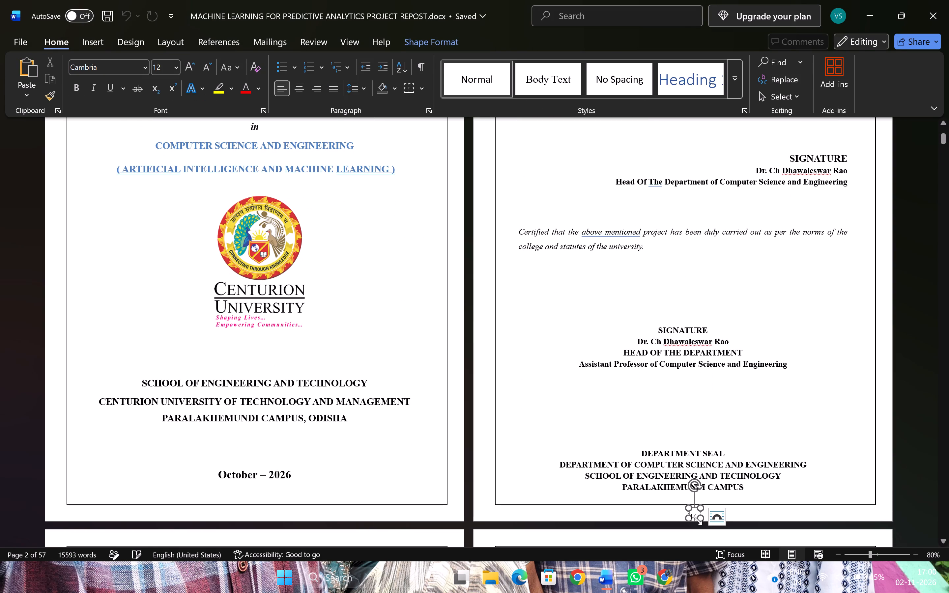
click(694, 520)
key(ctrl+c)
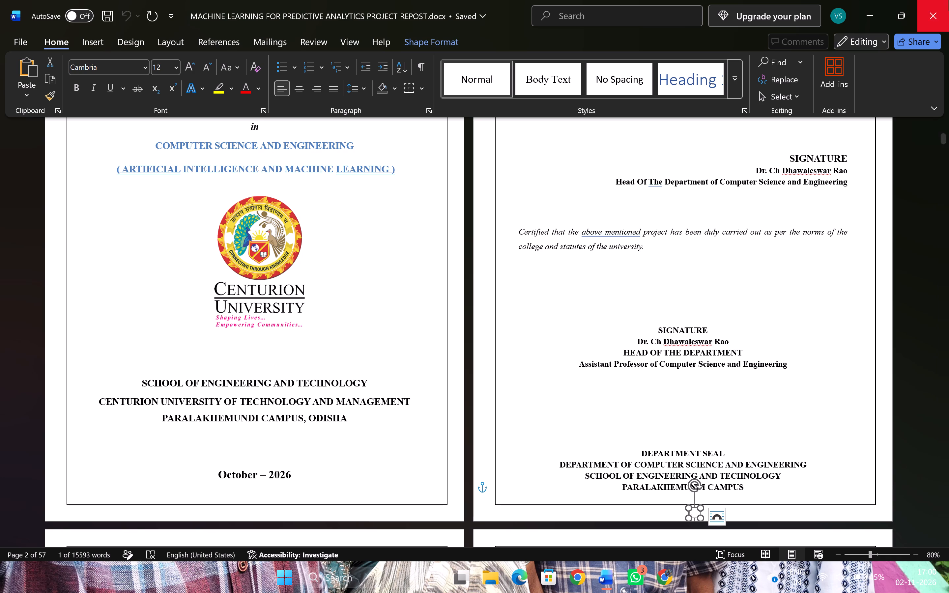
Close the project report document and return to CONTENT.docx in Word.
click(948, 0)
key(alt+Tab)
key(alt+Tab)
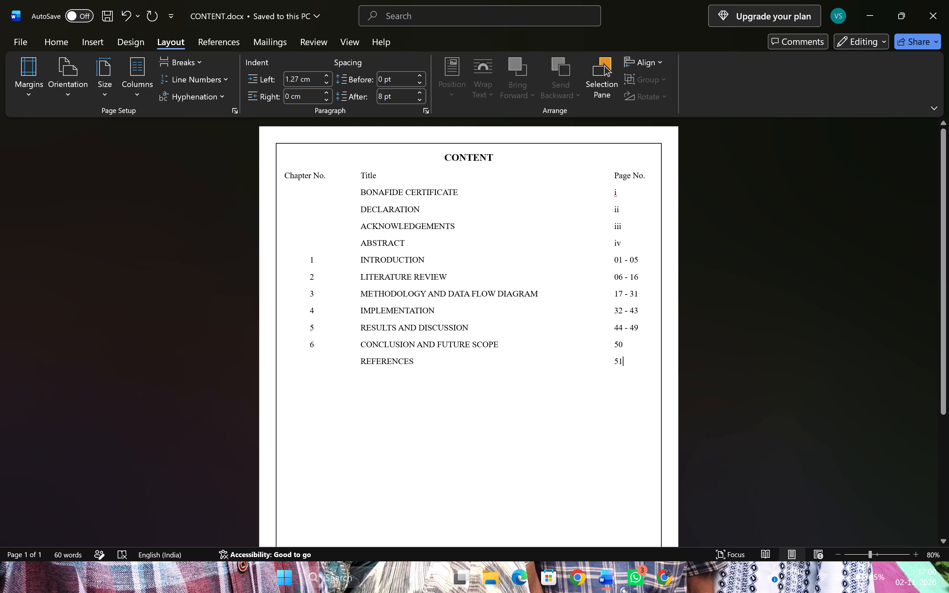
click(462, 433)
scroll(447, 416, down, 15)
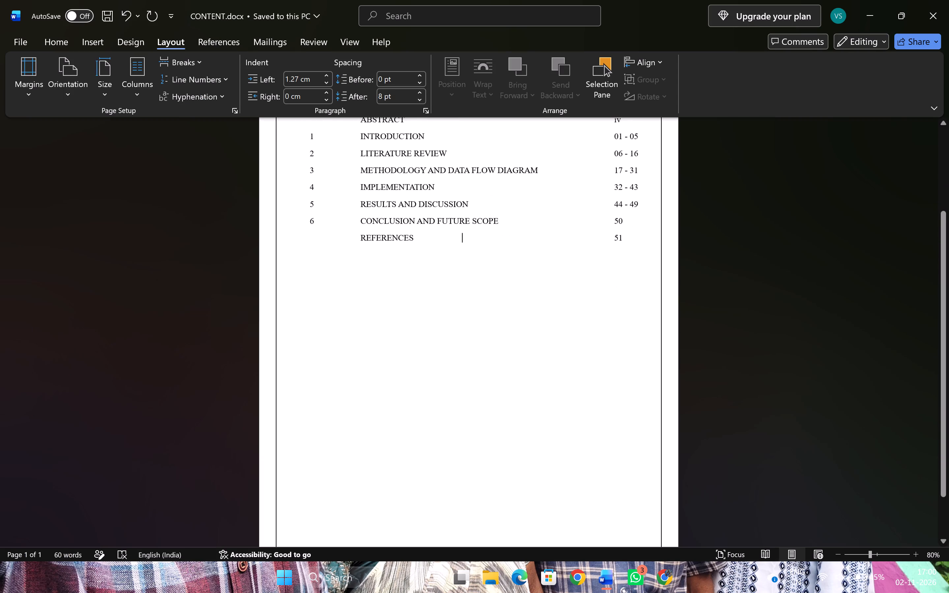
Paste the copied page-number text box into the blank area below the REFERENCES row and change its text to v.
key(ctrl+v)
click(284, 240)
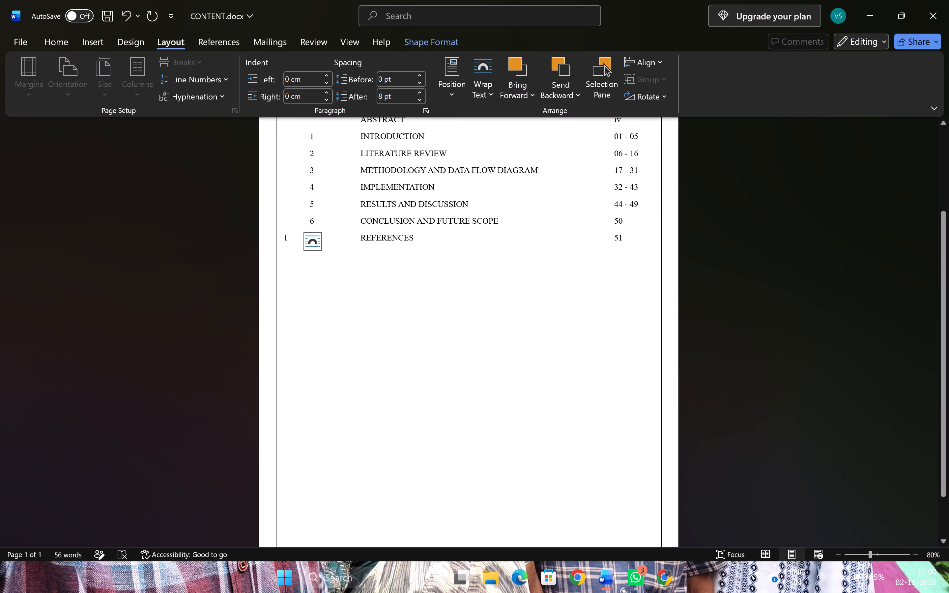
drag(288, 243, 468, 430)
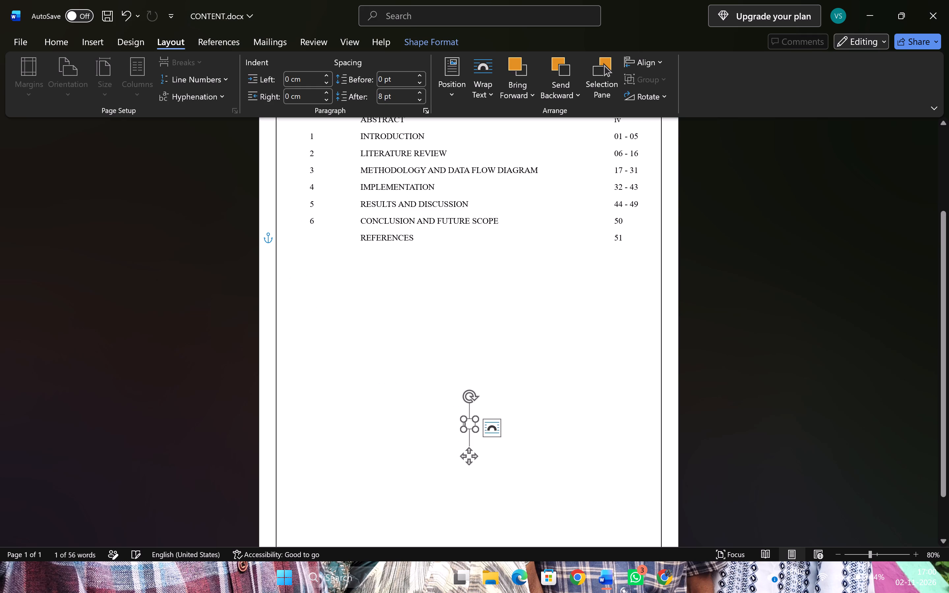
scroll(471, 426, down, 4)
ctrl+scroll(471, 417, up, 14)
scroll(467, 411, down, 5)
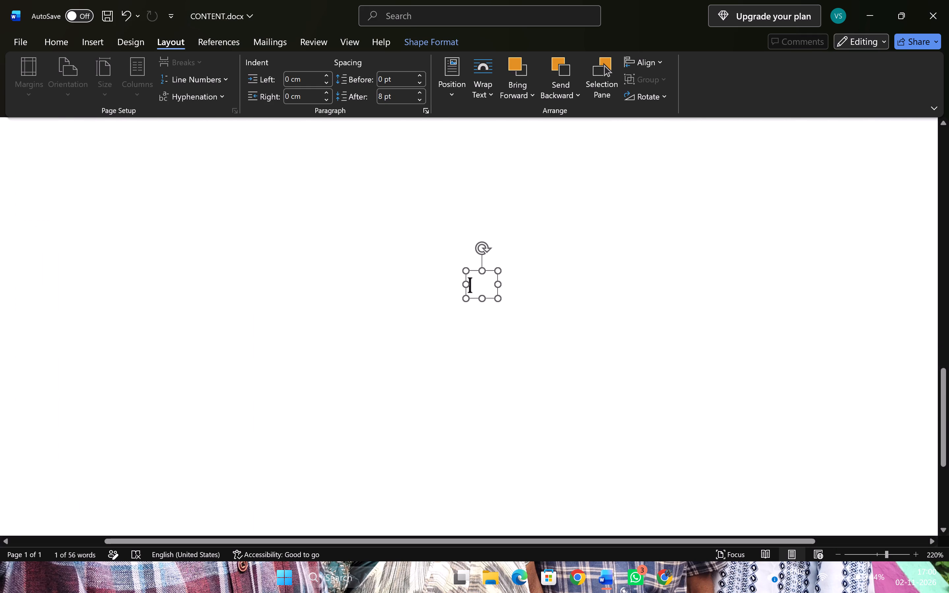
scroll(465, 386, down, 8)
ctrl+scroll(465, 386, down, 5)
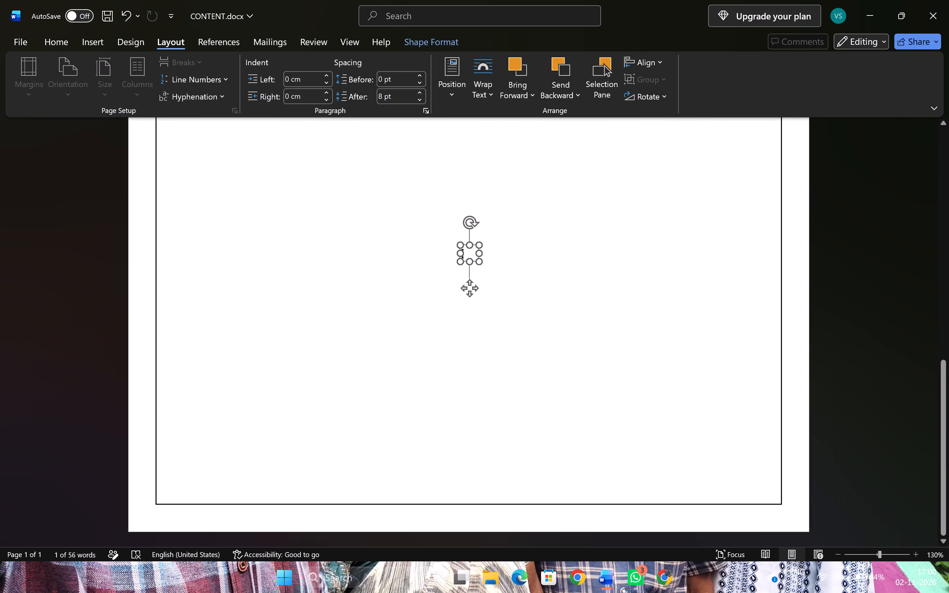
click(471, 258)
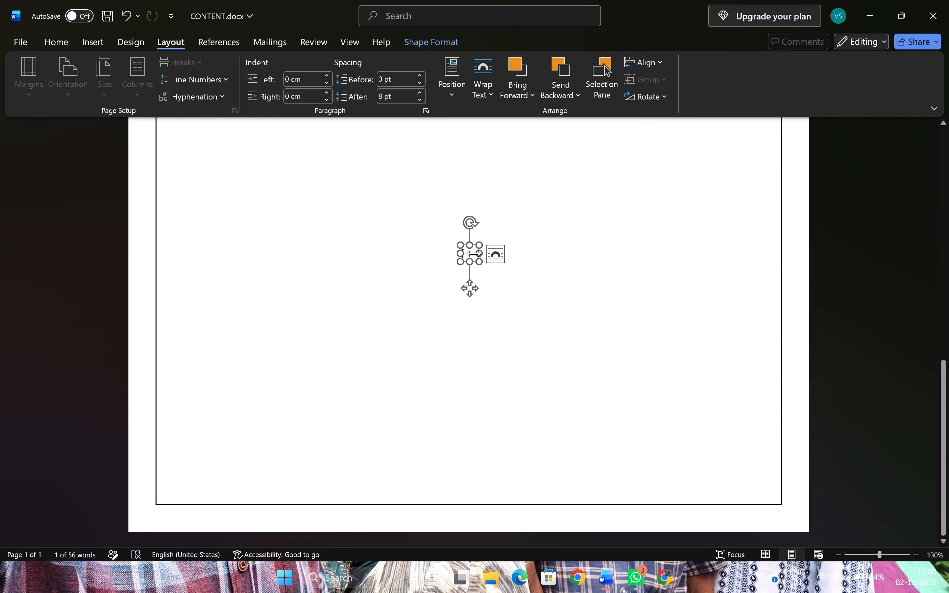
click(472, 254)
key(BackSpace)
key(v)
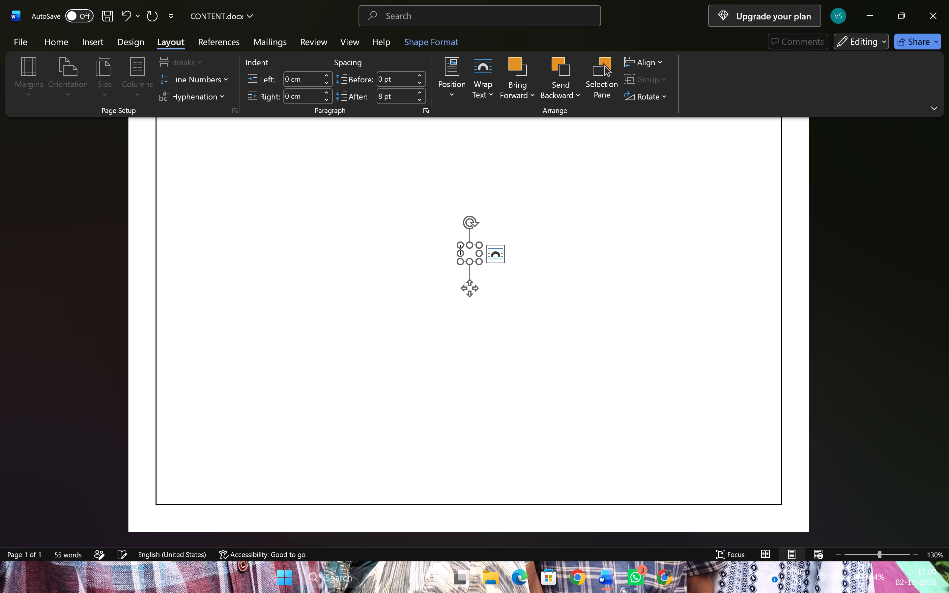
Narrow the page-number text box slightly and move it to the bottom margin, centred just below the page border.
drag(478, 254, 472, 254)
drag(467, 287, 492, 436)
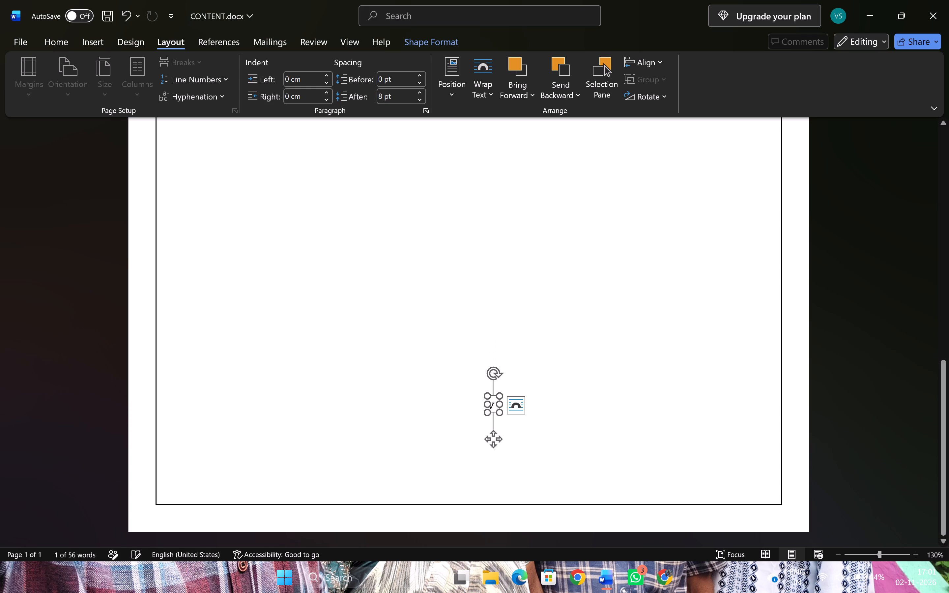
click(494, 411)
drag(494, 412, 494, 489)
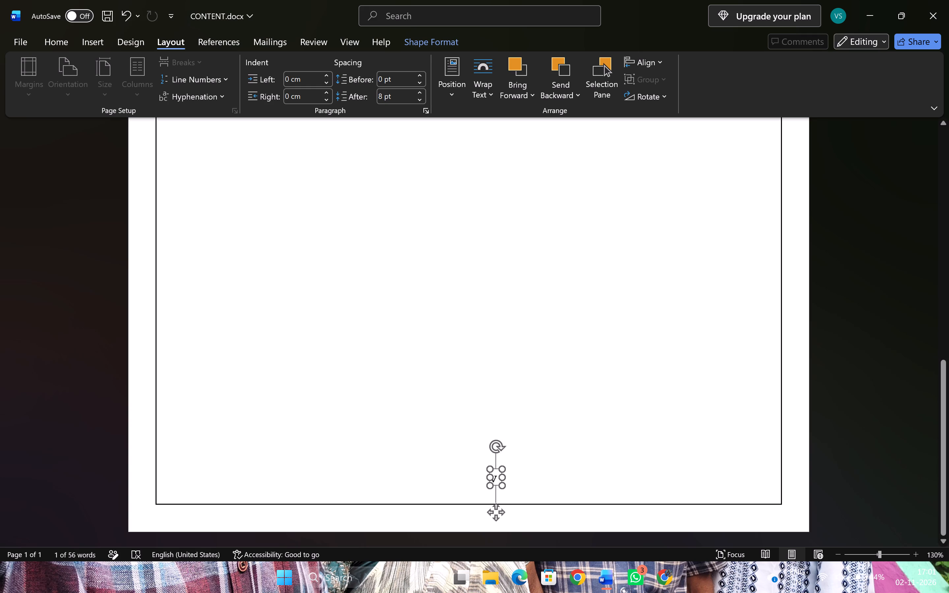
drag(494, 489, 484, 522)
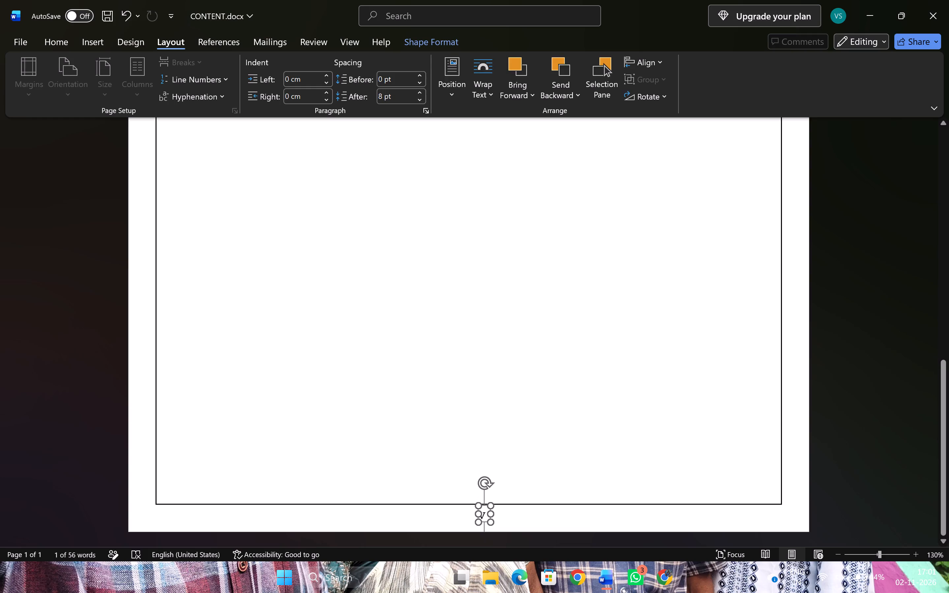
drag(484, 522, 483, 523)
click(527, 436)
Check the page number below the border and save the CONTENT document.
scroll(500, 423, down, 7)
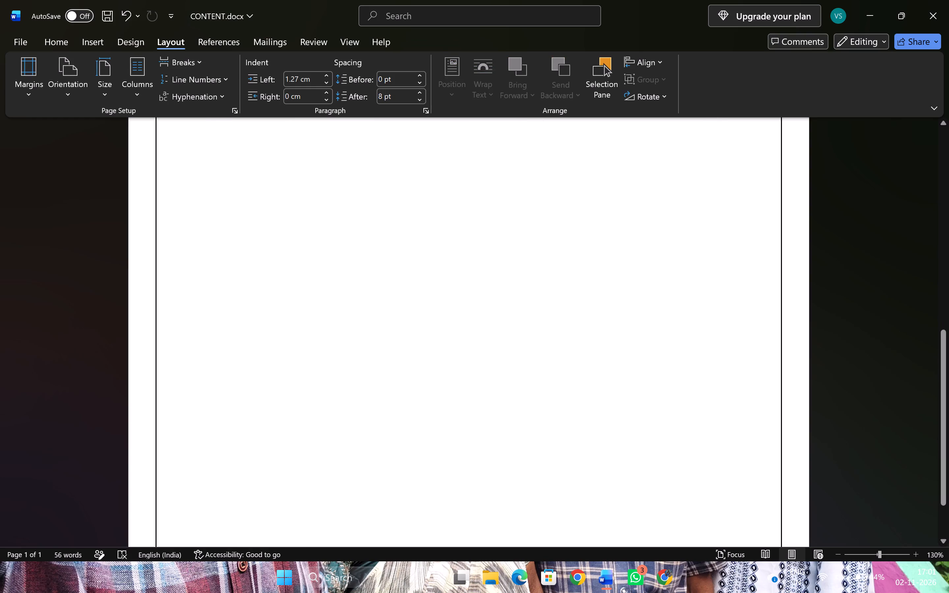
scroll(497, 416, down, 9)
key(ctrl+s)
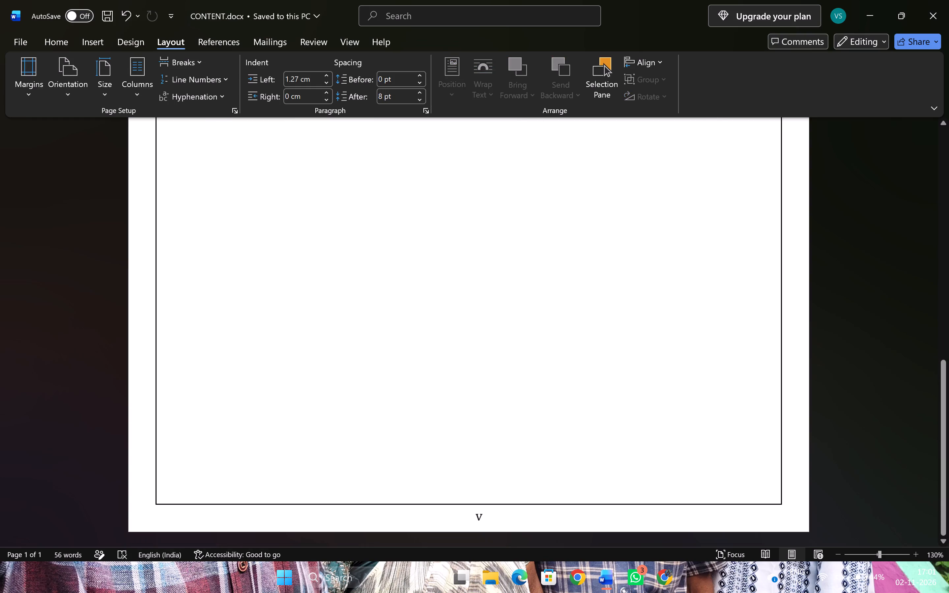
Save a PDF copy of the document as CONTENT.pdf in the Downloads folder.
scroll(374, 387, up, 2)
scroll(212, 164, up, 2)
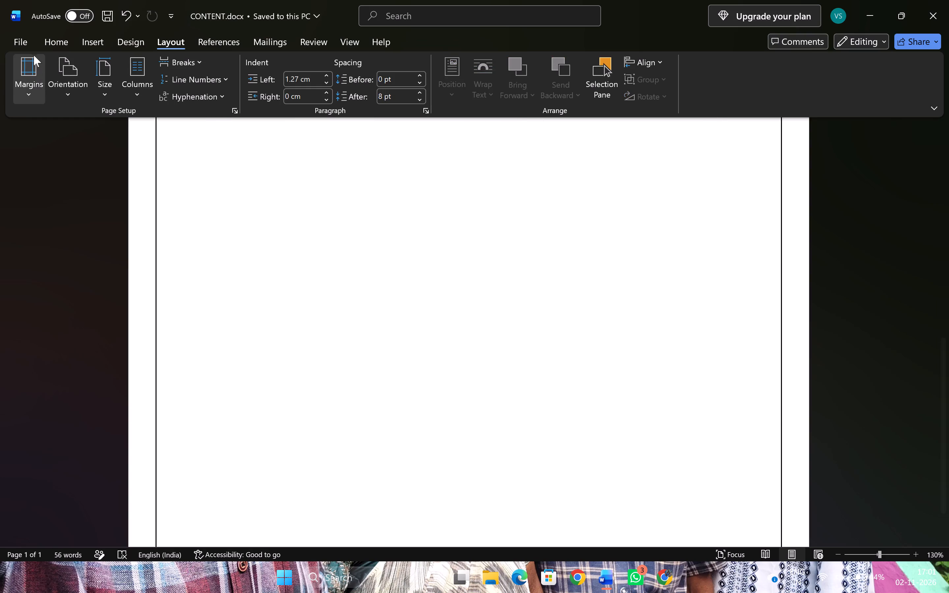
click(29, 46)
click(78, 244)
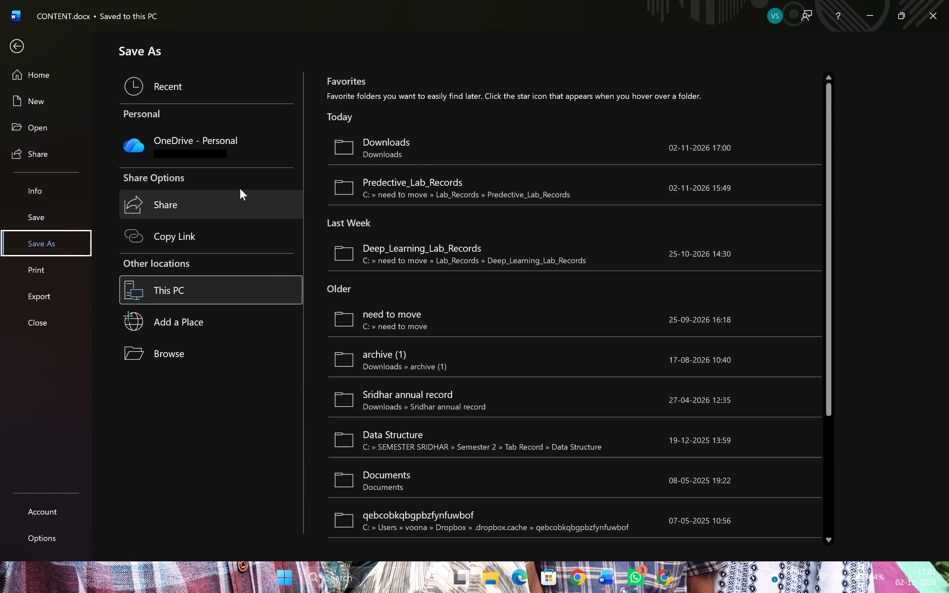
click(398, 140)
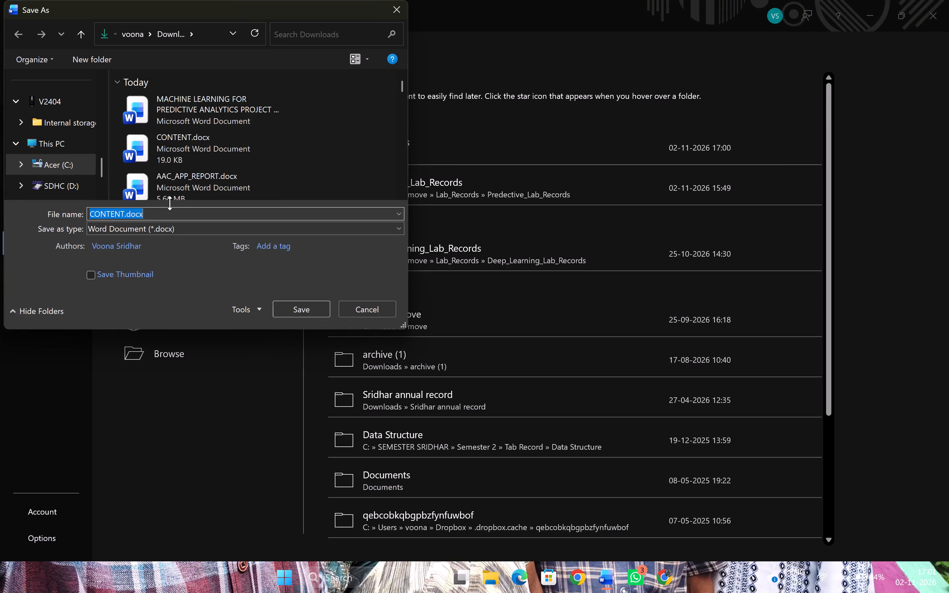
click(164, 228)
click(151, 303)
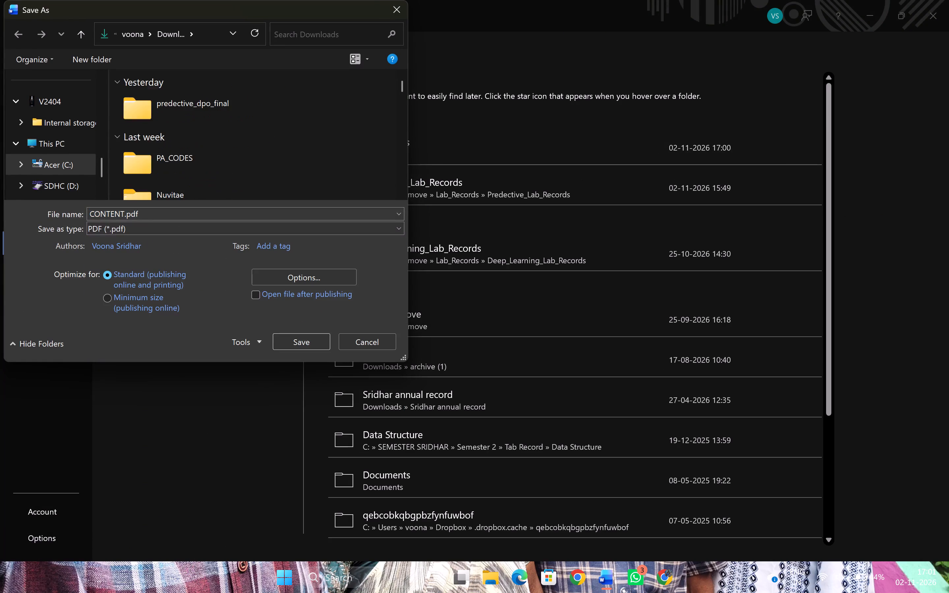
click(294, 339)
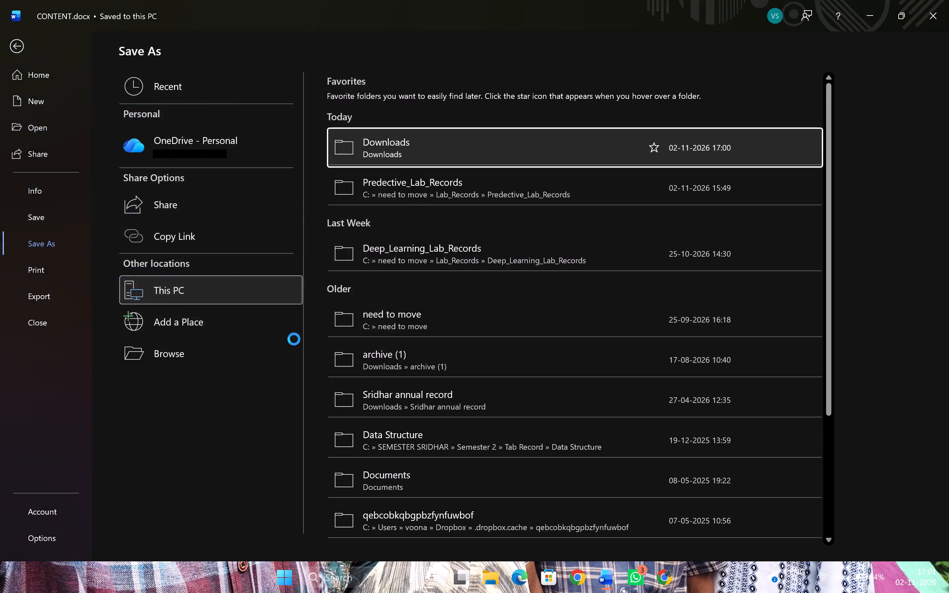
Close Word, switch to the Downloads folder in File Explorer and copy the CONTENT.pdf file.
click(948, 0)
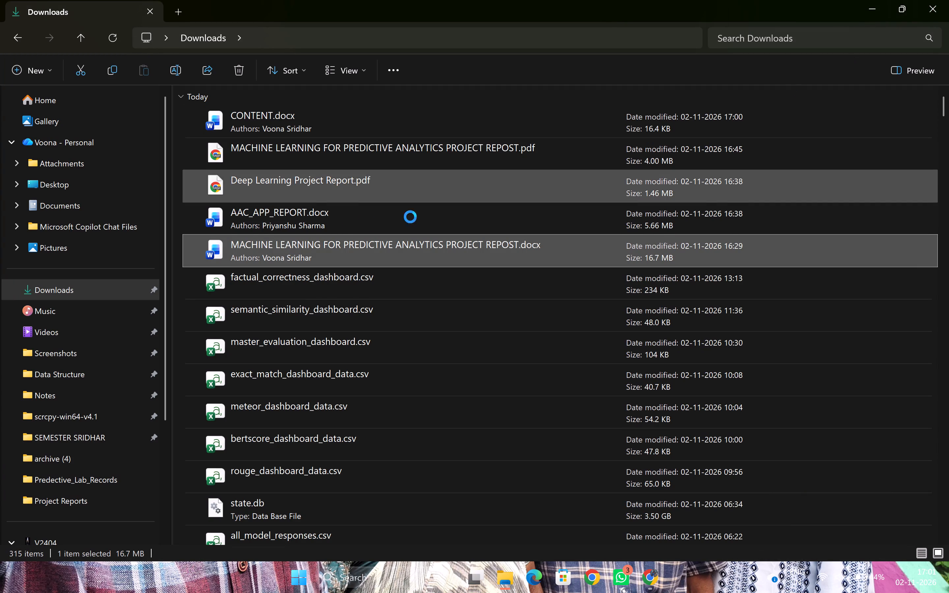
click(107, 37)
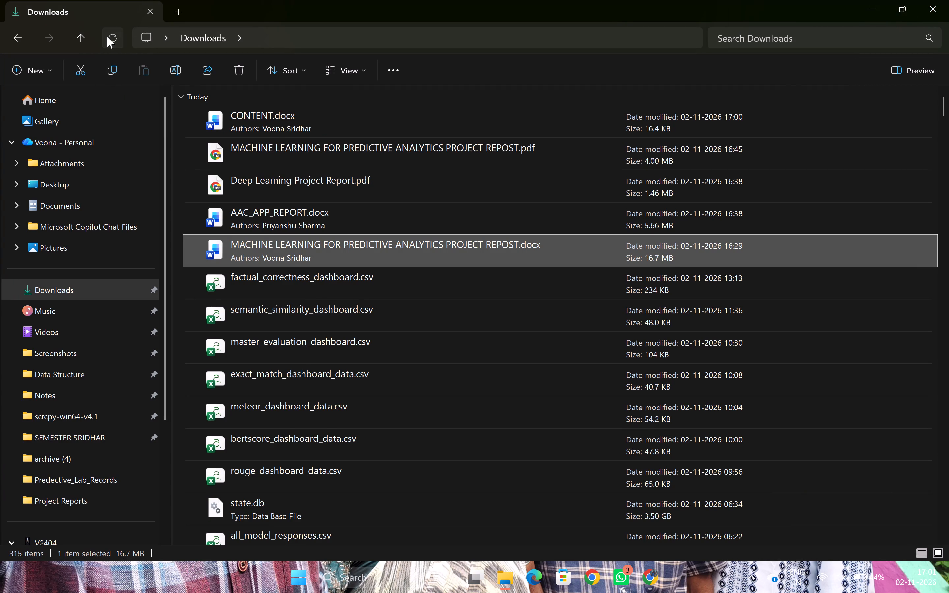
click(271, 125)
key(ctrl+c)
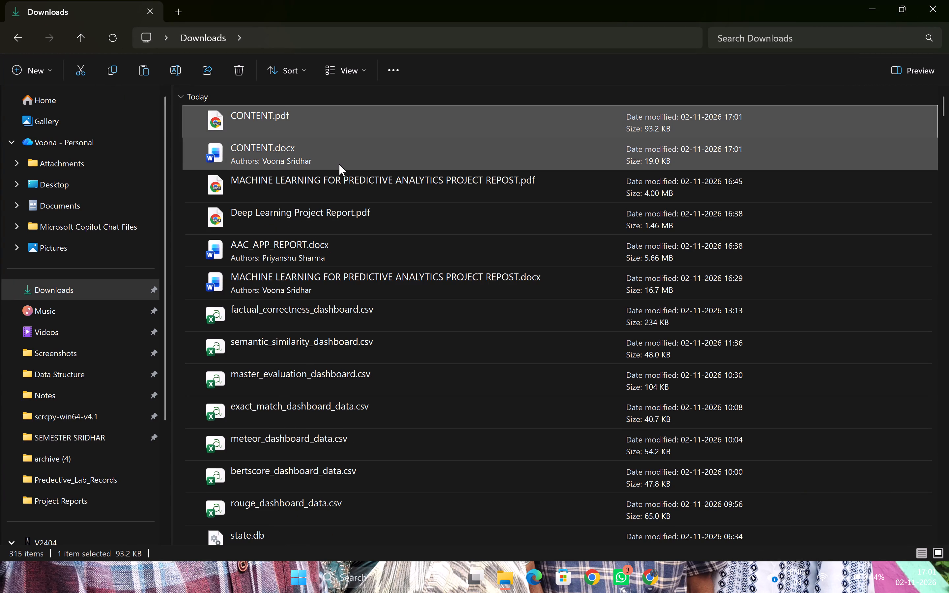
Close the Downloads window and return to the report PDF in Chrome, clearing the REFERENCES heading selection.
click(935, 0)
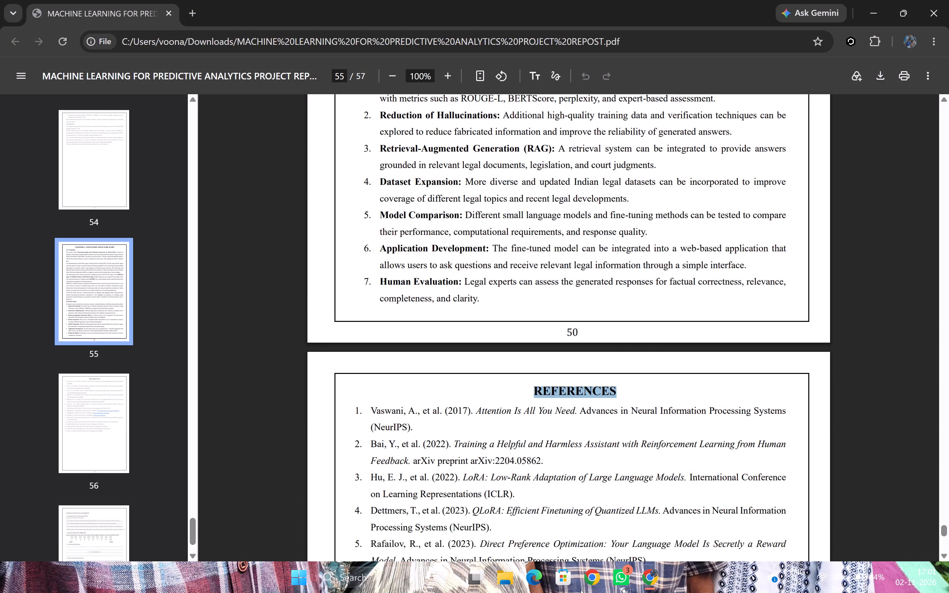
click(701, 488)
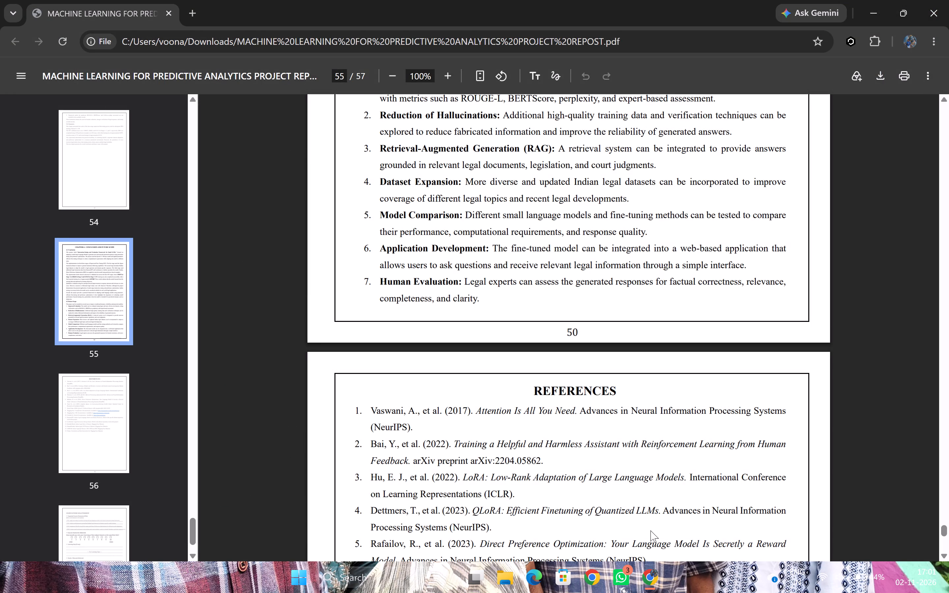
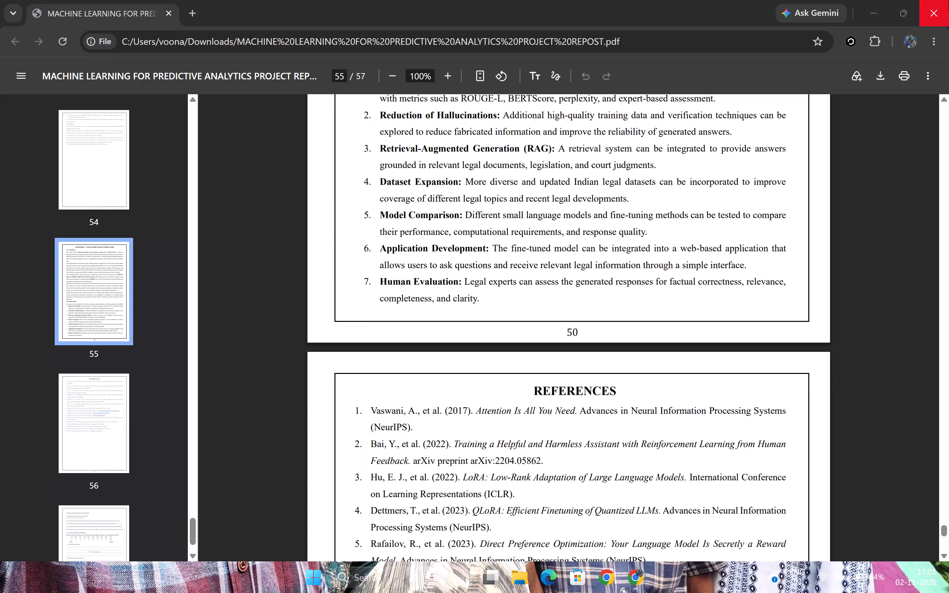
Close the browser window showing the machine learning for predictive analytics project report PDF.
click(948, 0)
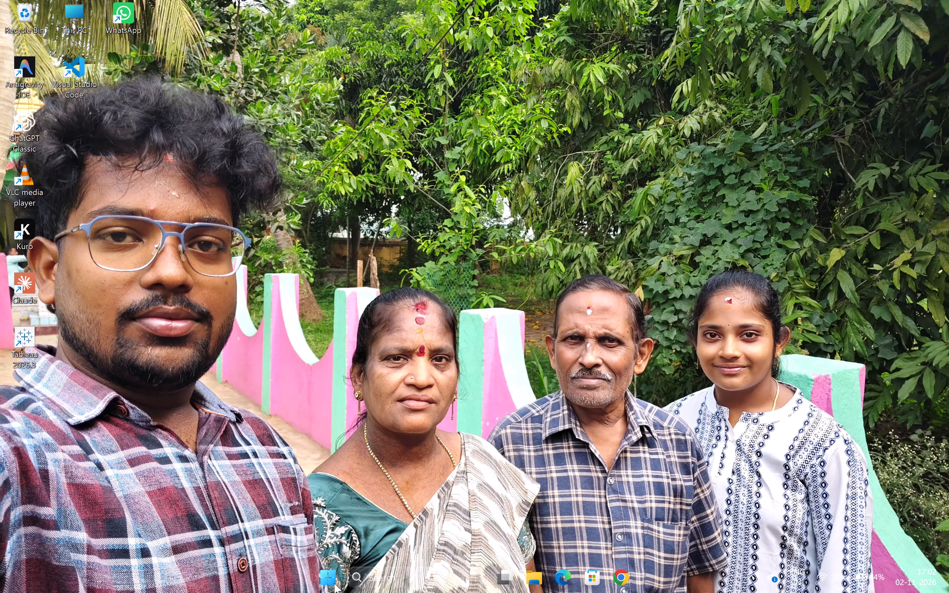
Bring up the Windows power options for locking, sleeping, shutting down or restarting the computer.
click(332, 582)
click(558, 530)
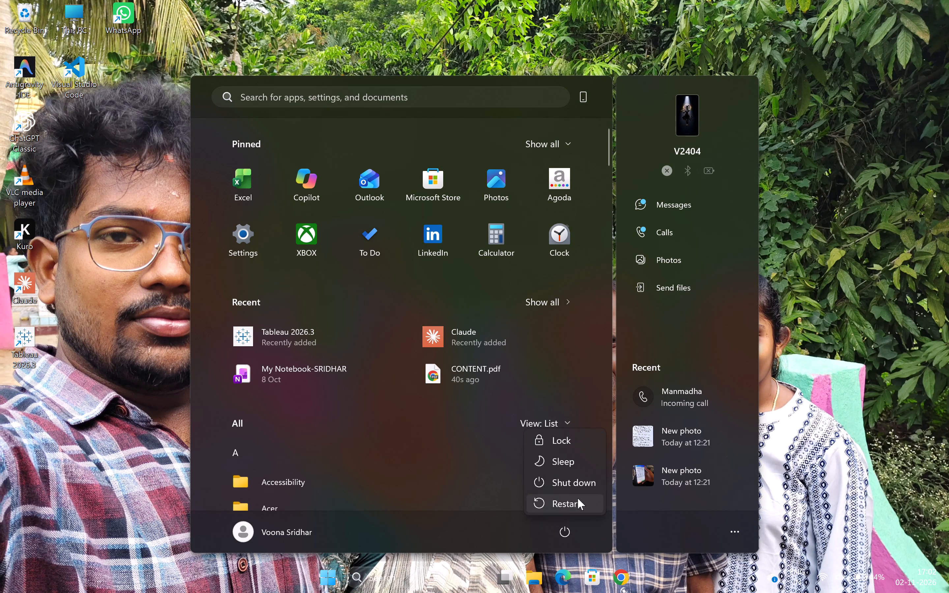